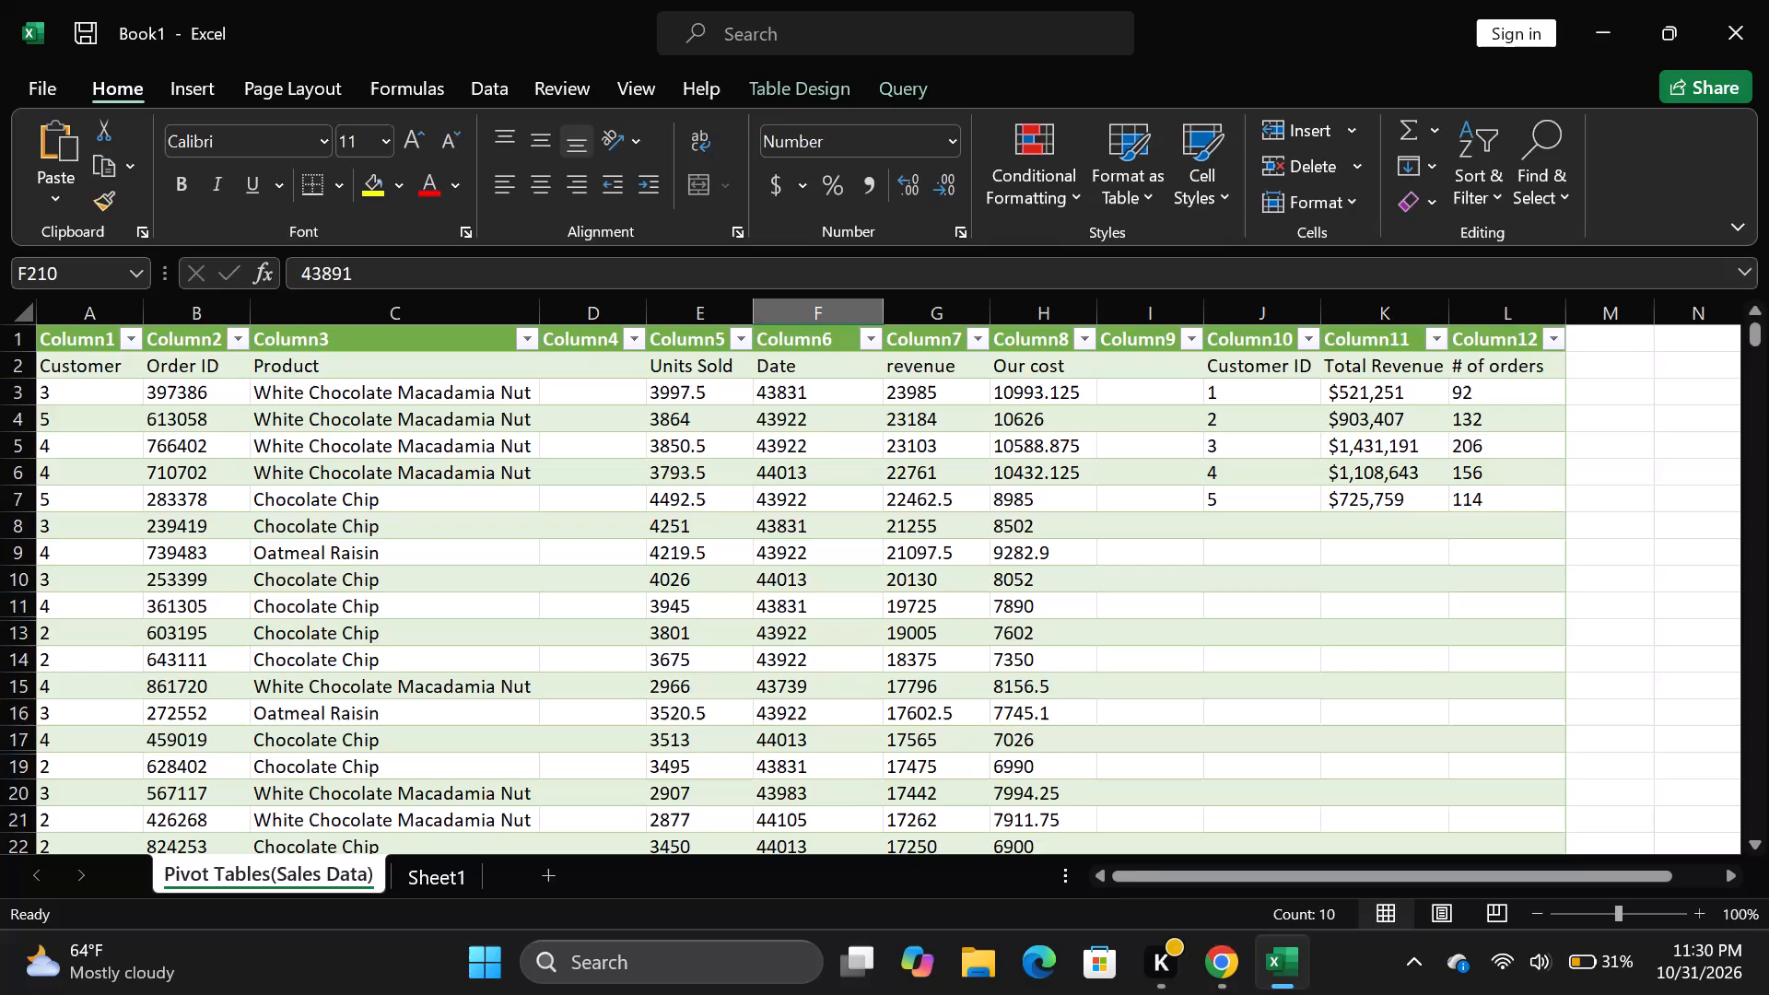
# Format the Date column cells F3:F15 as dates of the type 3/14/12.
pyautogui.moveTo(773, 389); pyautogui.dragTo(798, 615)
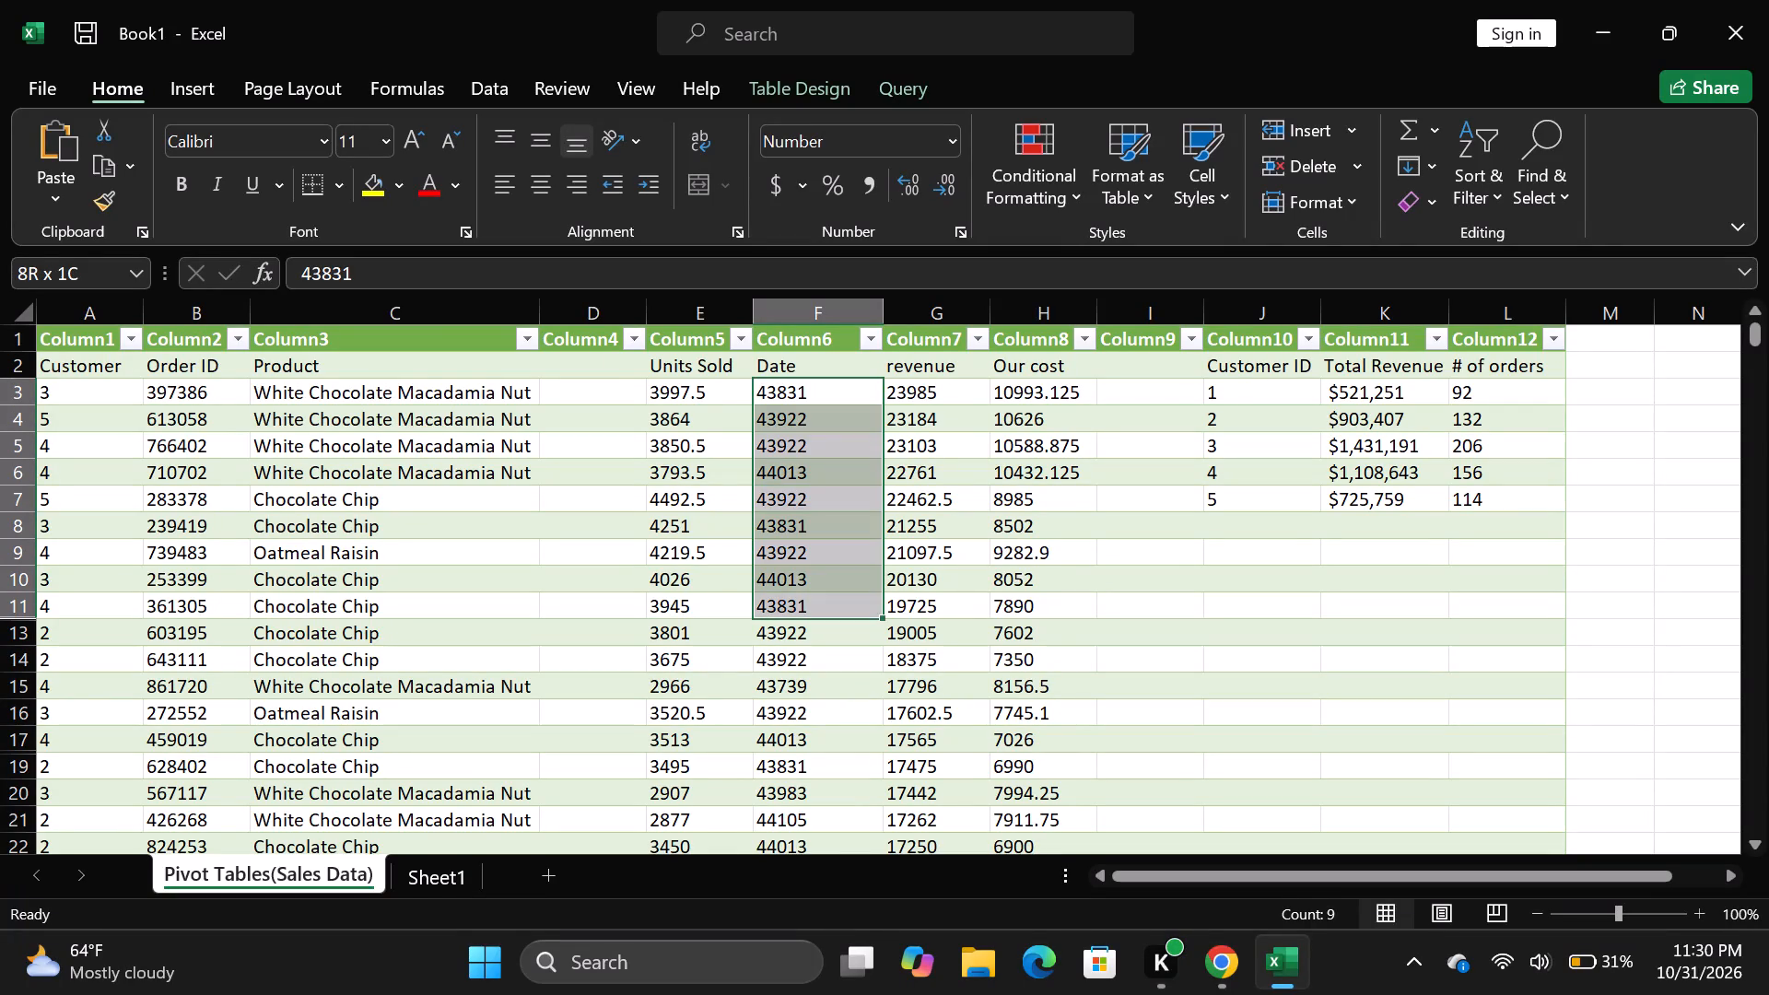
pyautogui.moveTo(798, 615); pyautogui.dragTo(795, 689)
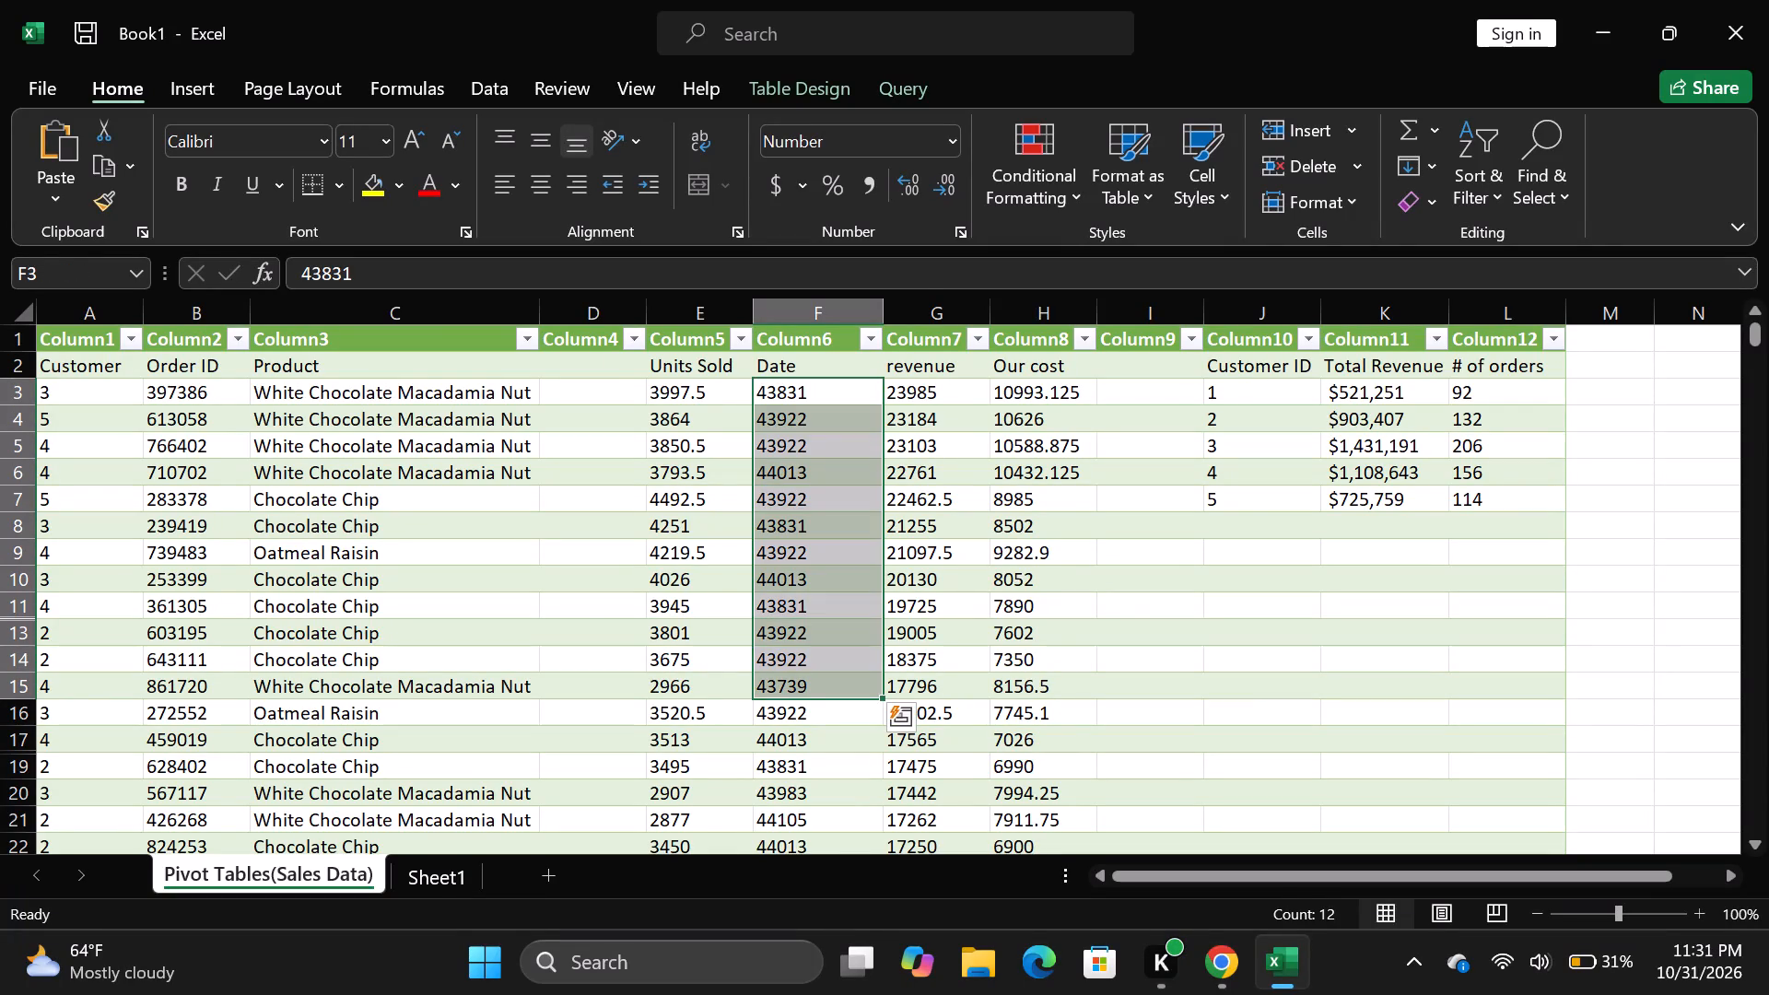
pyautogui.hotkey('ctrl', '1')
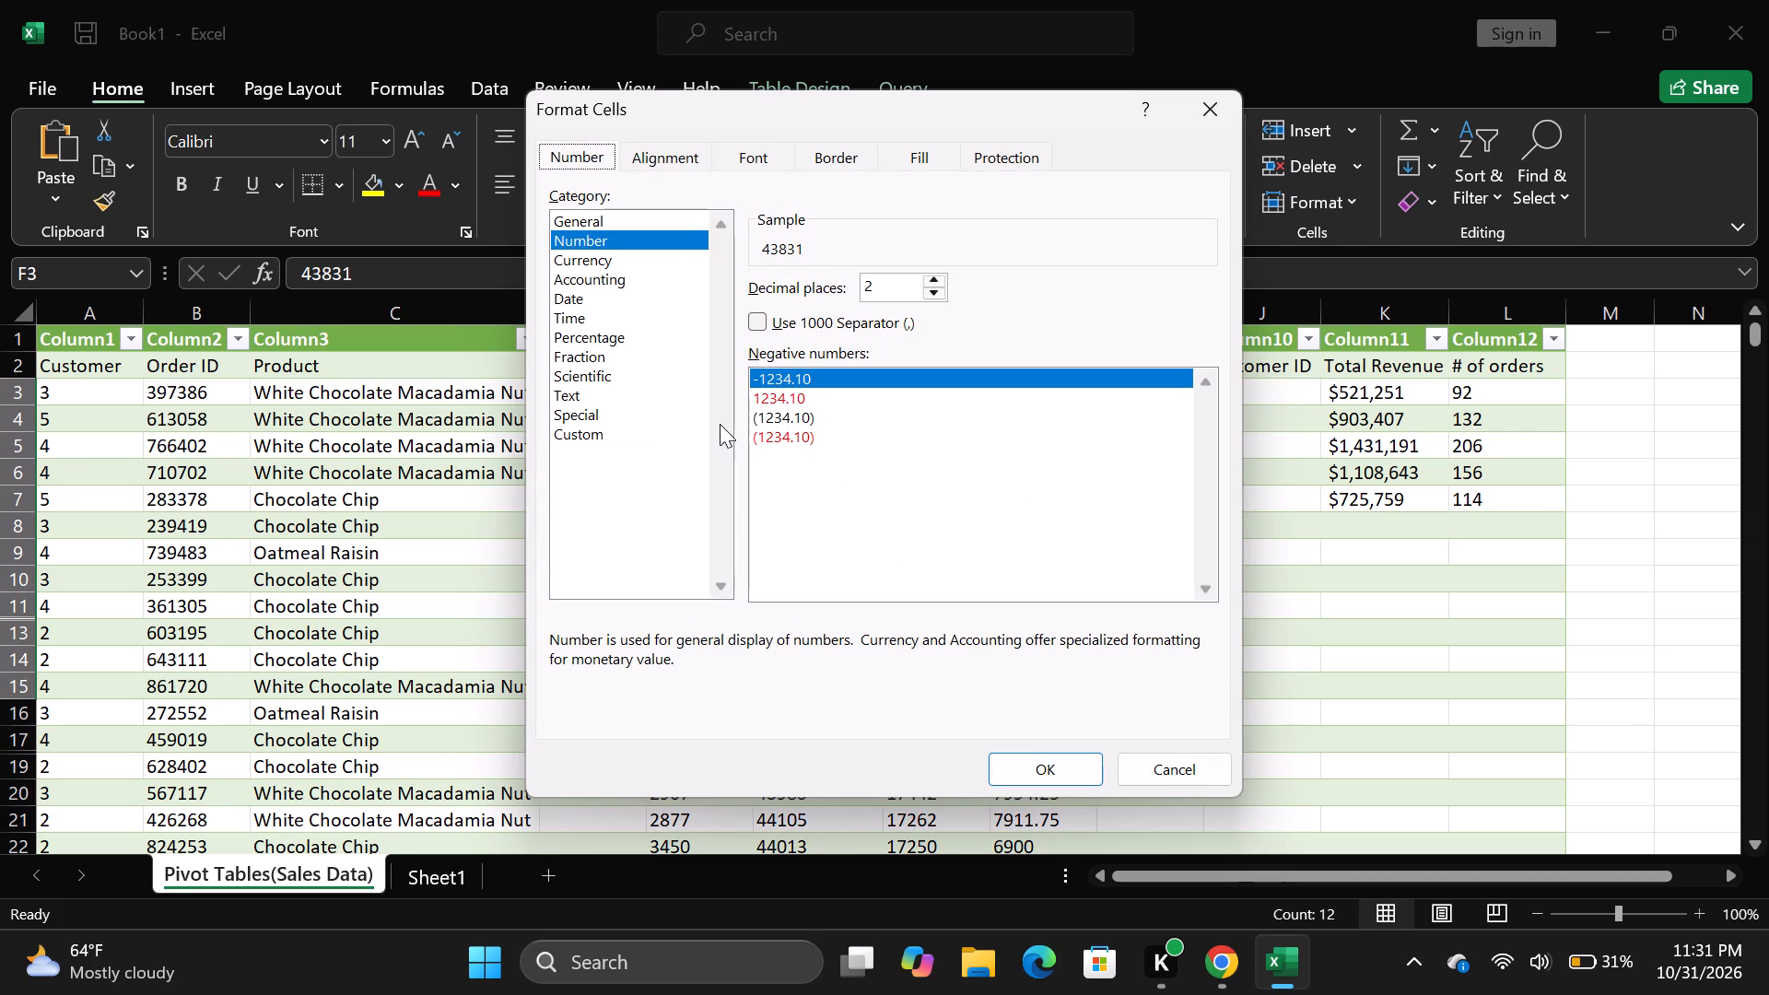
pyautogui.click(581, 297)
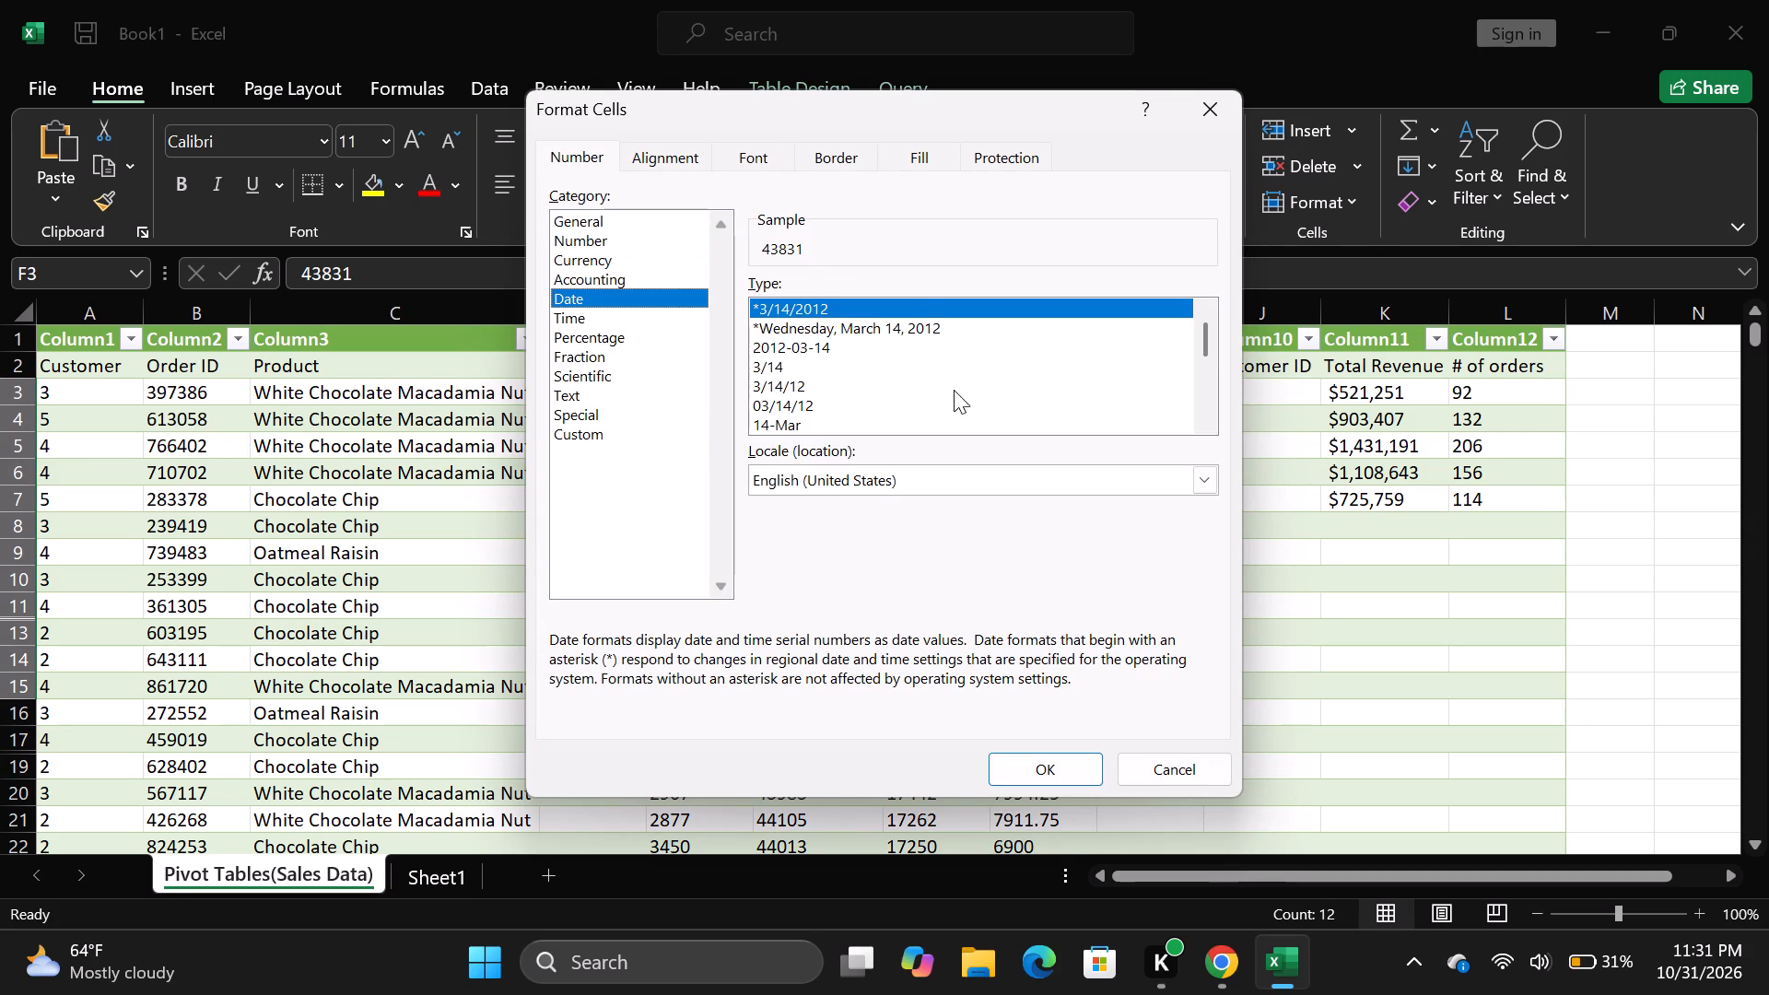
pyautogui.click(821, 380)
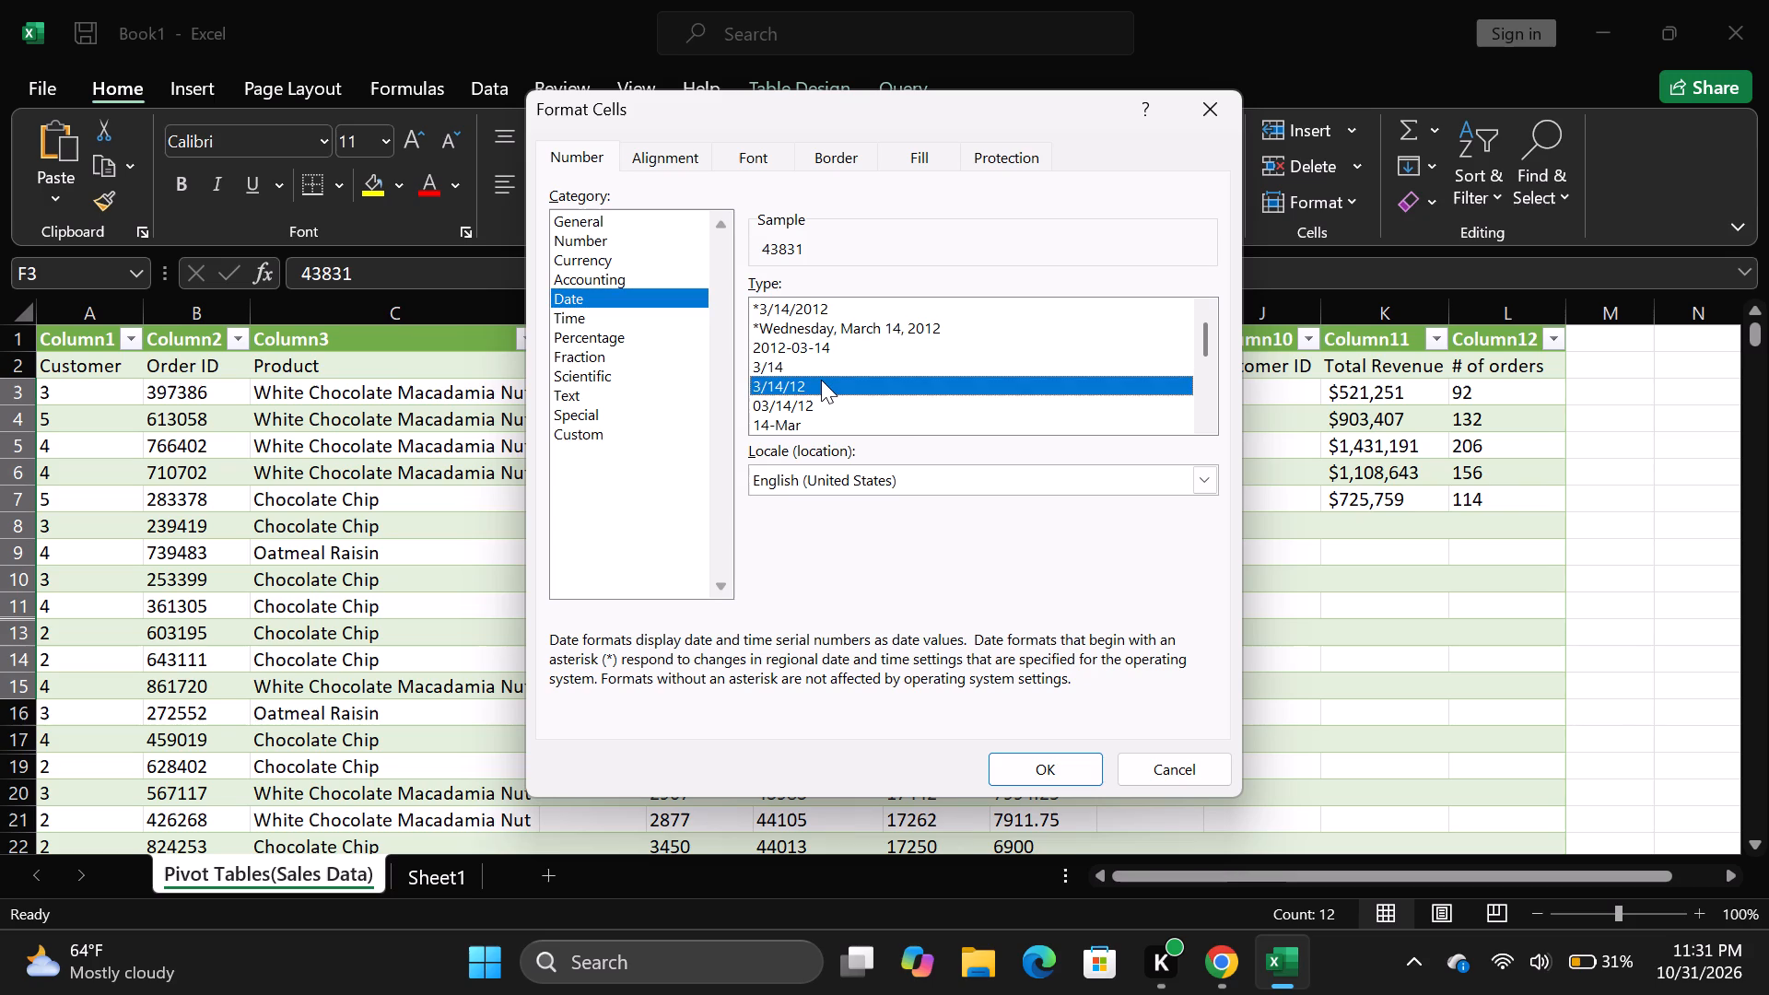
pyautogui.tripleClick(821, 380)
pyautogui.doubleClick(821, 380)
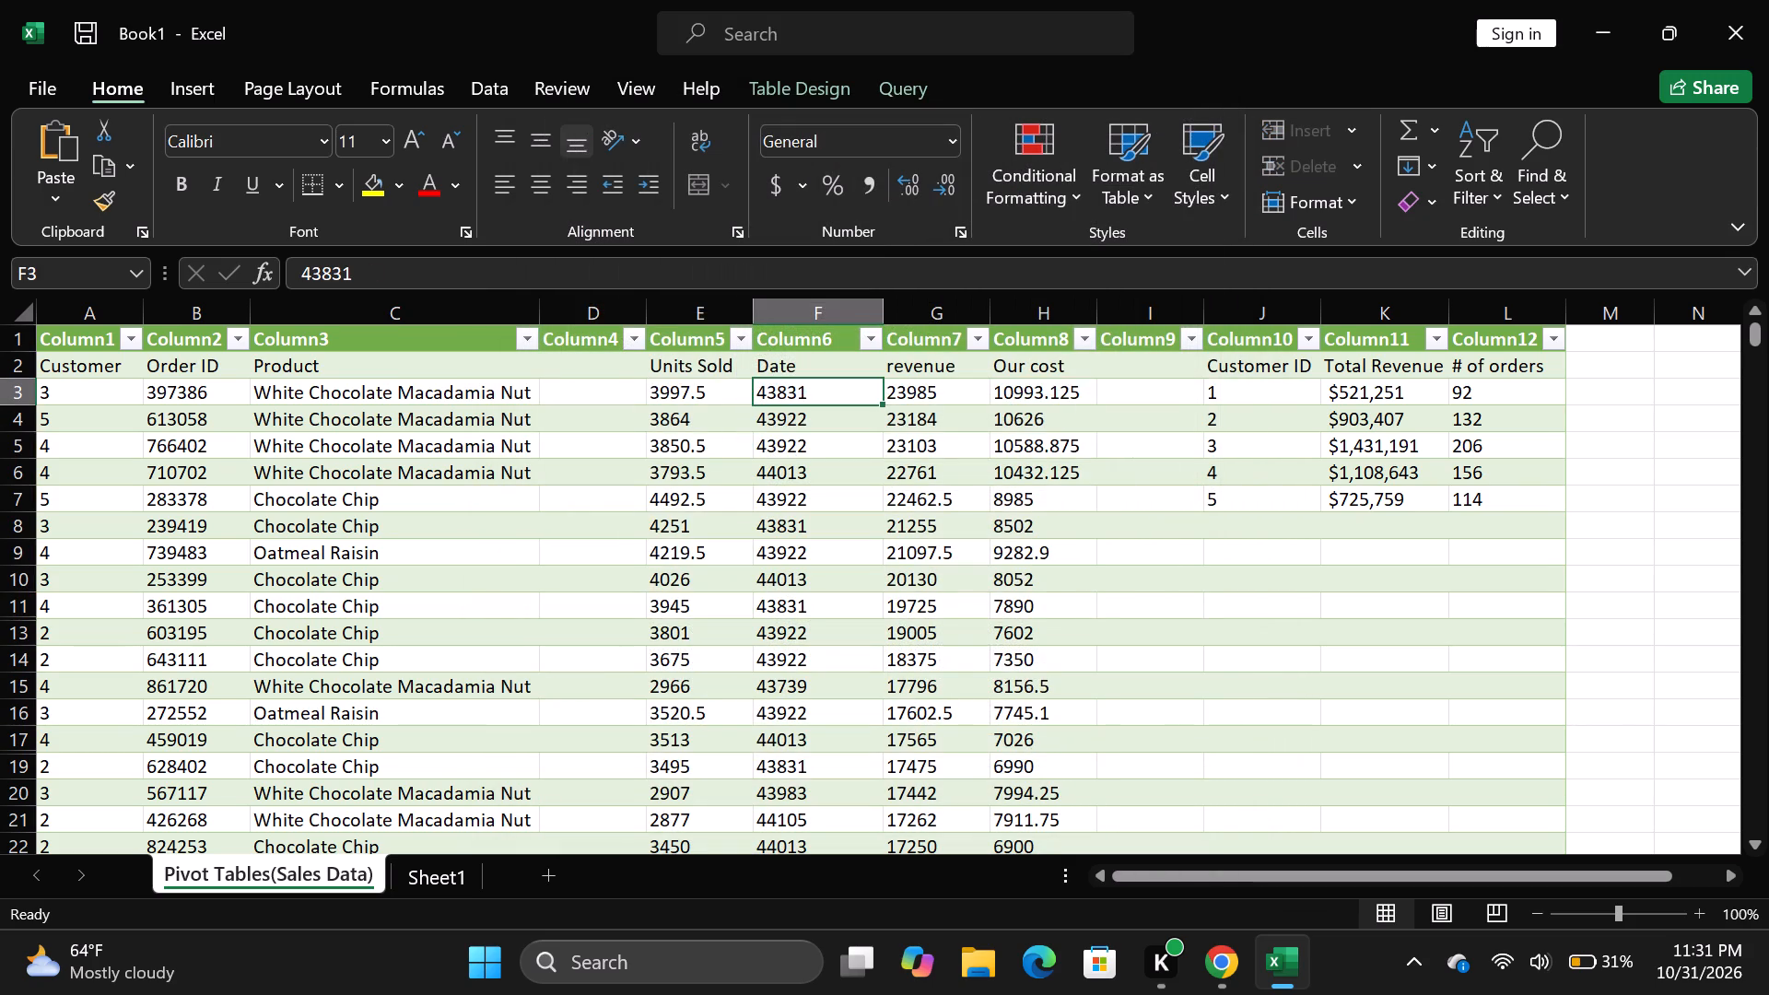
# Select the Date column from its heading through row 17 (F2:F17) and apply the Number format.
pyautogui.moveTo(812, 365); pyautogui.dragTo(794, 627)
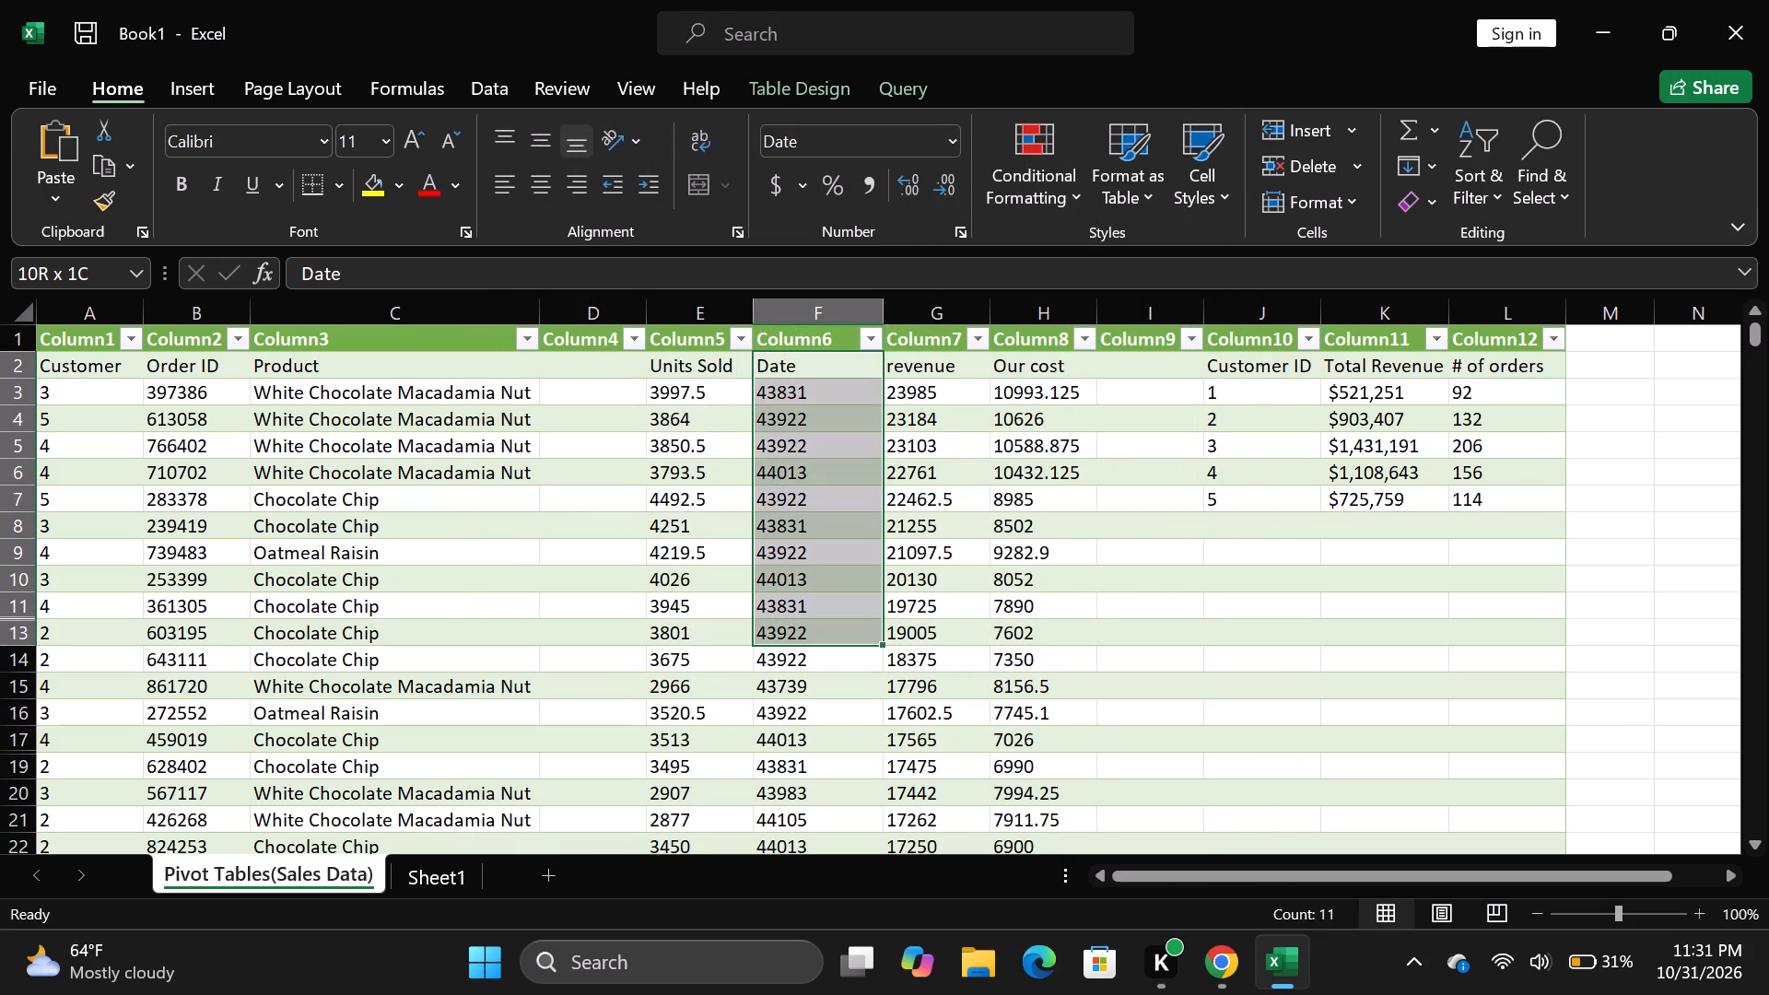
pyautogui.moveTo(794, 627); pyautogui.dragTo(791, 726)
pyautogui.rightClick(791, 726)
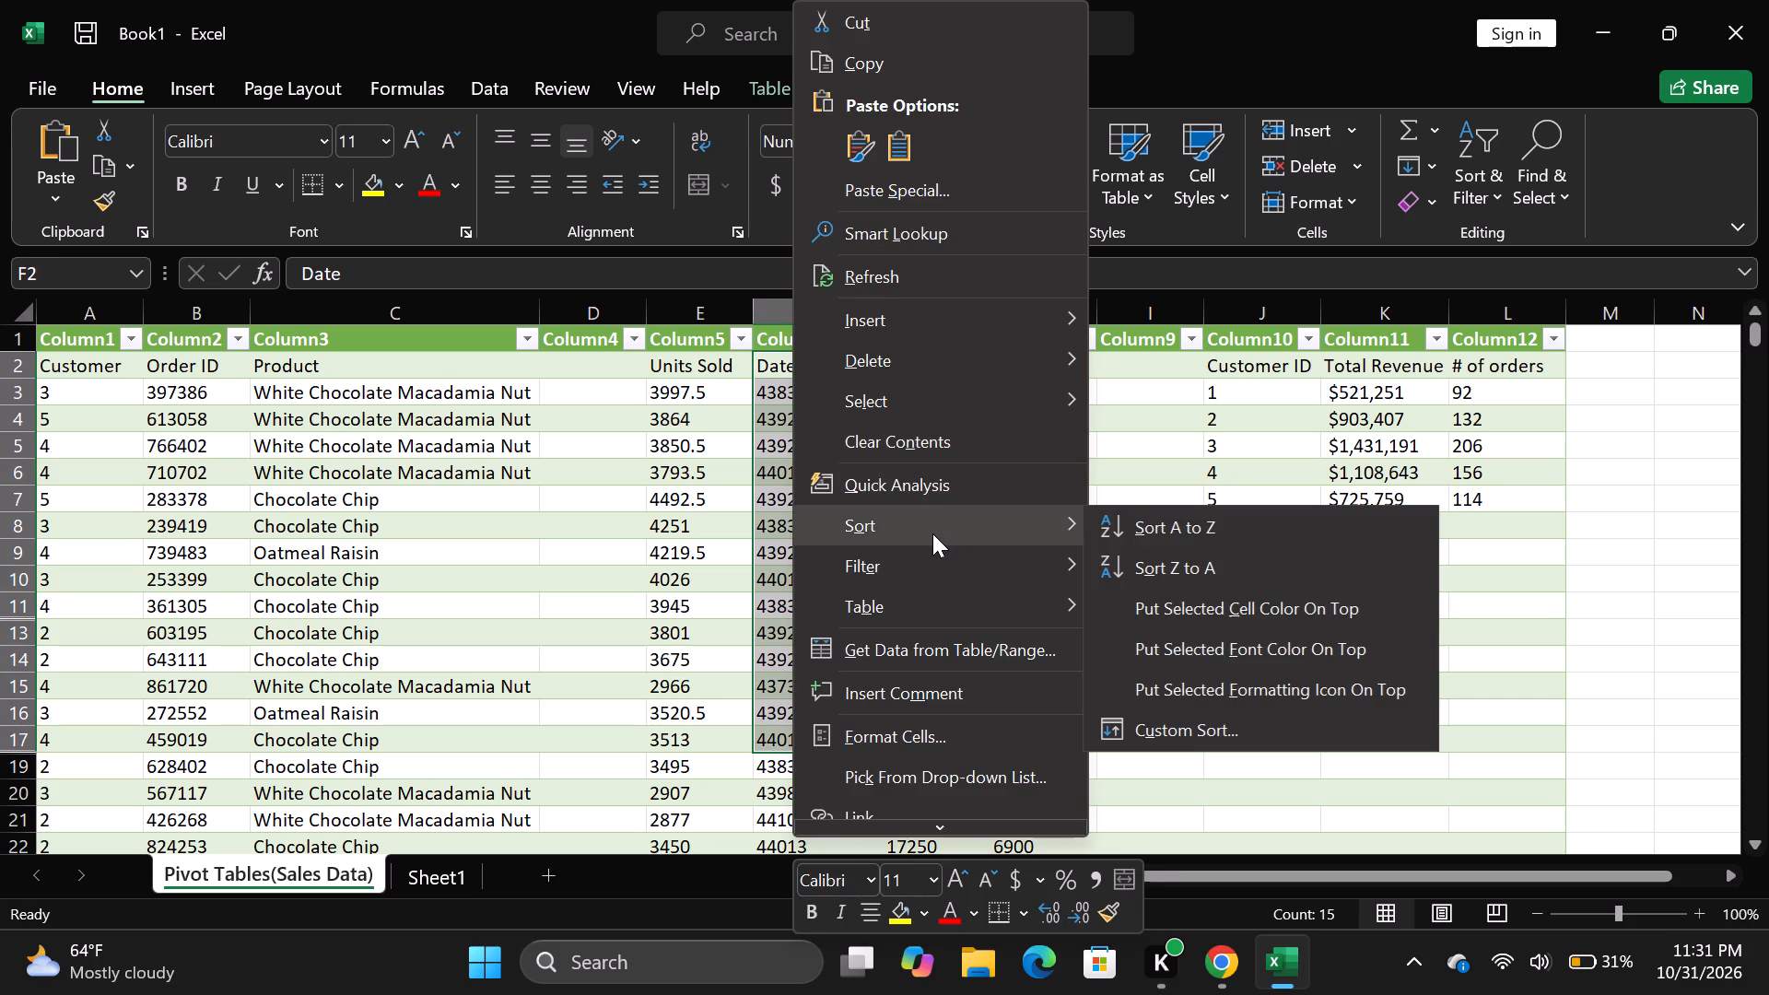
pyautogui.click(1593, 595)
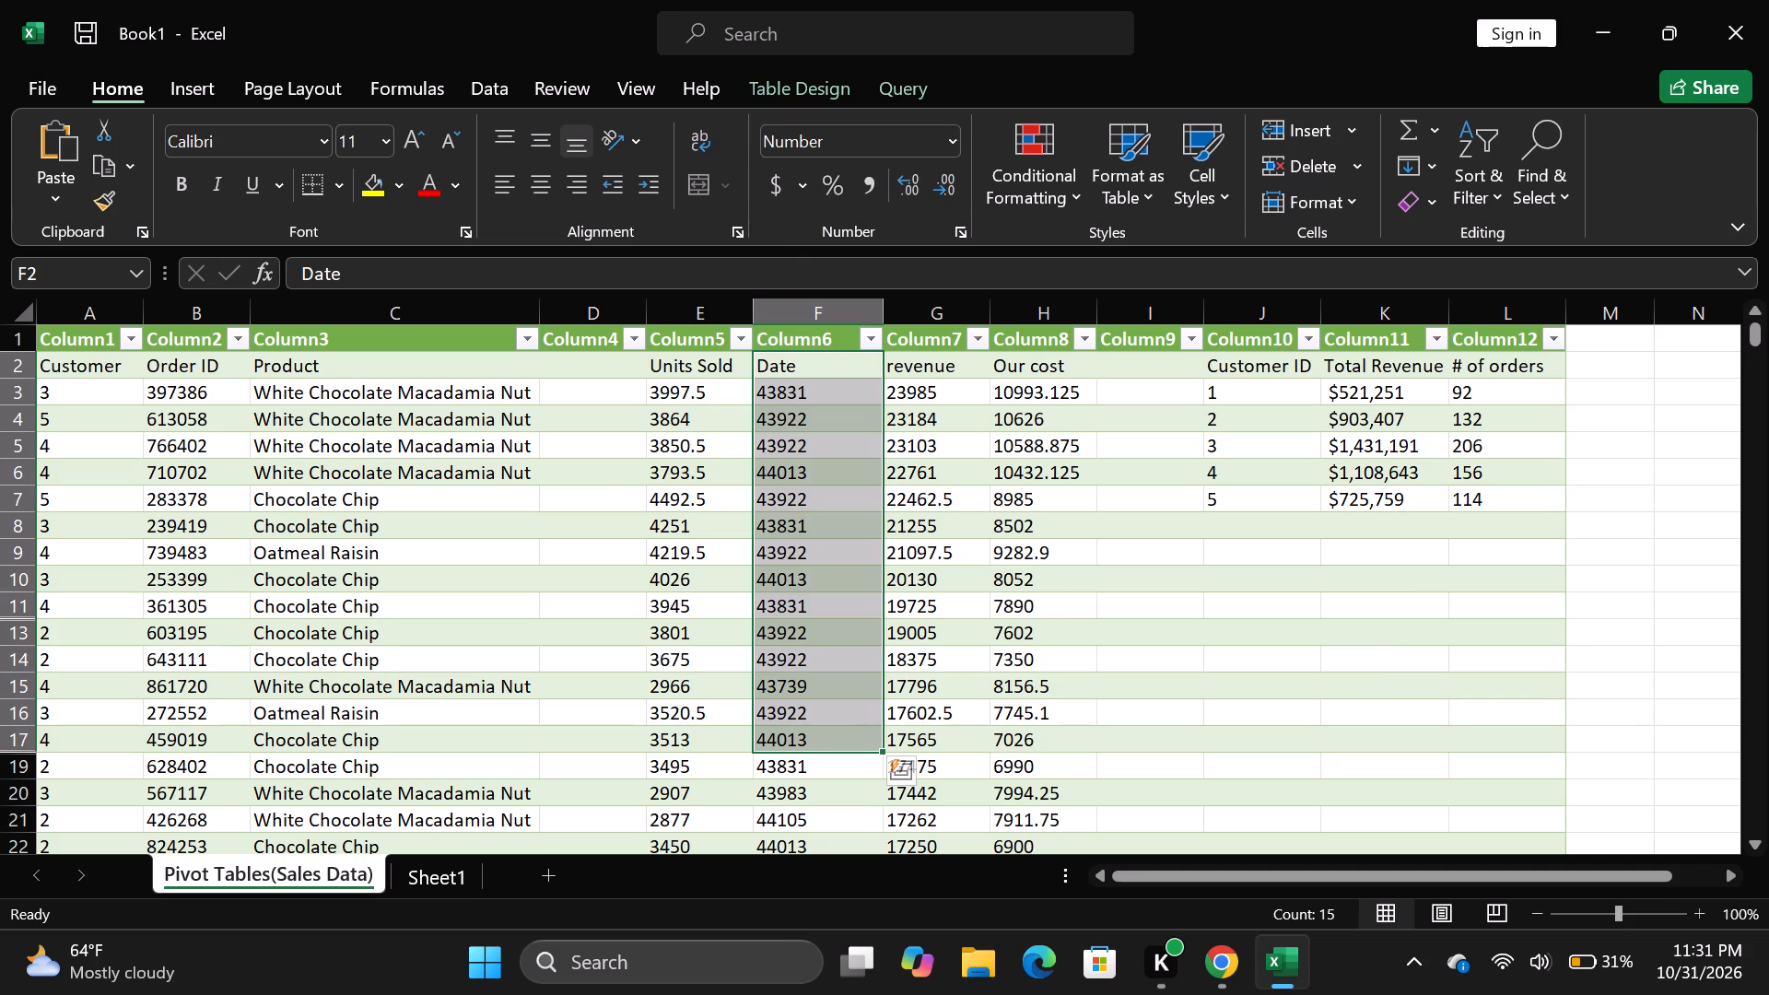
pyautogui.rightClick(827, 568)
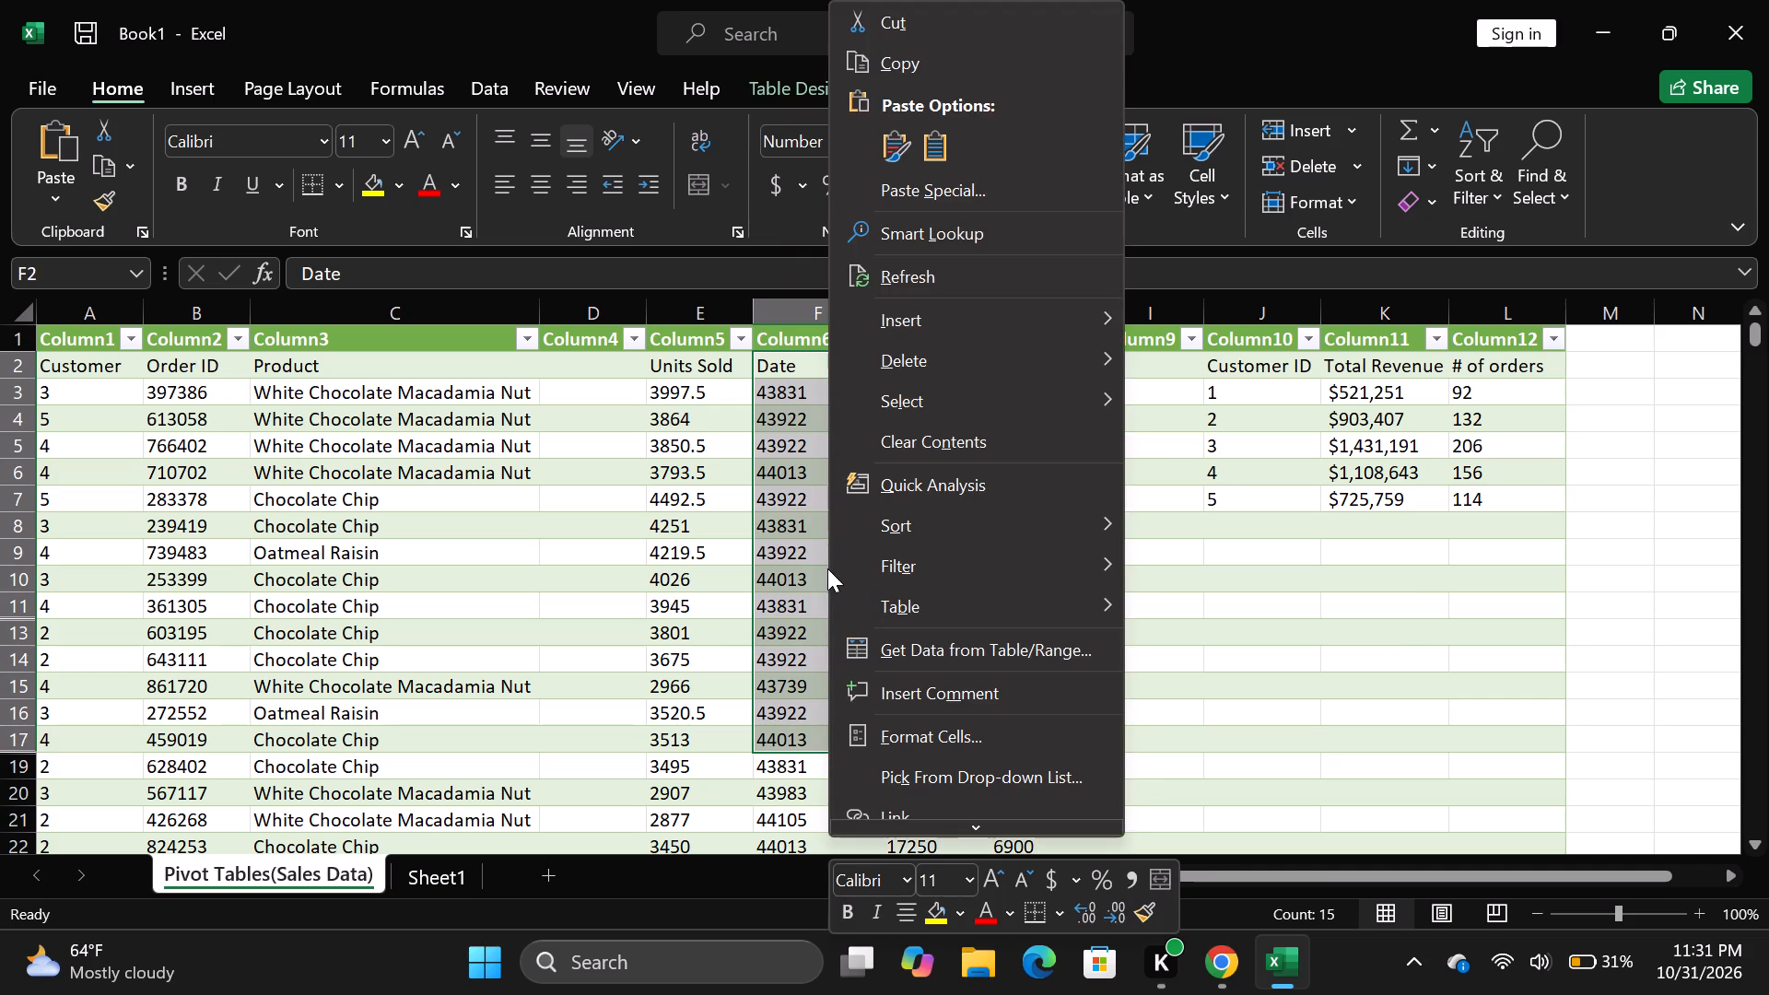
pyautogui.click(1674, 508)
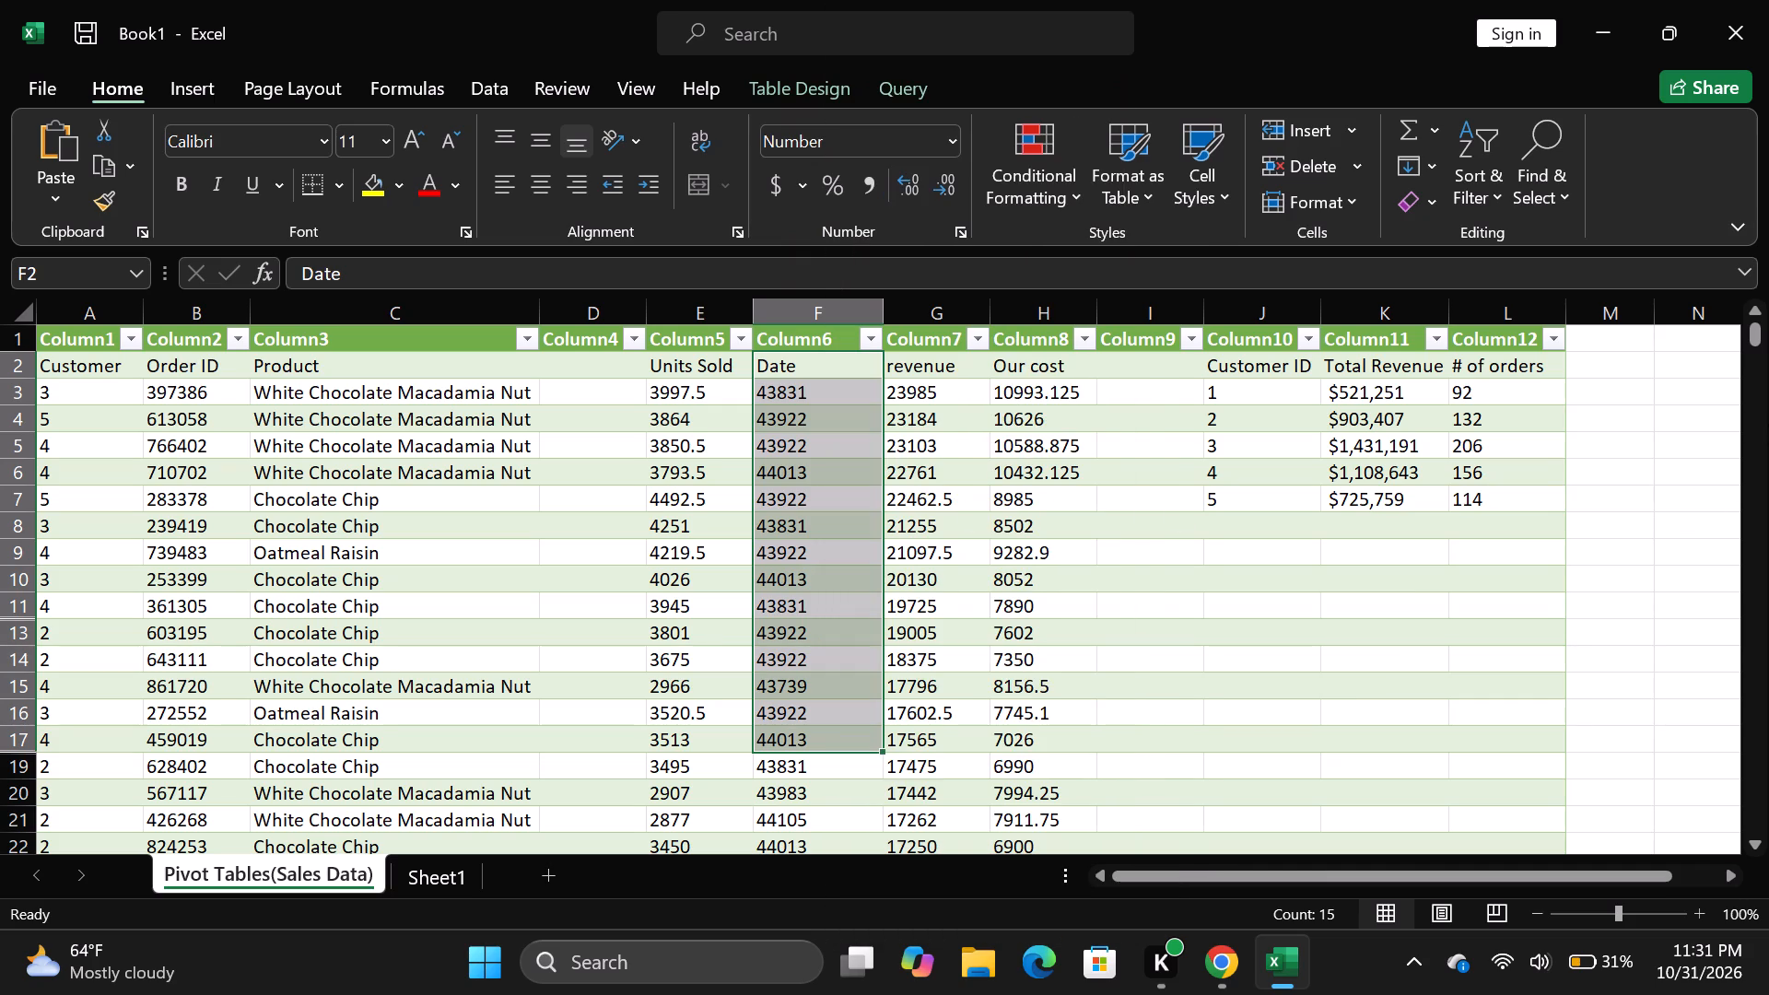
pyautogui.click(954, 138)
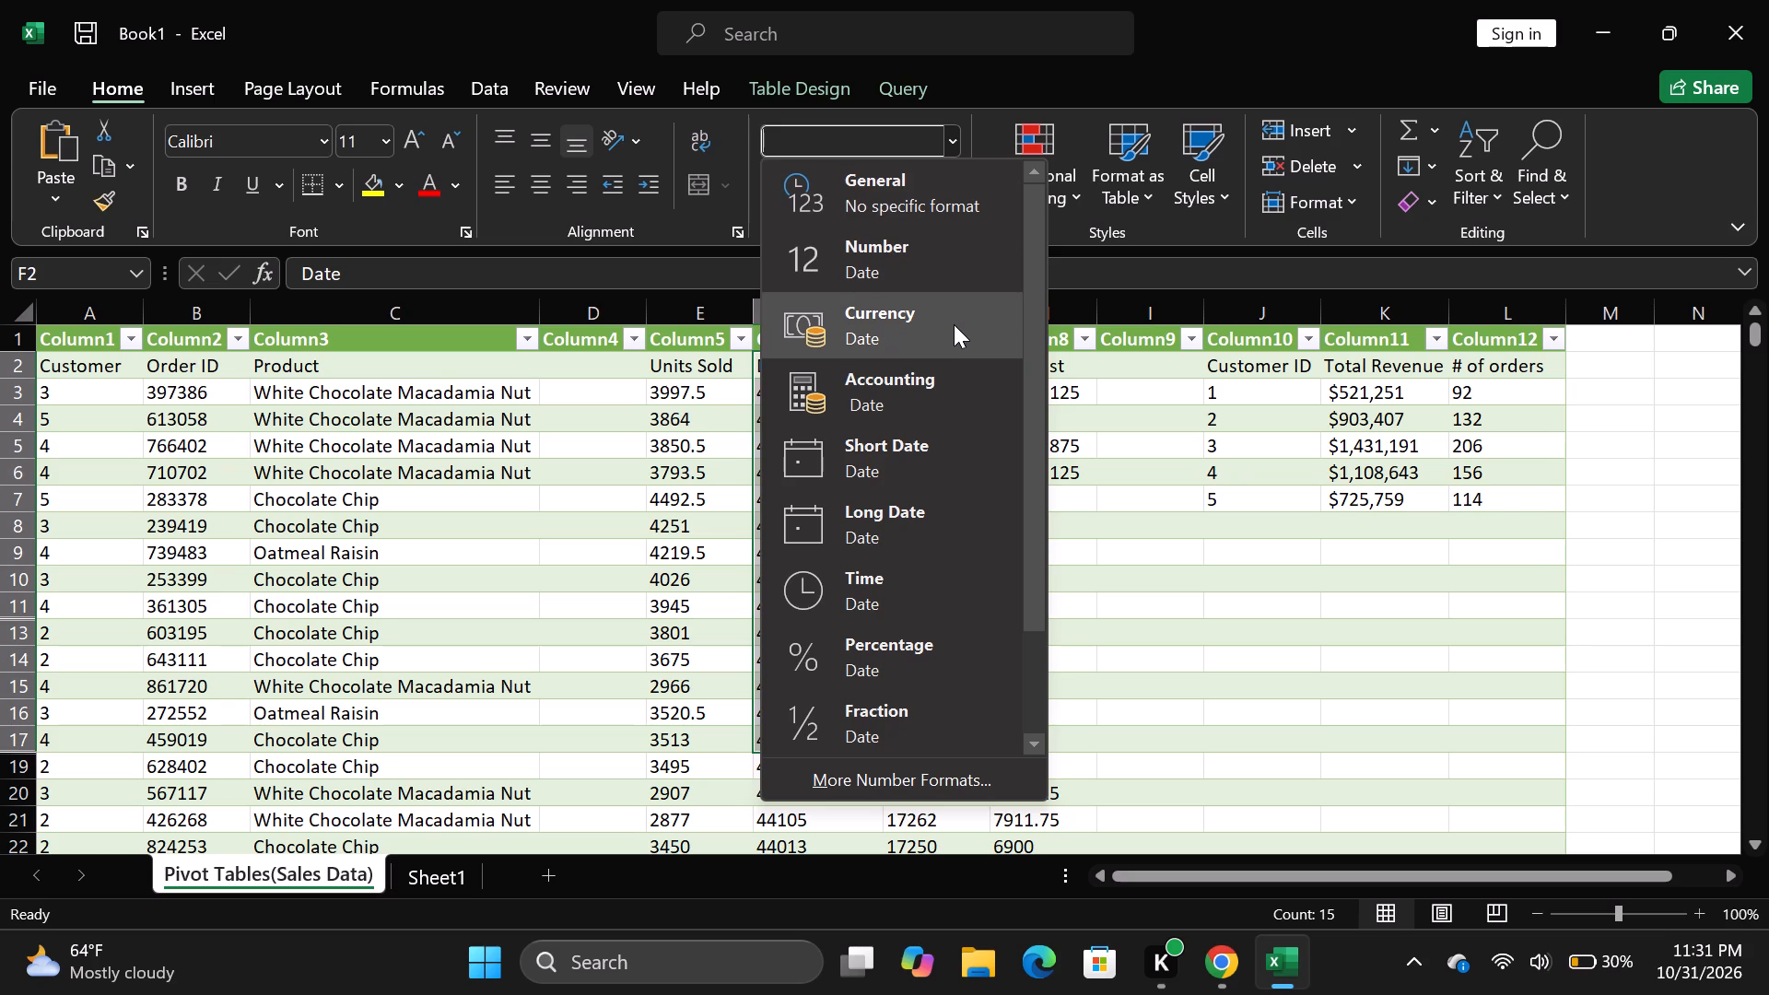
pyautogui.click(896, 261)
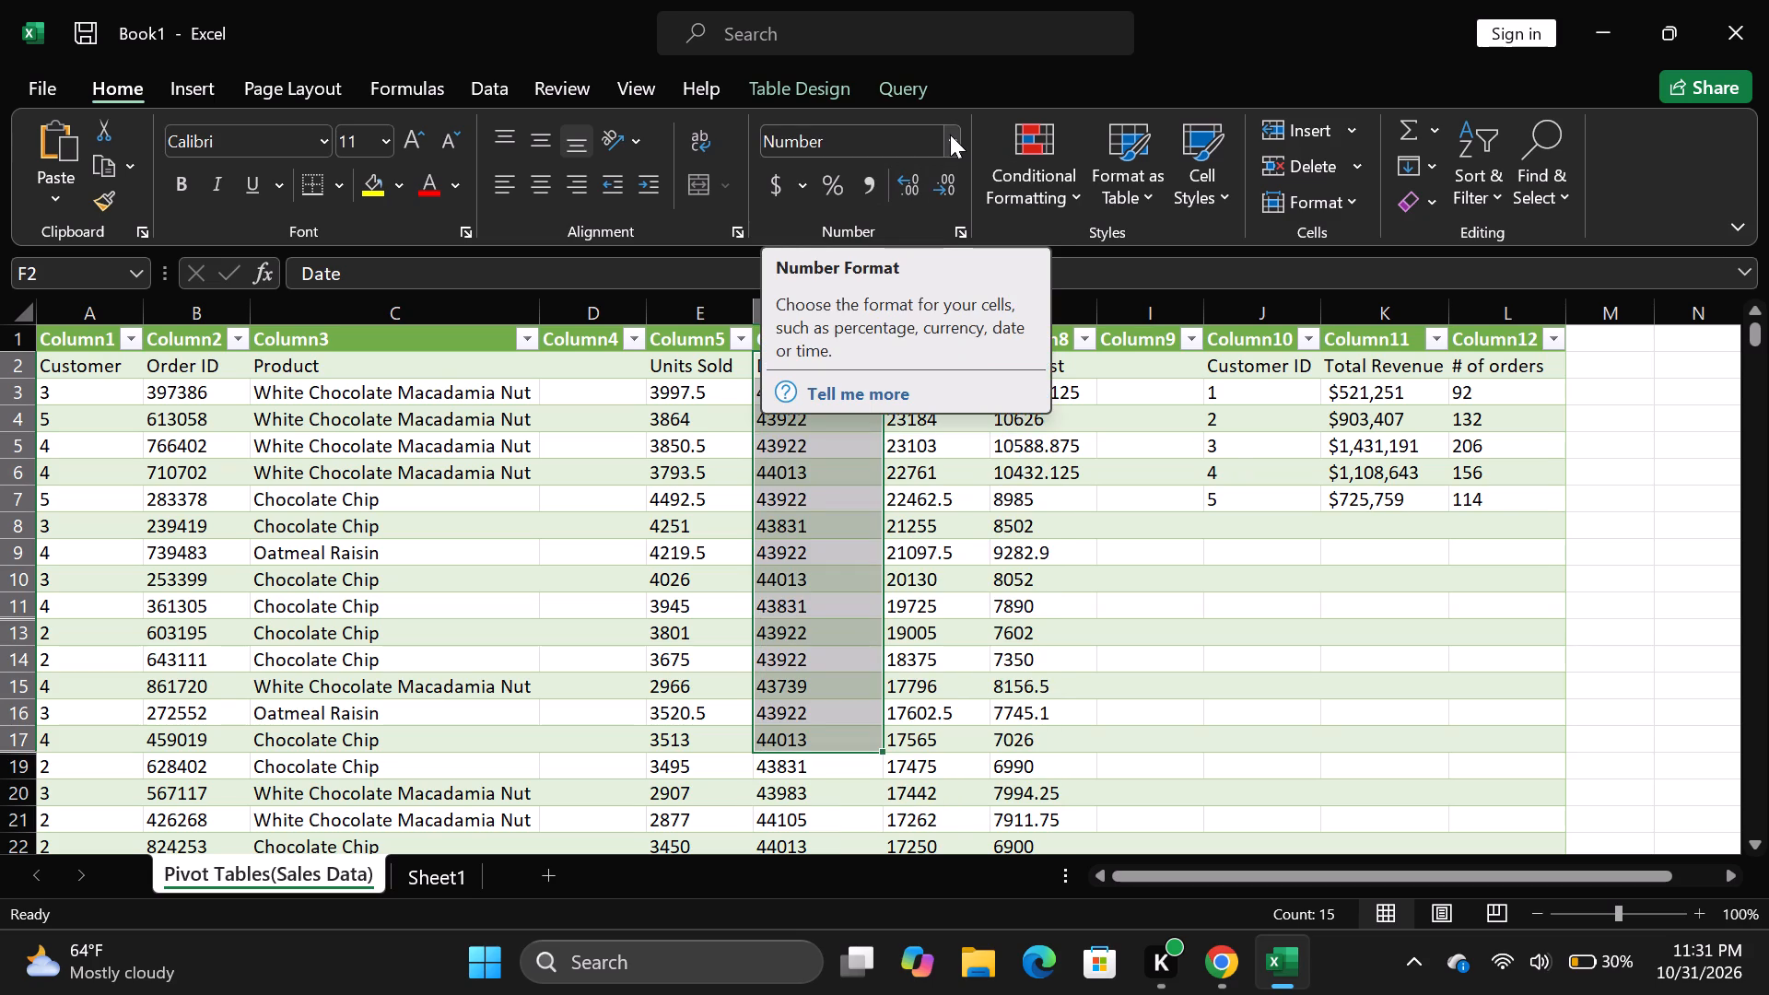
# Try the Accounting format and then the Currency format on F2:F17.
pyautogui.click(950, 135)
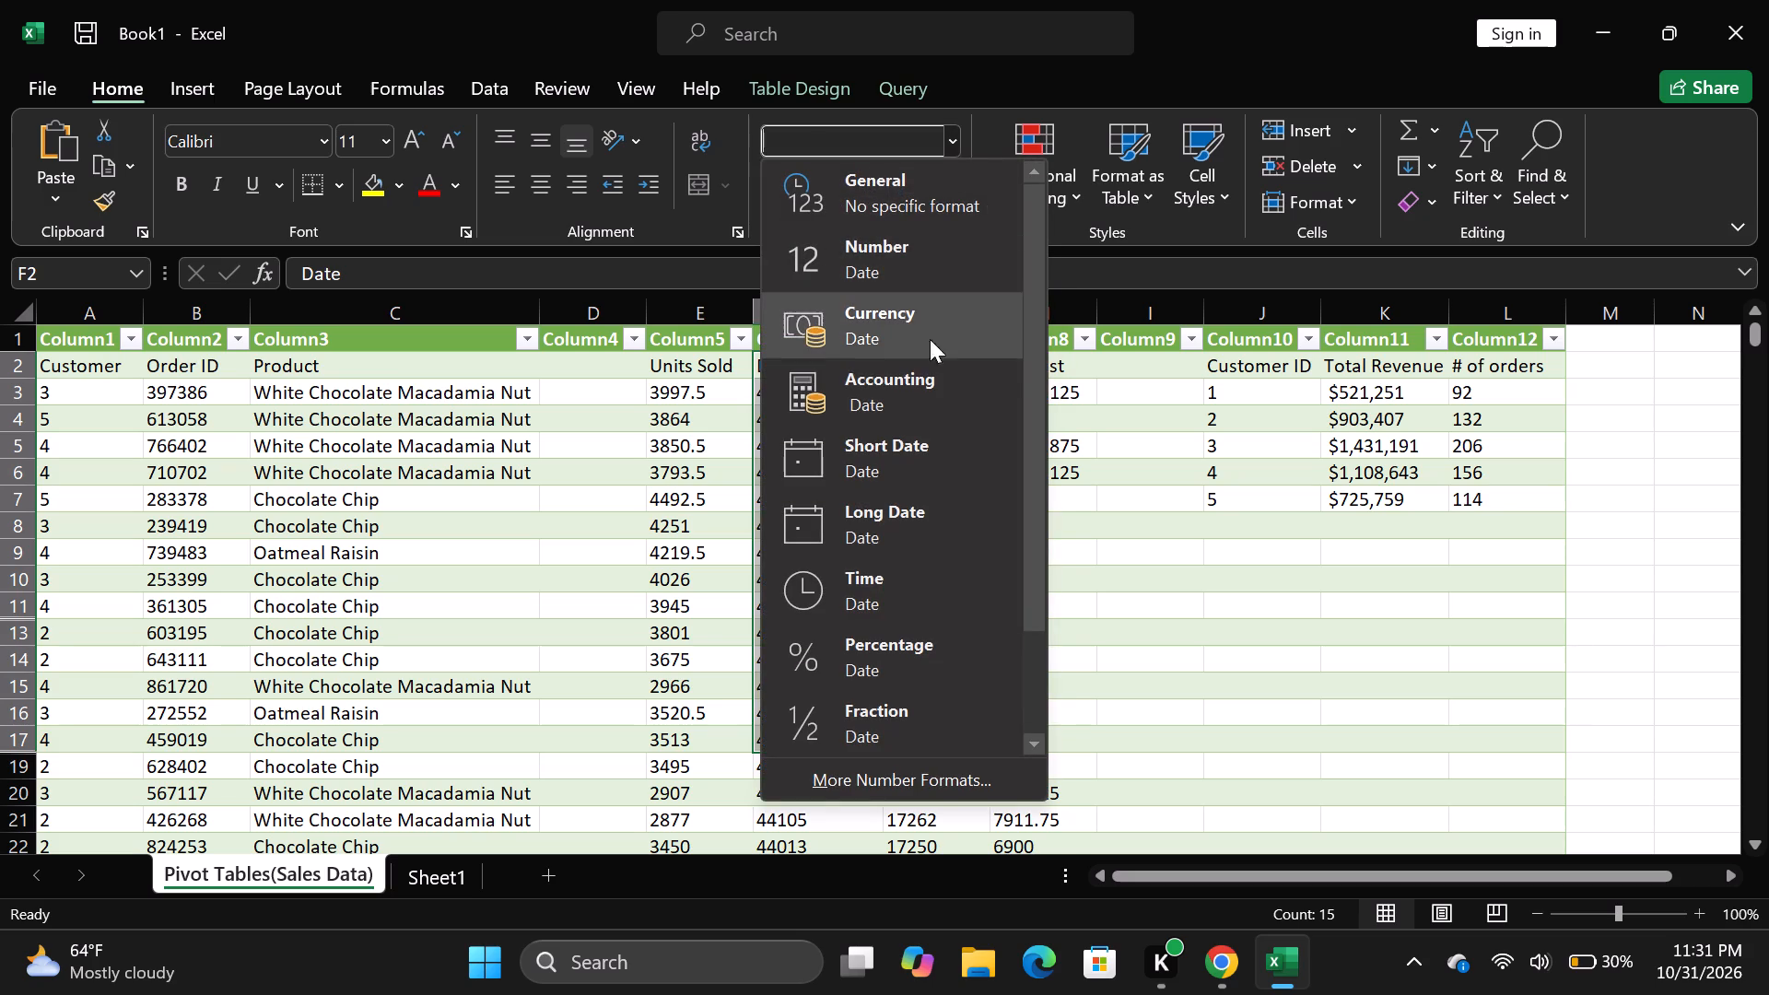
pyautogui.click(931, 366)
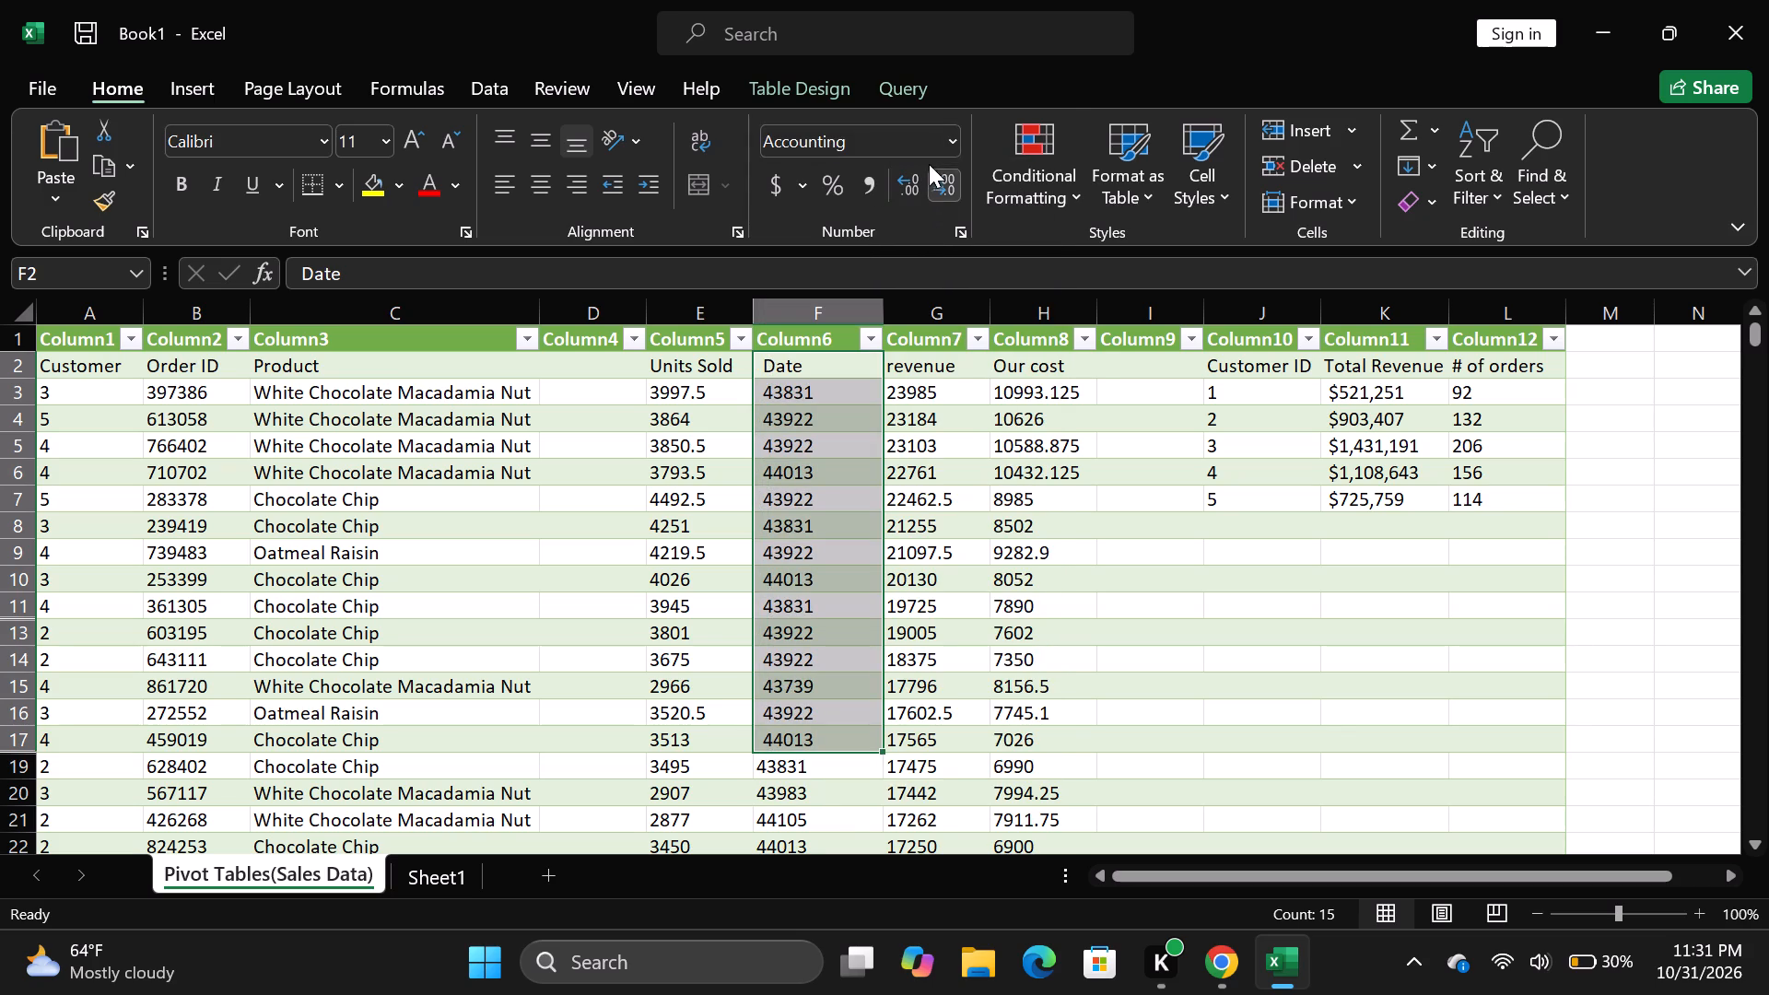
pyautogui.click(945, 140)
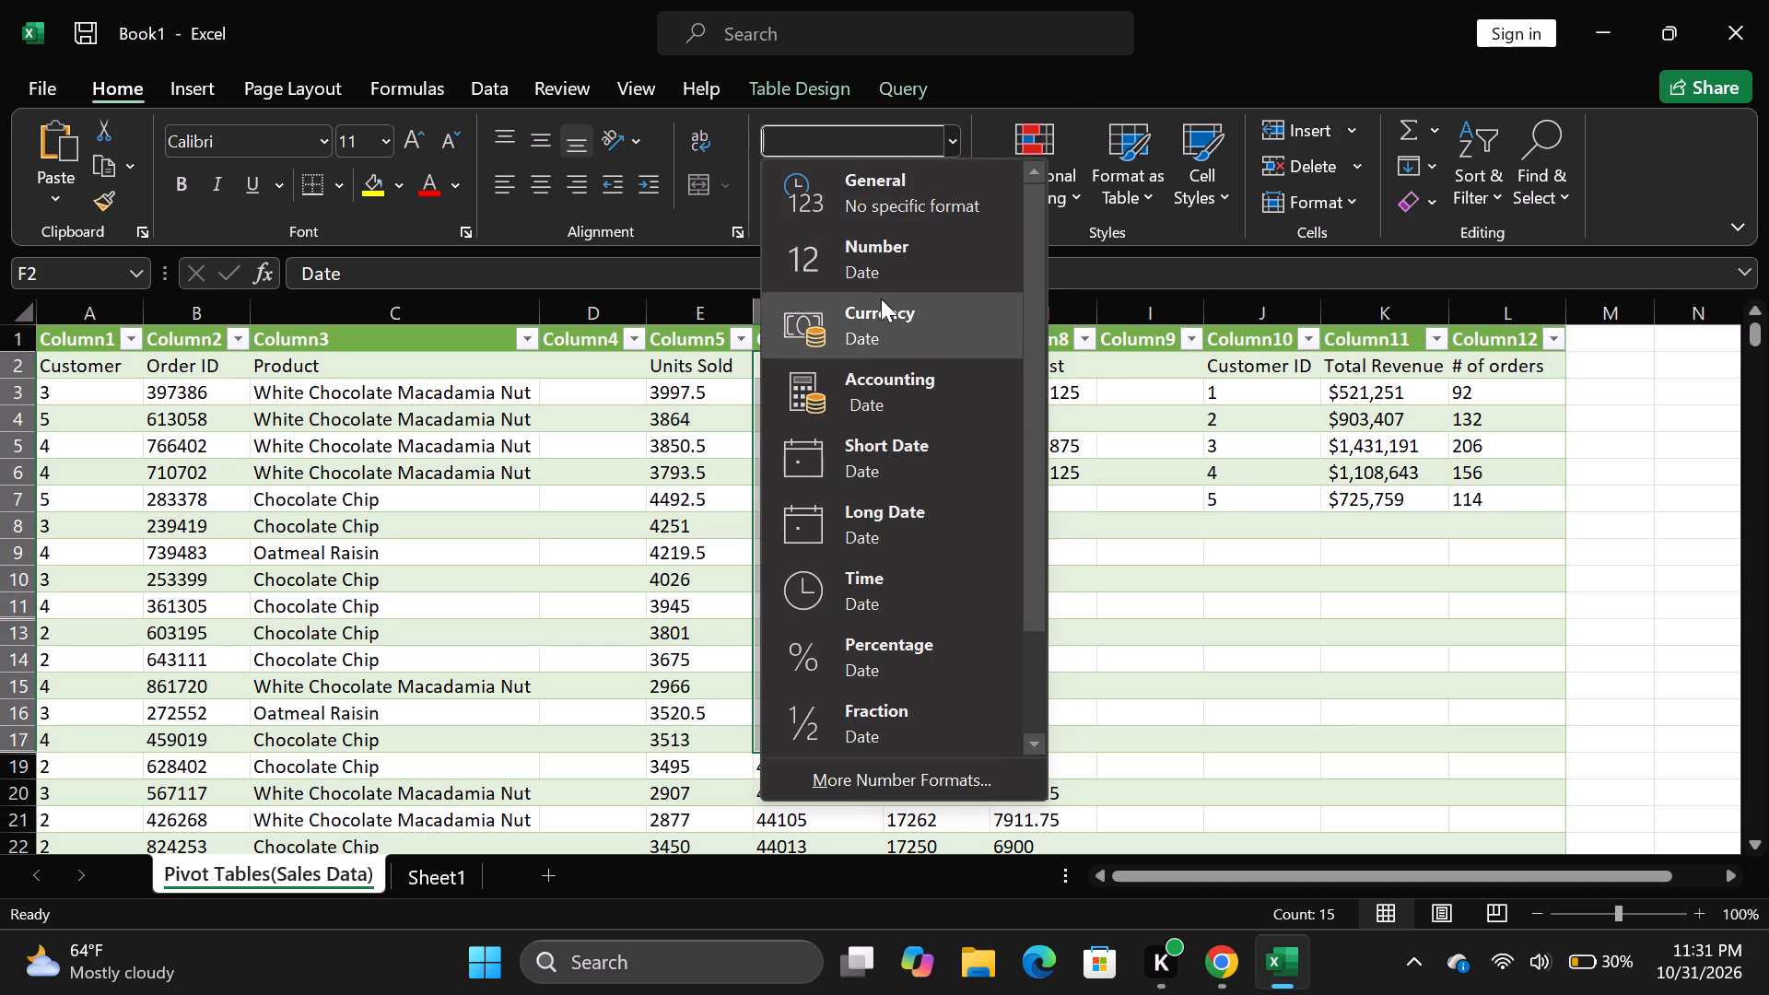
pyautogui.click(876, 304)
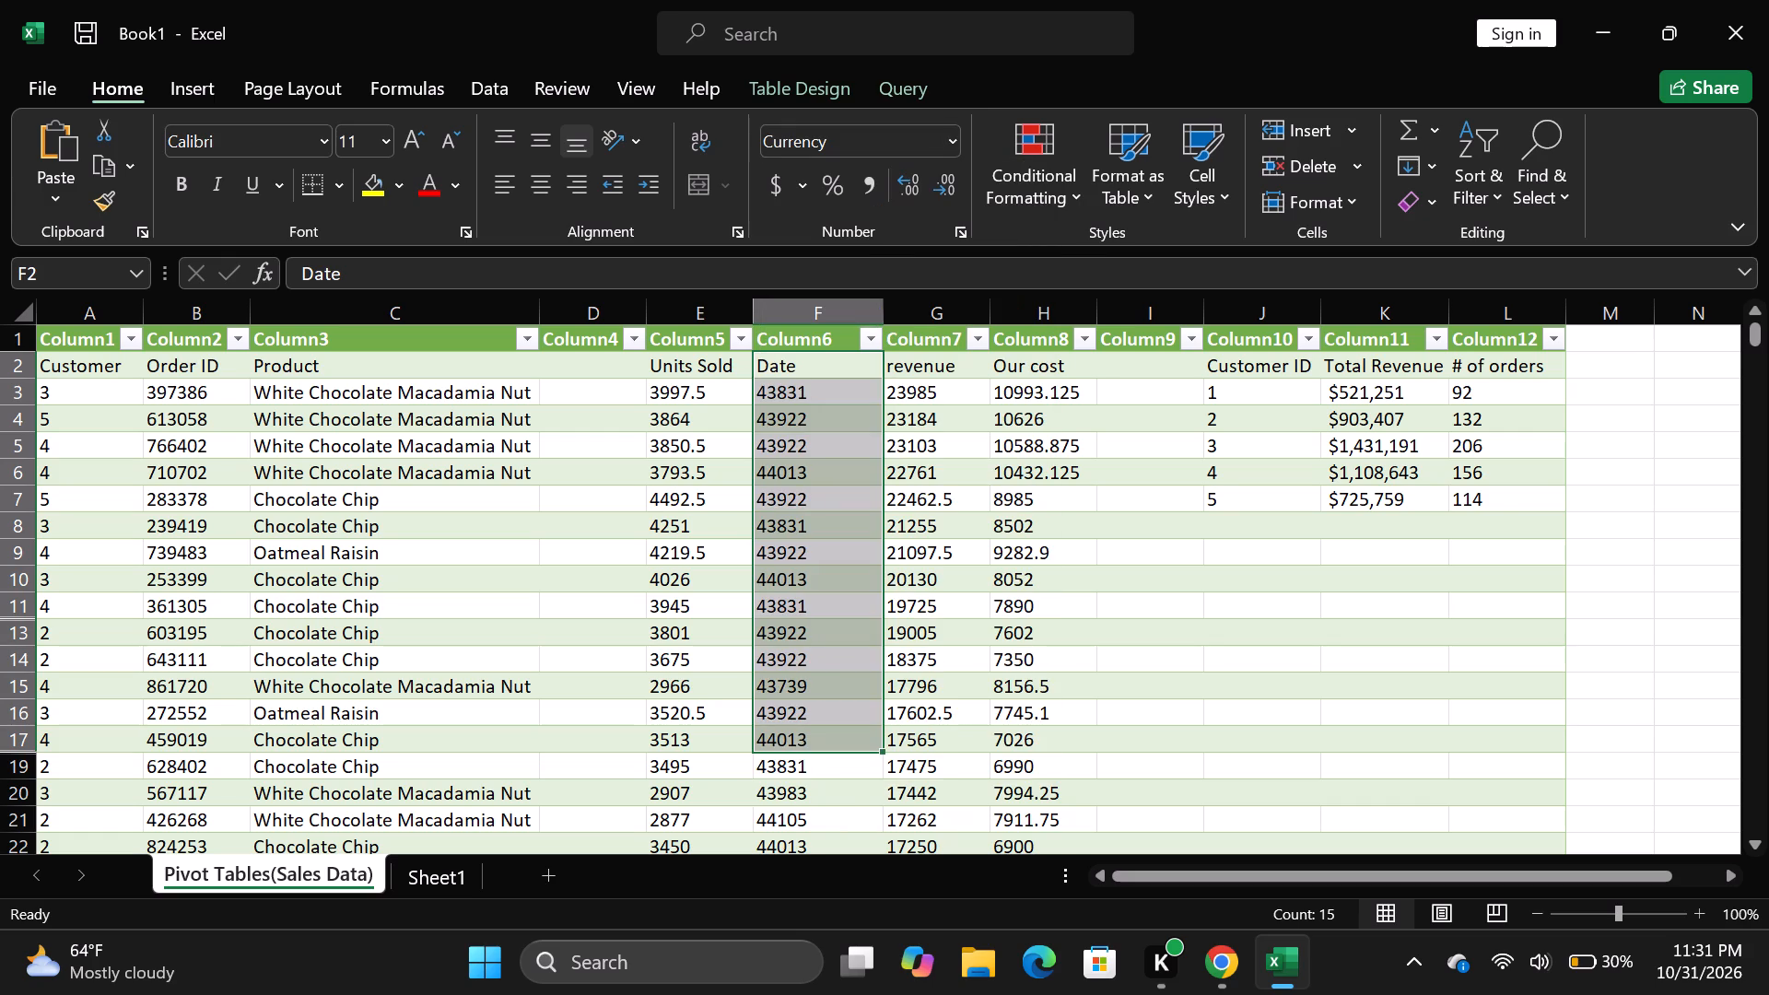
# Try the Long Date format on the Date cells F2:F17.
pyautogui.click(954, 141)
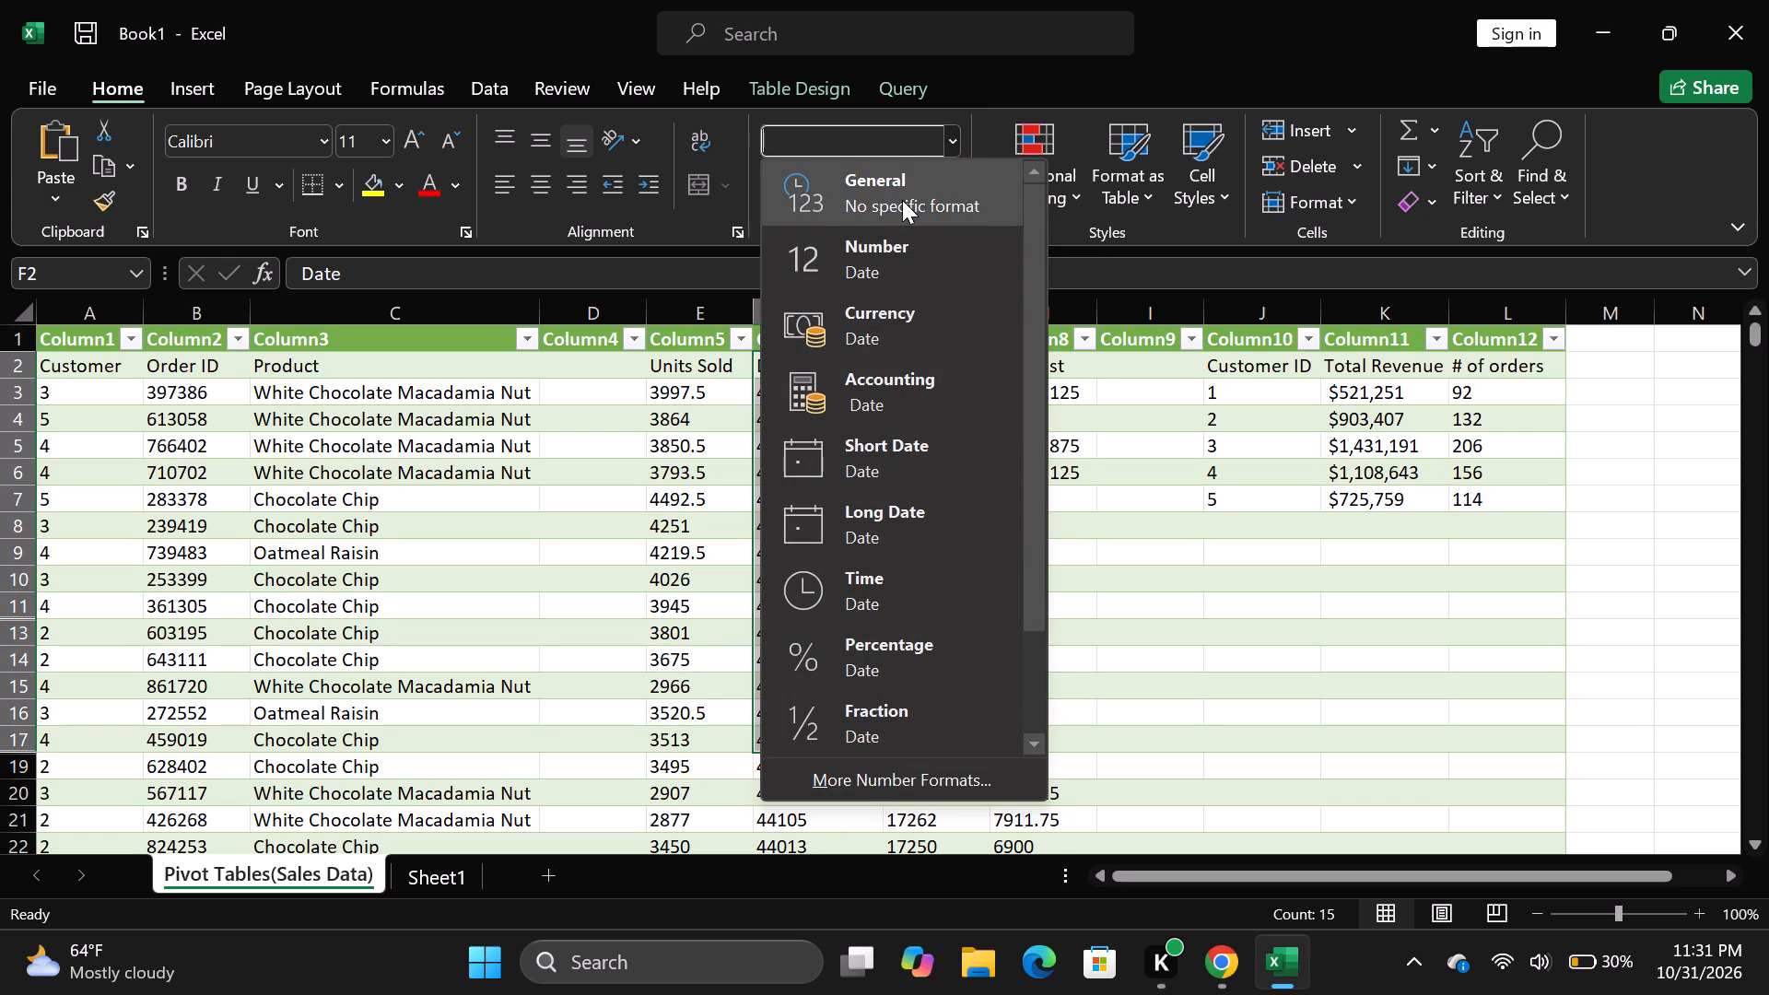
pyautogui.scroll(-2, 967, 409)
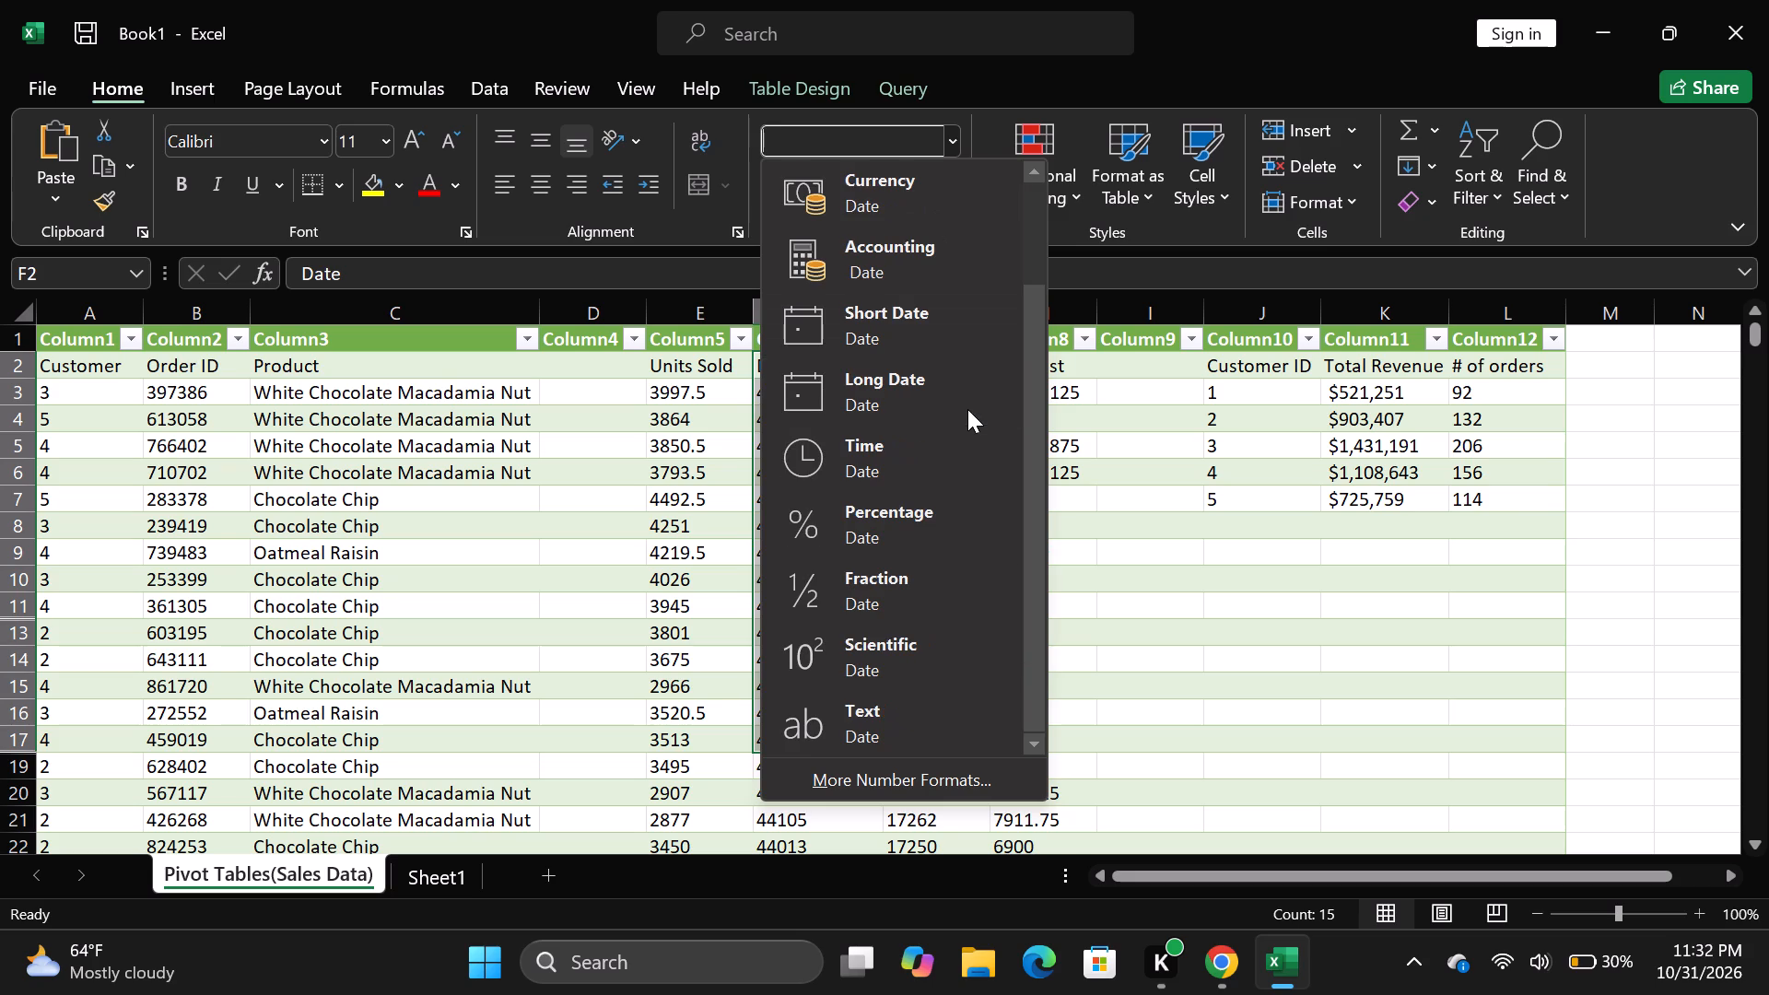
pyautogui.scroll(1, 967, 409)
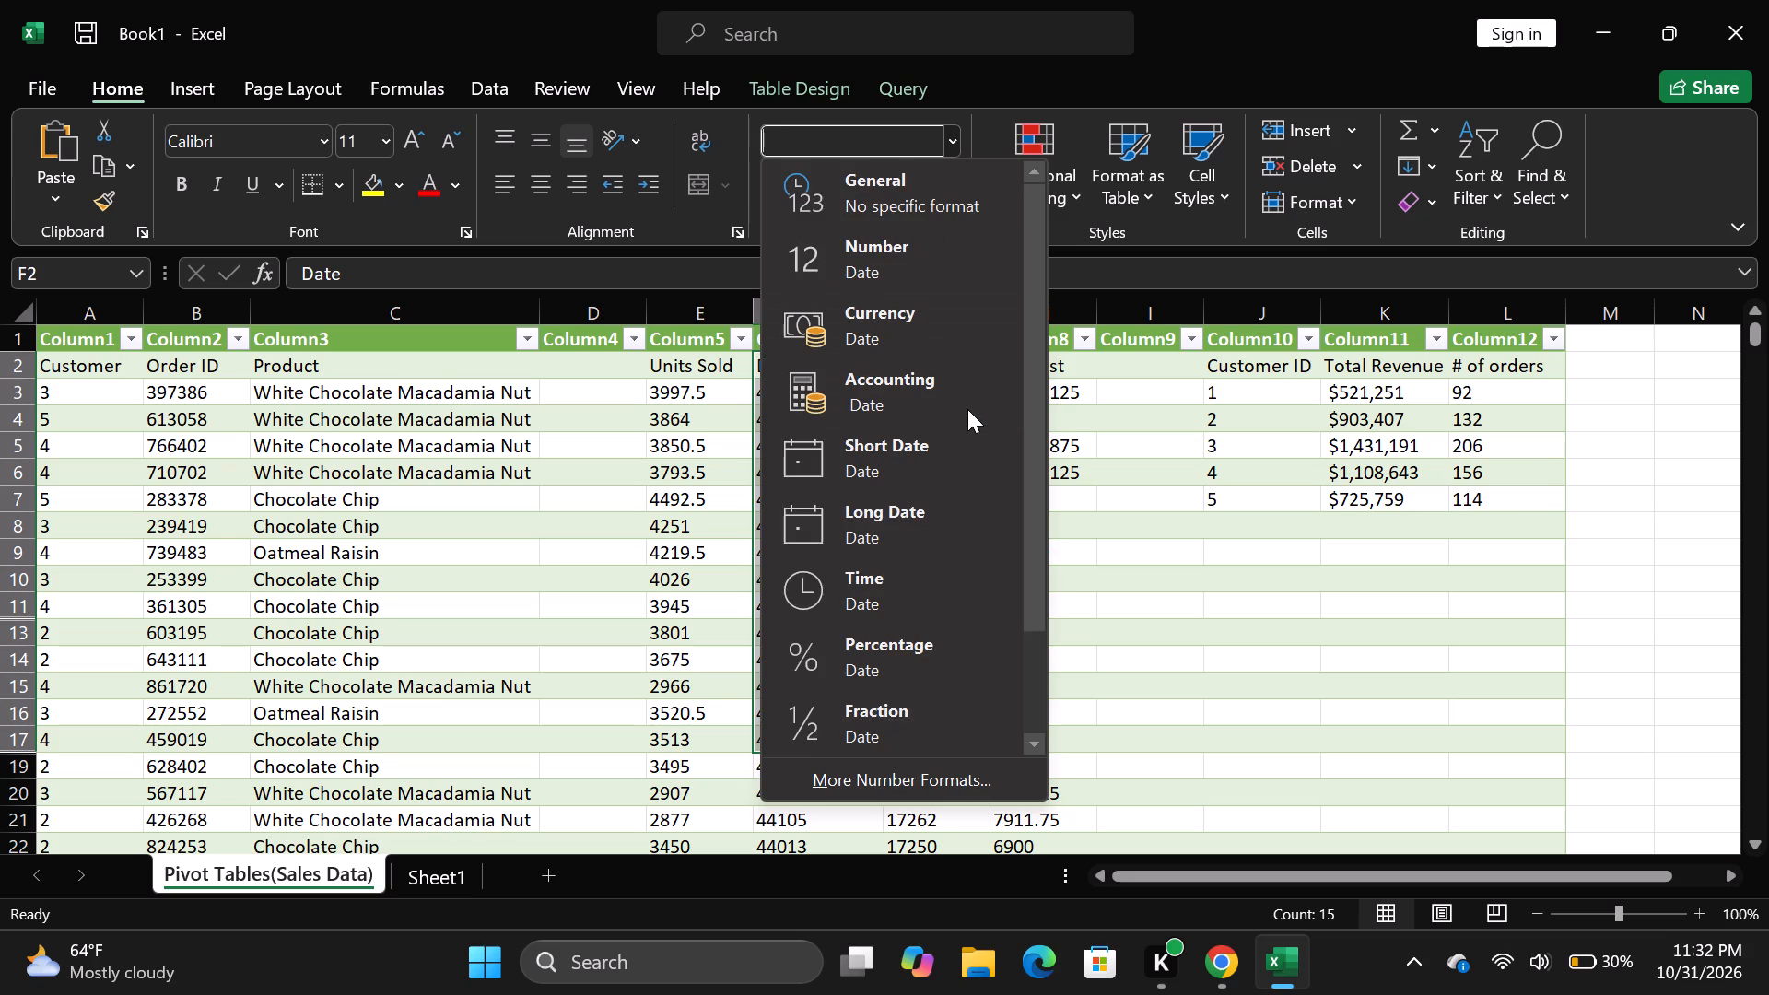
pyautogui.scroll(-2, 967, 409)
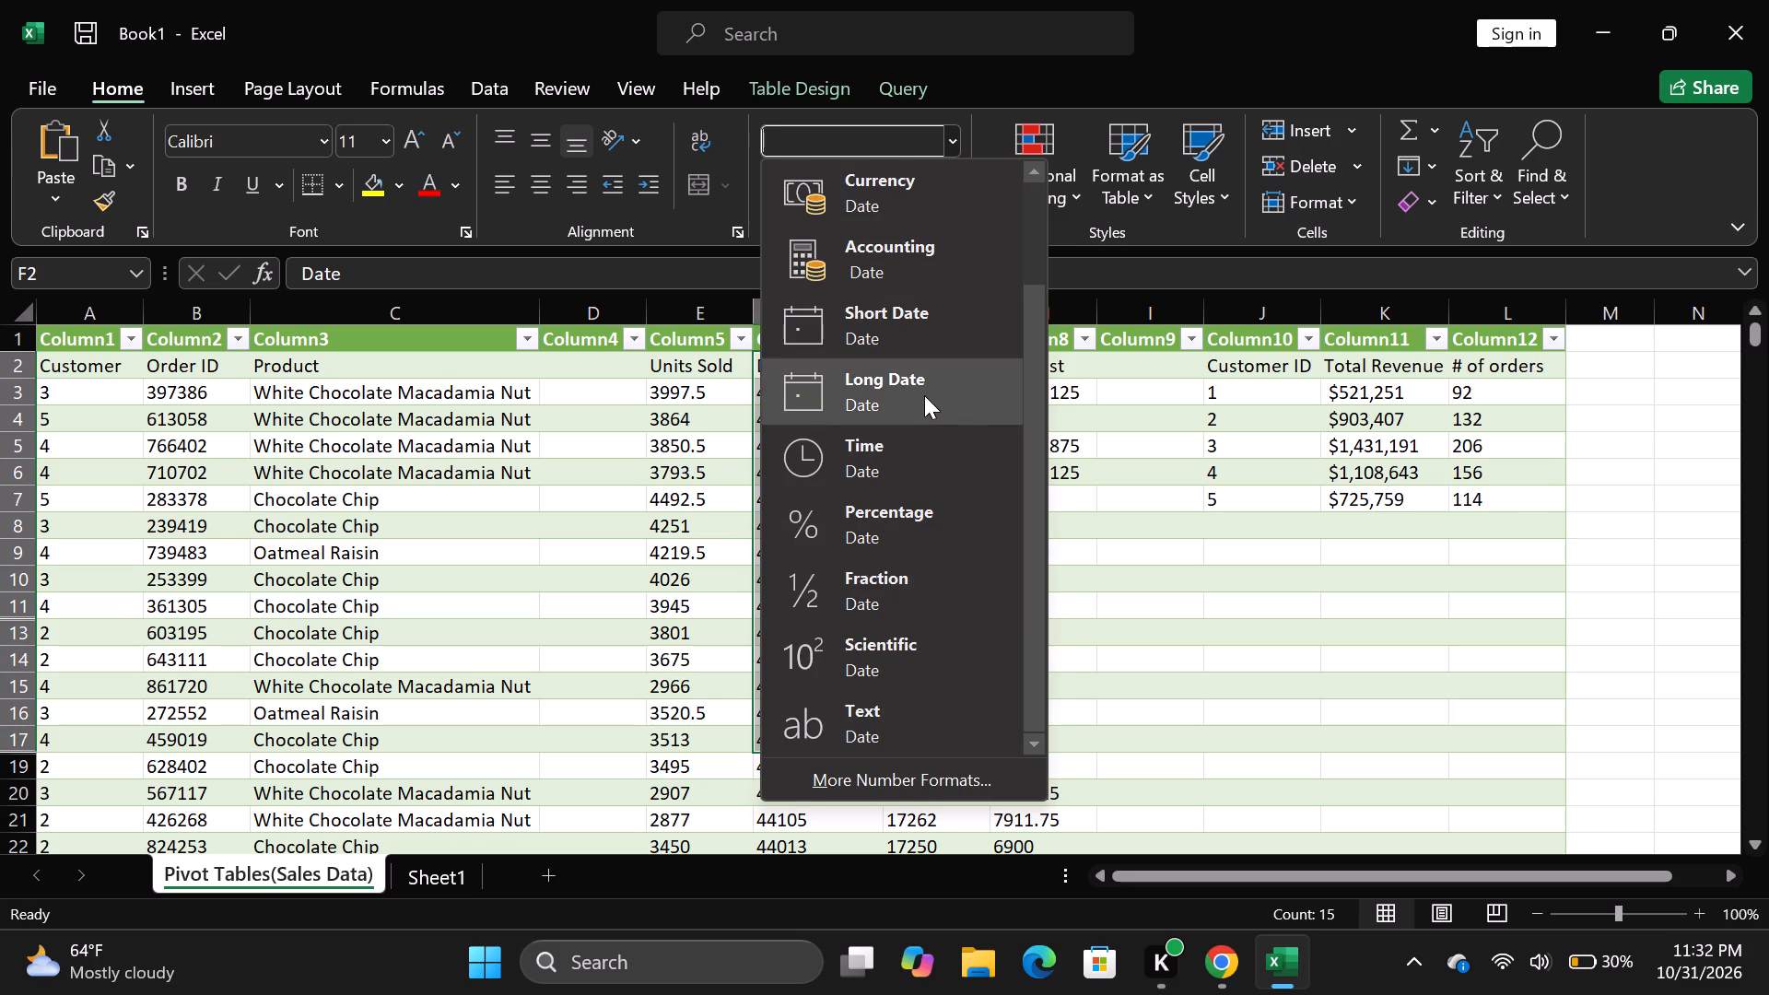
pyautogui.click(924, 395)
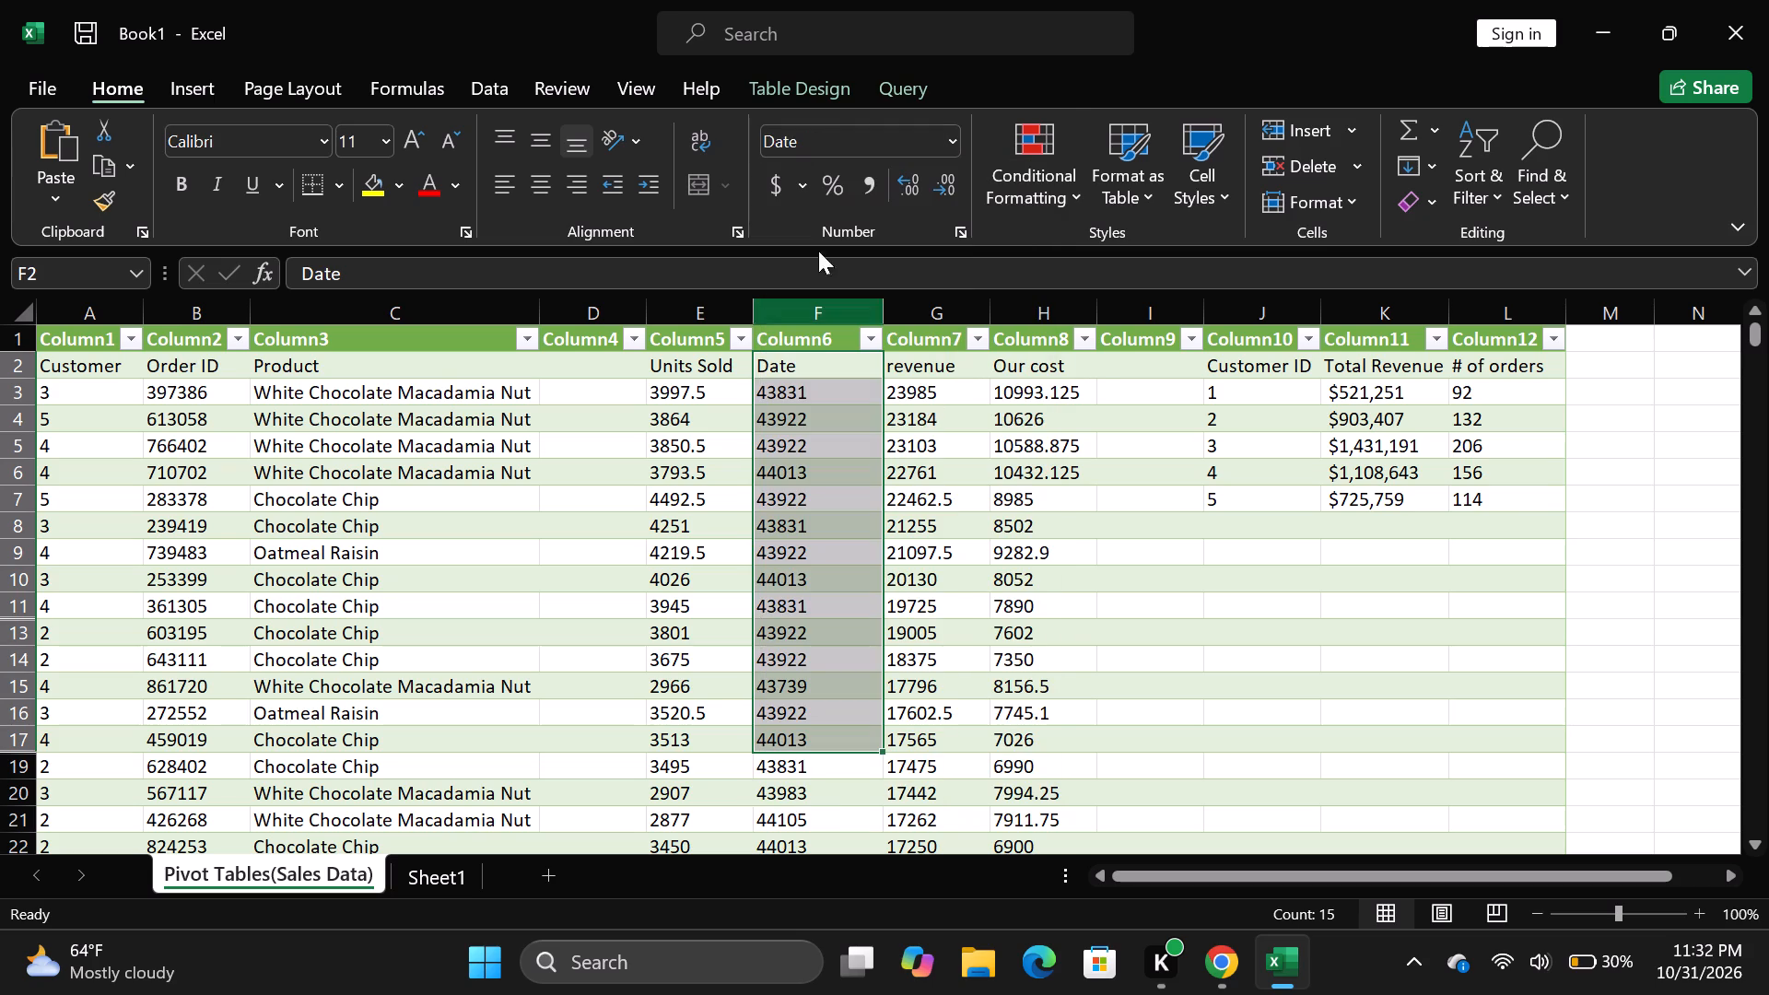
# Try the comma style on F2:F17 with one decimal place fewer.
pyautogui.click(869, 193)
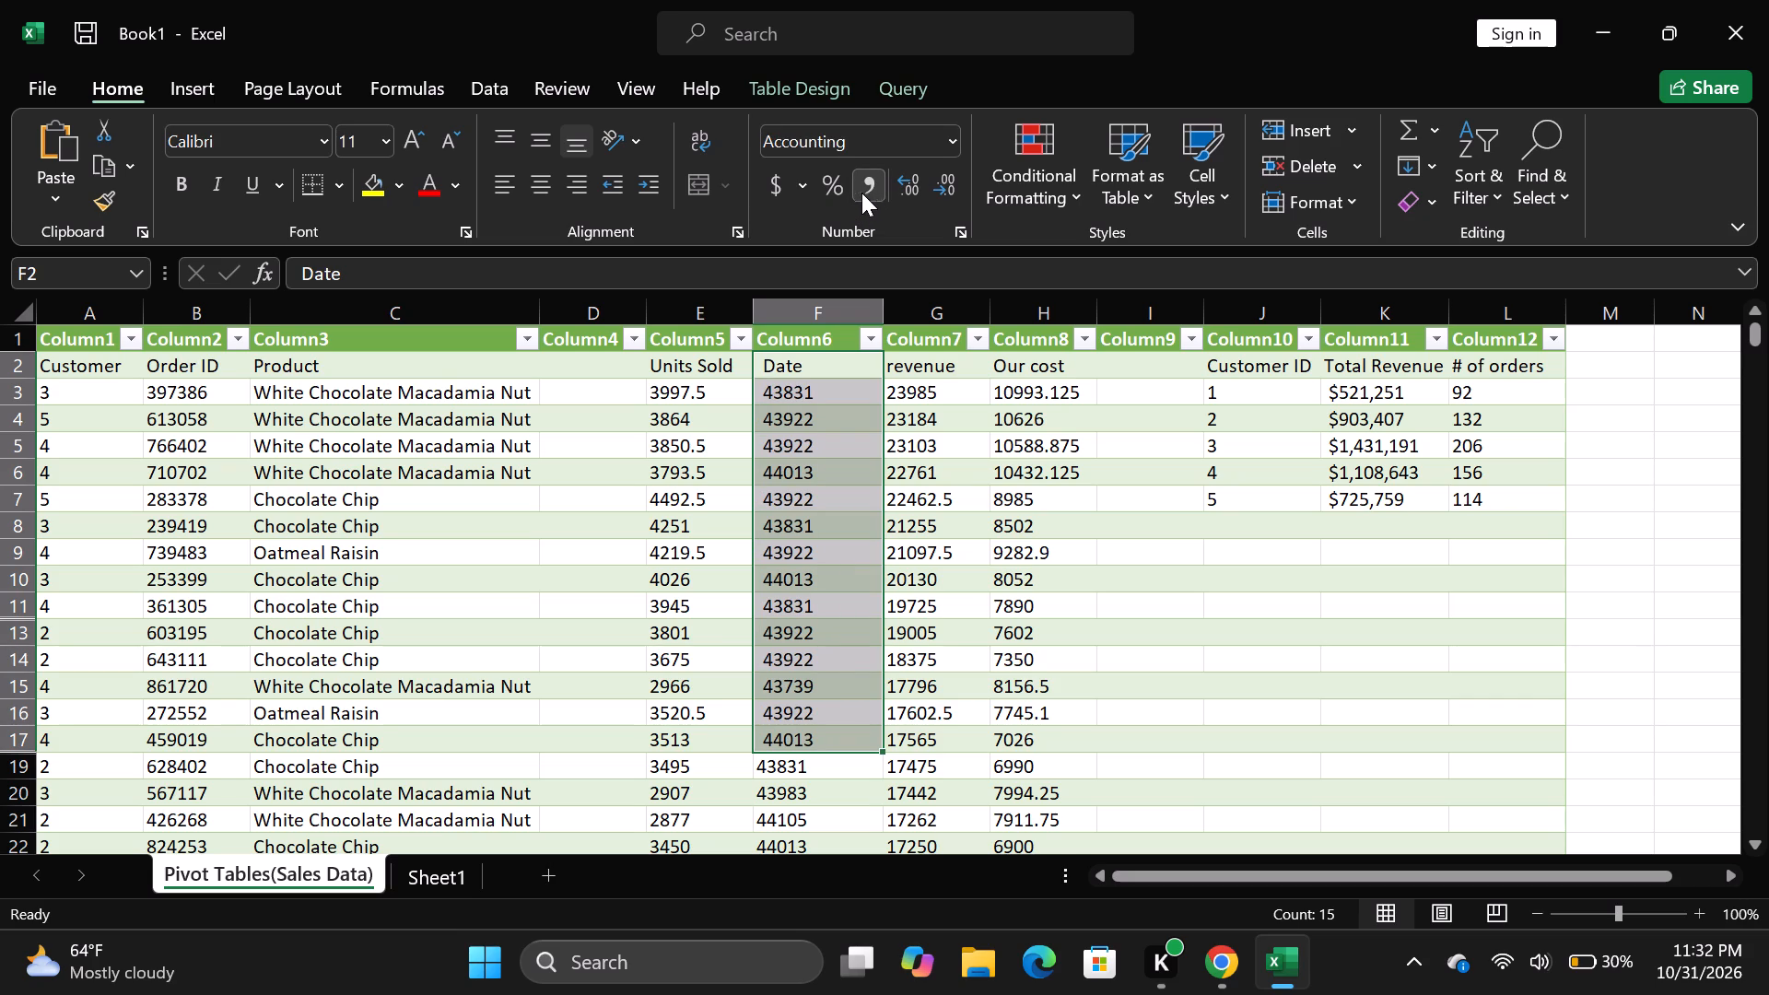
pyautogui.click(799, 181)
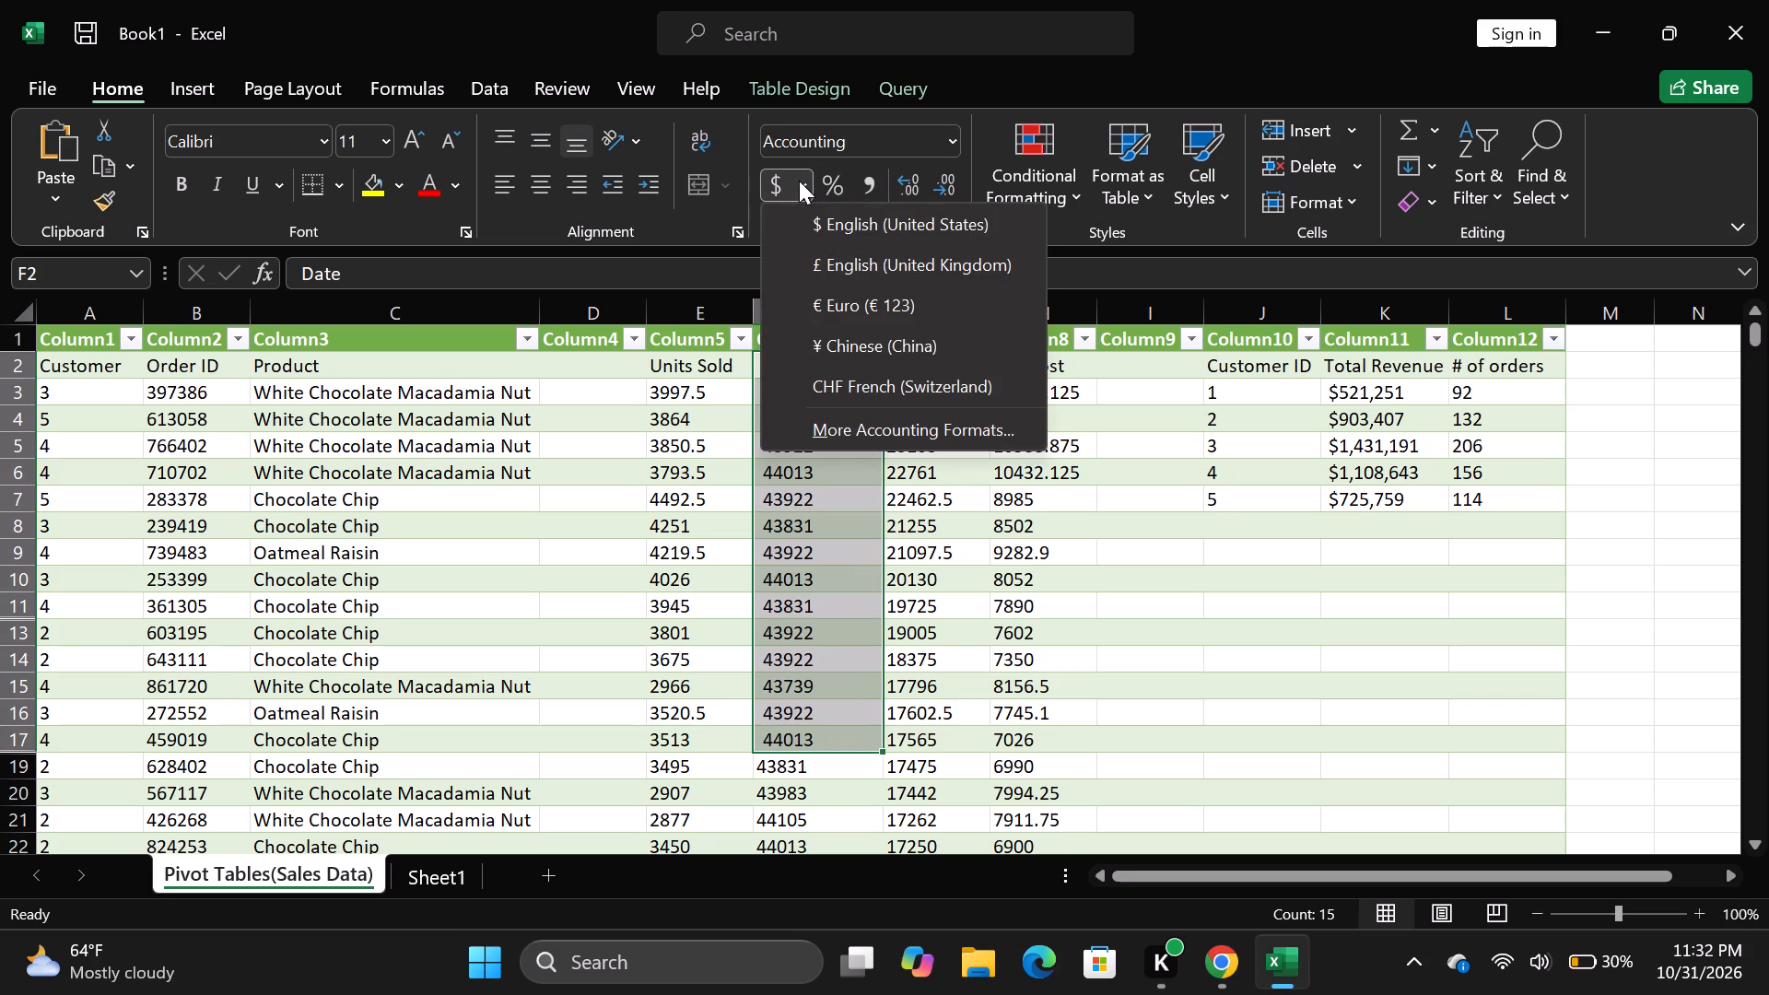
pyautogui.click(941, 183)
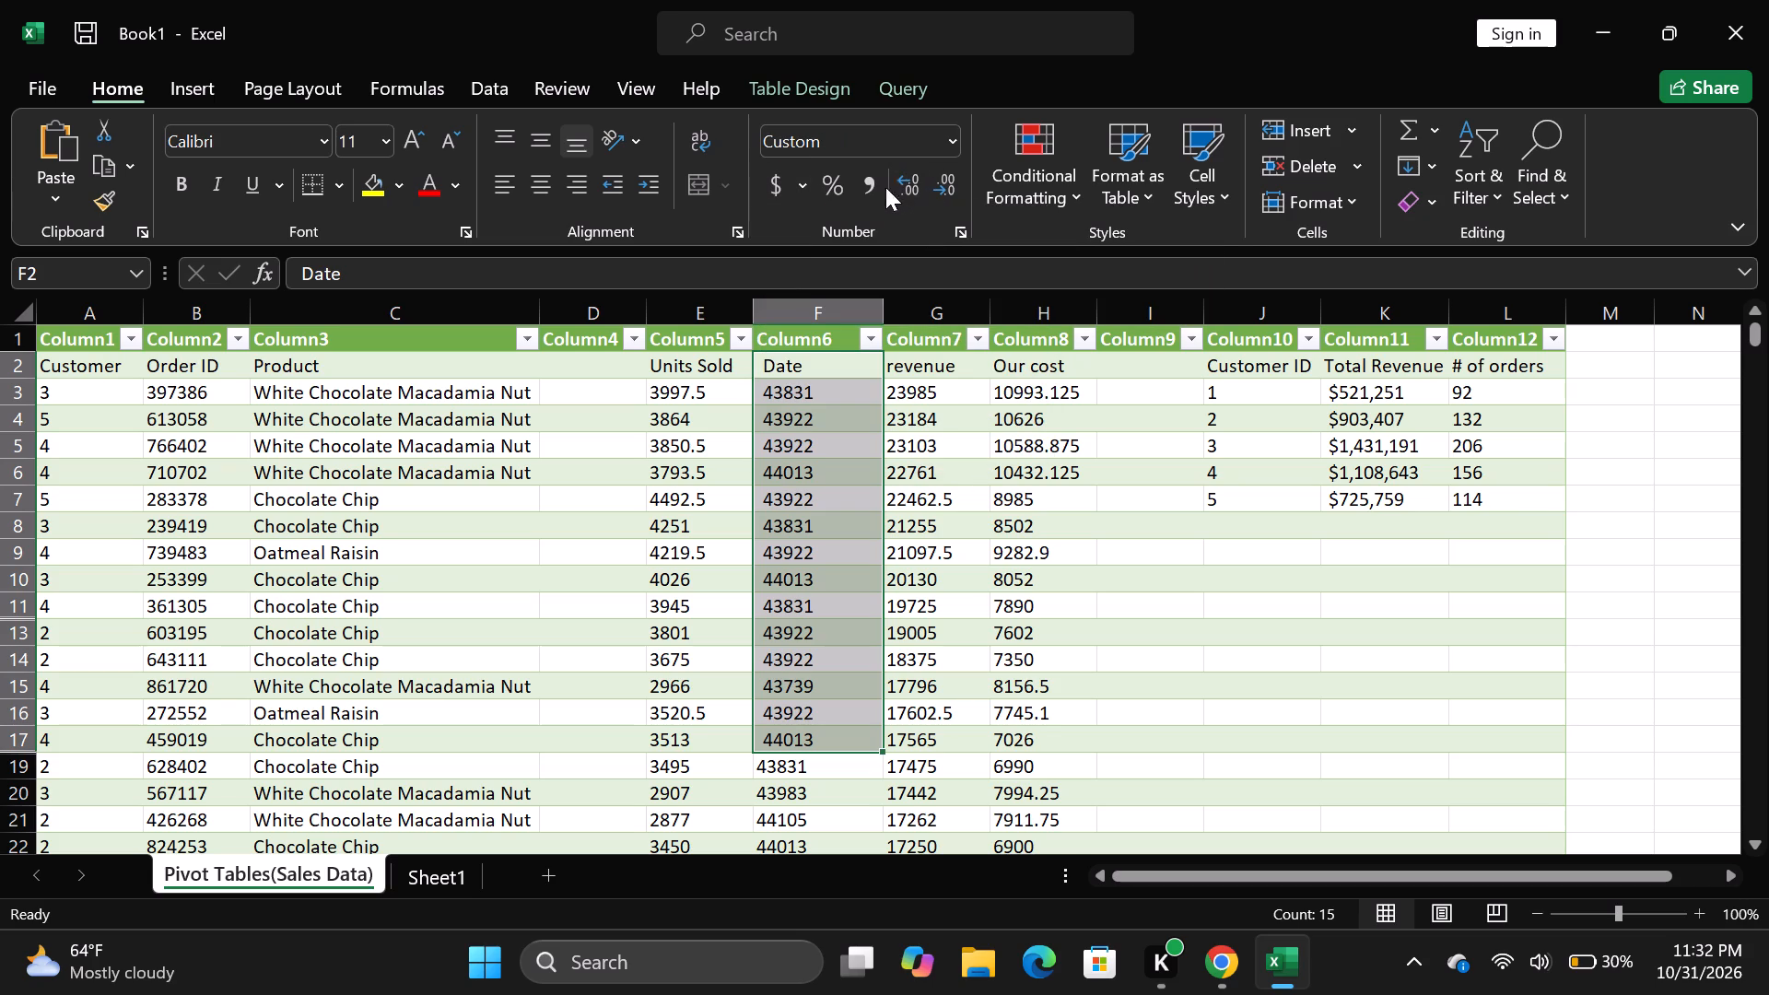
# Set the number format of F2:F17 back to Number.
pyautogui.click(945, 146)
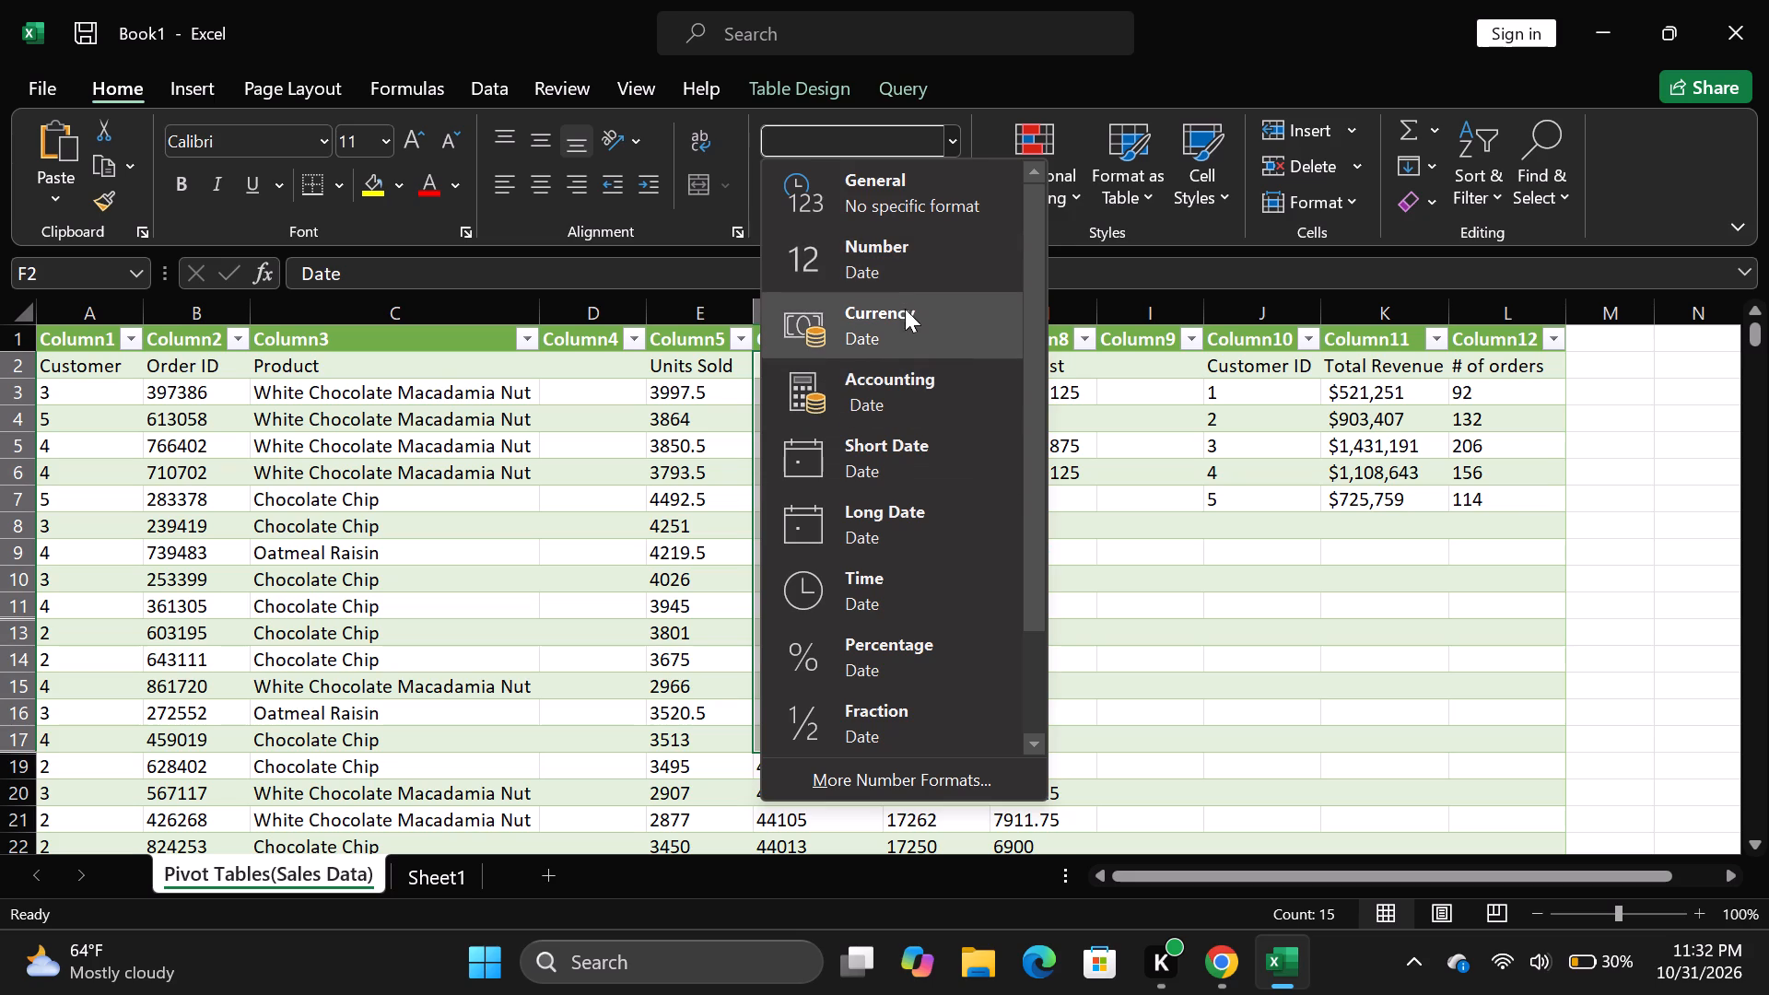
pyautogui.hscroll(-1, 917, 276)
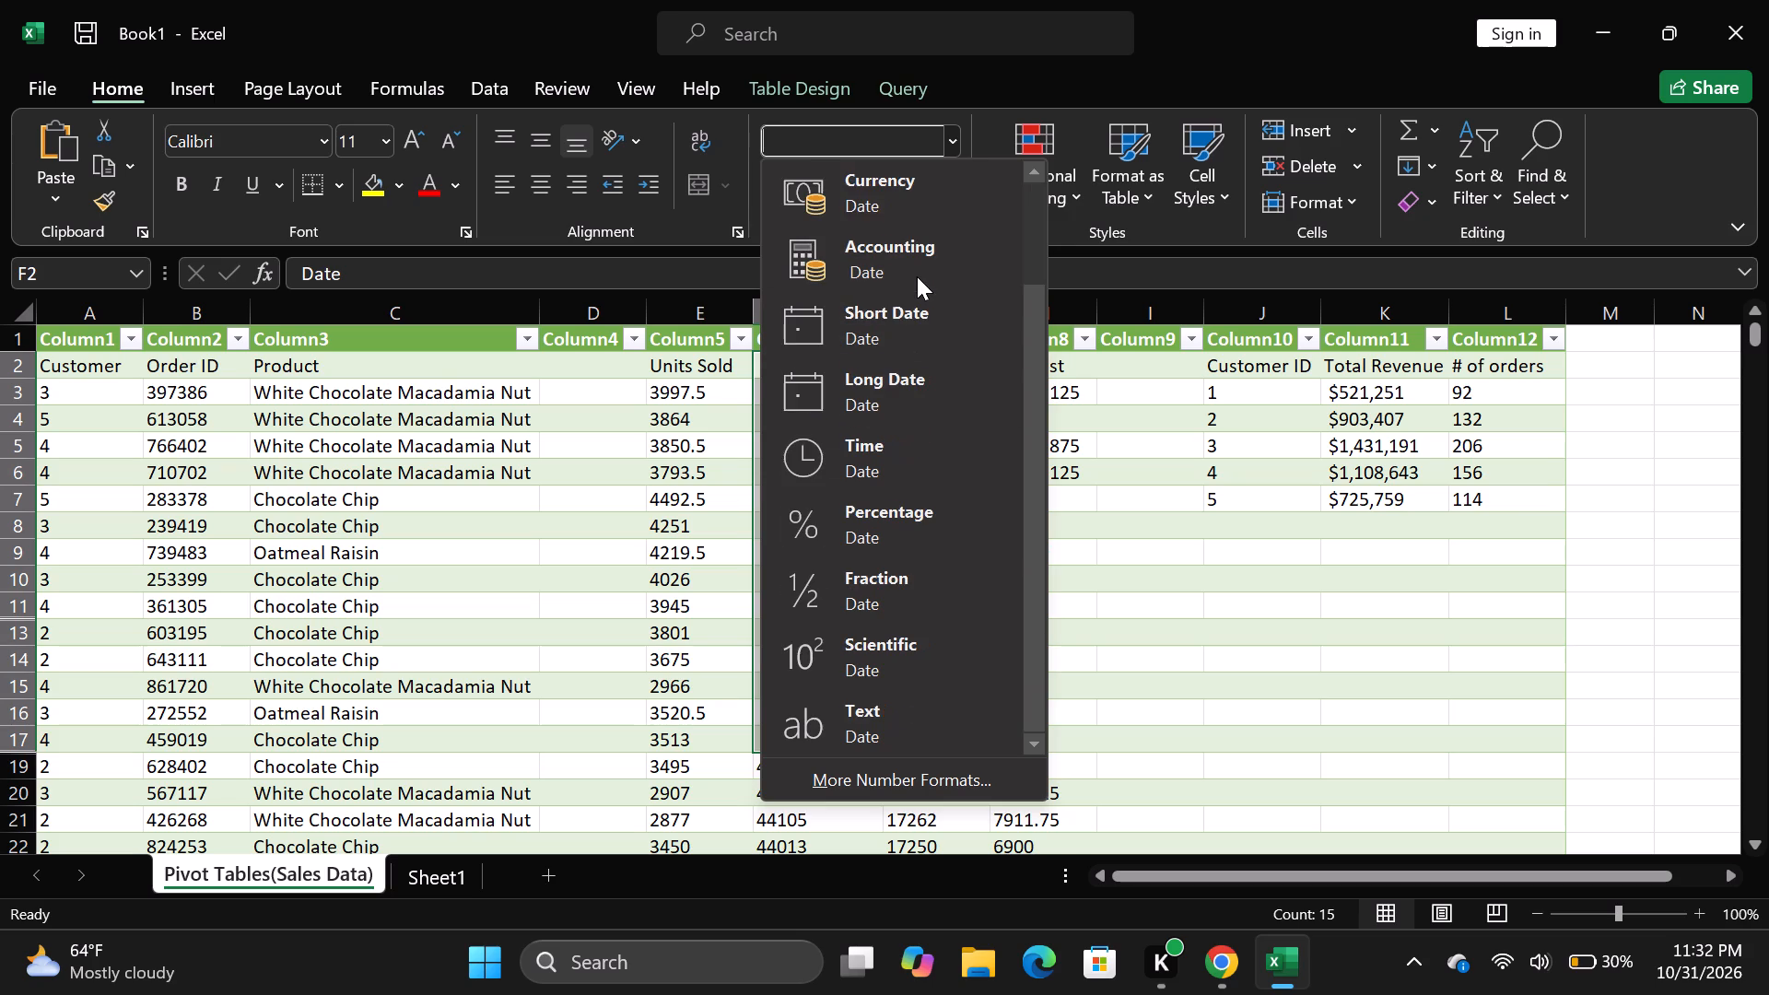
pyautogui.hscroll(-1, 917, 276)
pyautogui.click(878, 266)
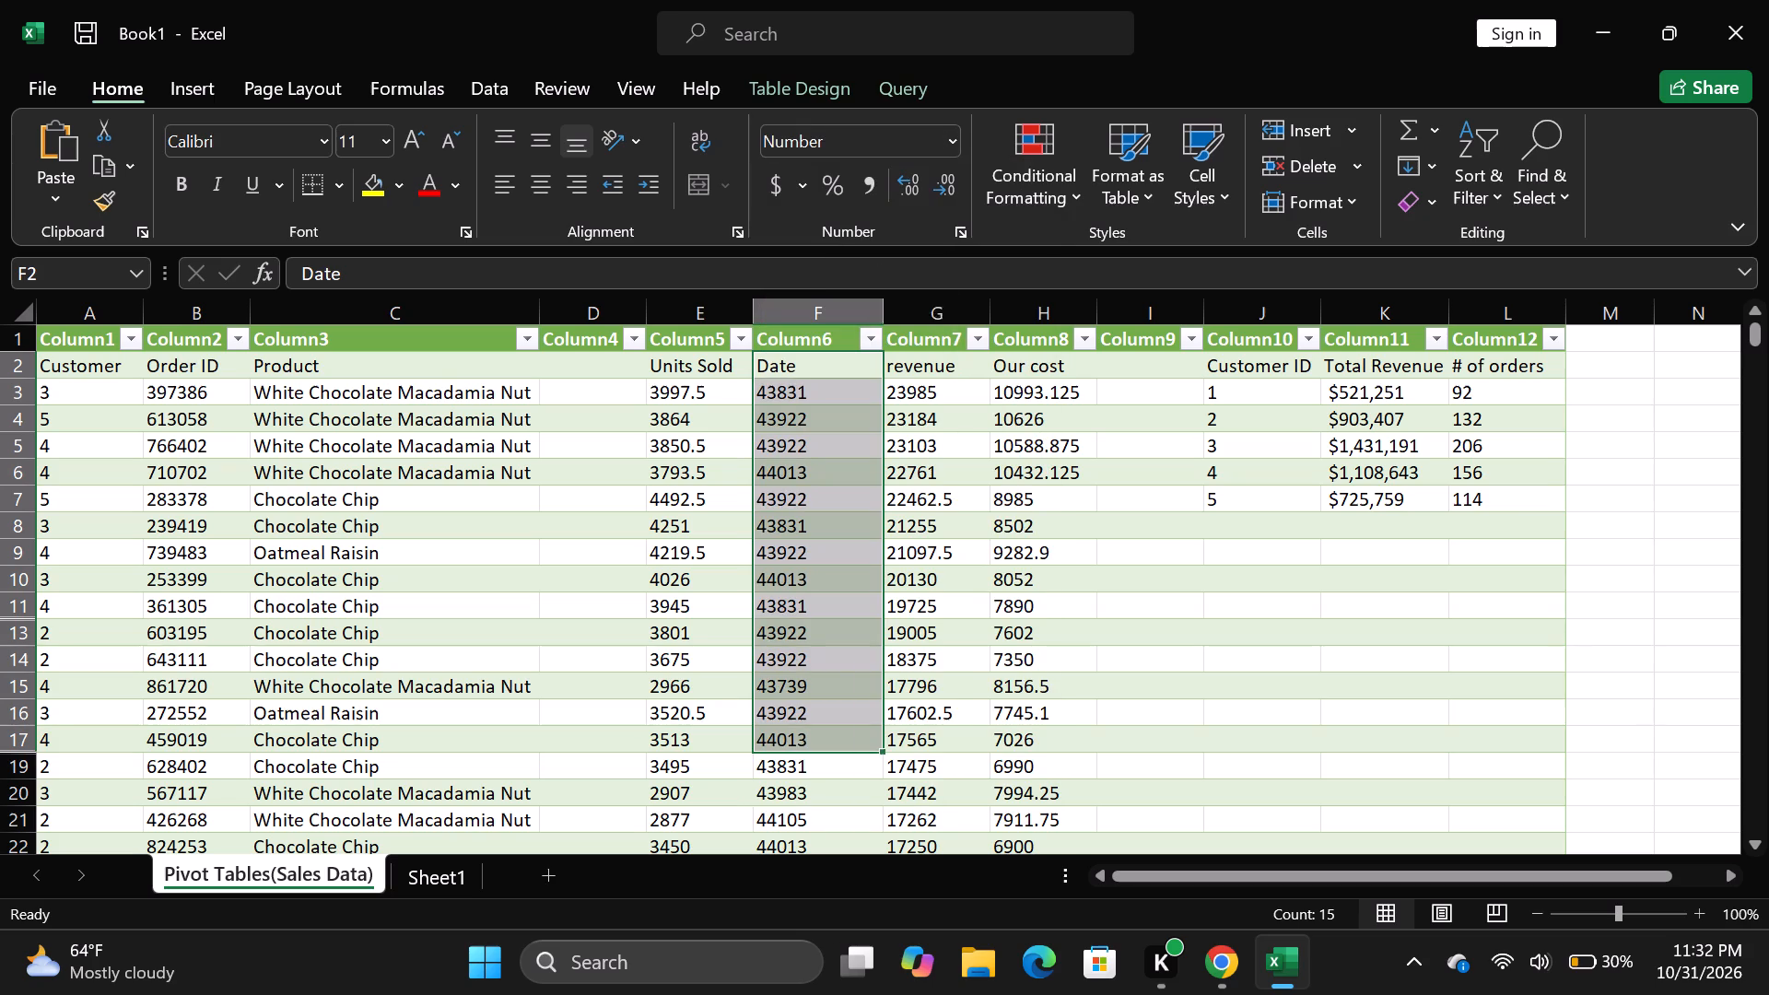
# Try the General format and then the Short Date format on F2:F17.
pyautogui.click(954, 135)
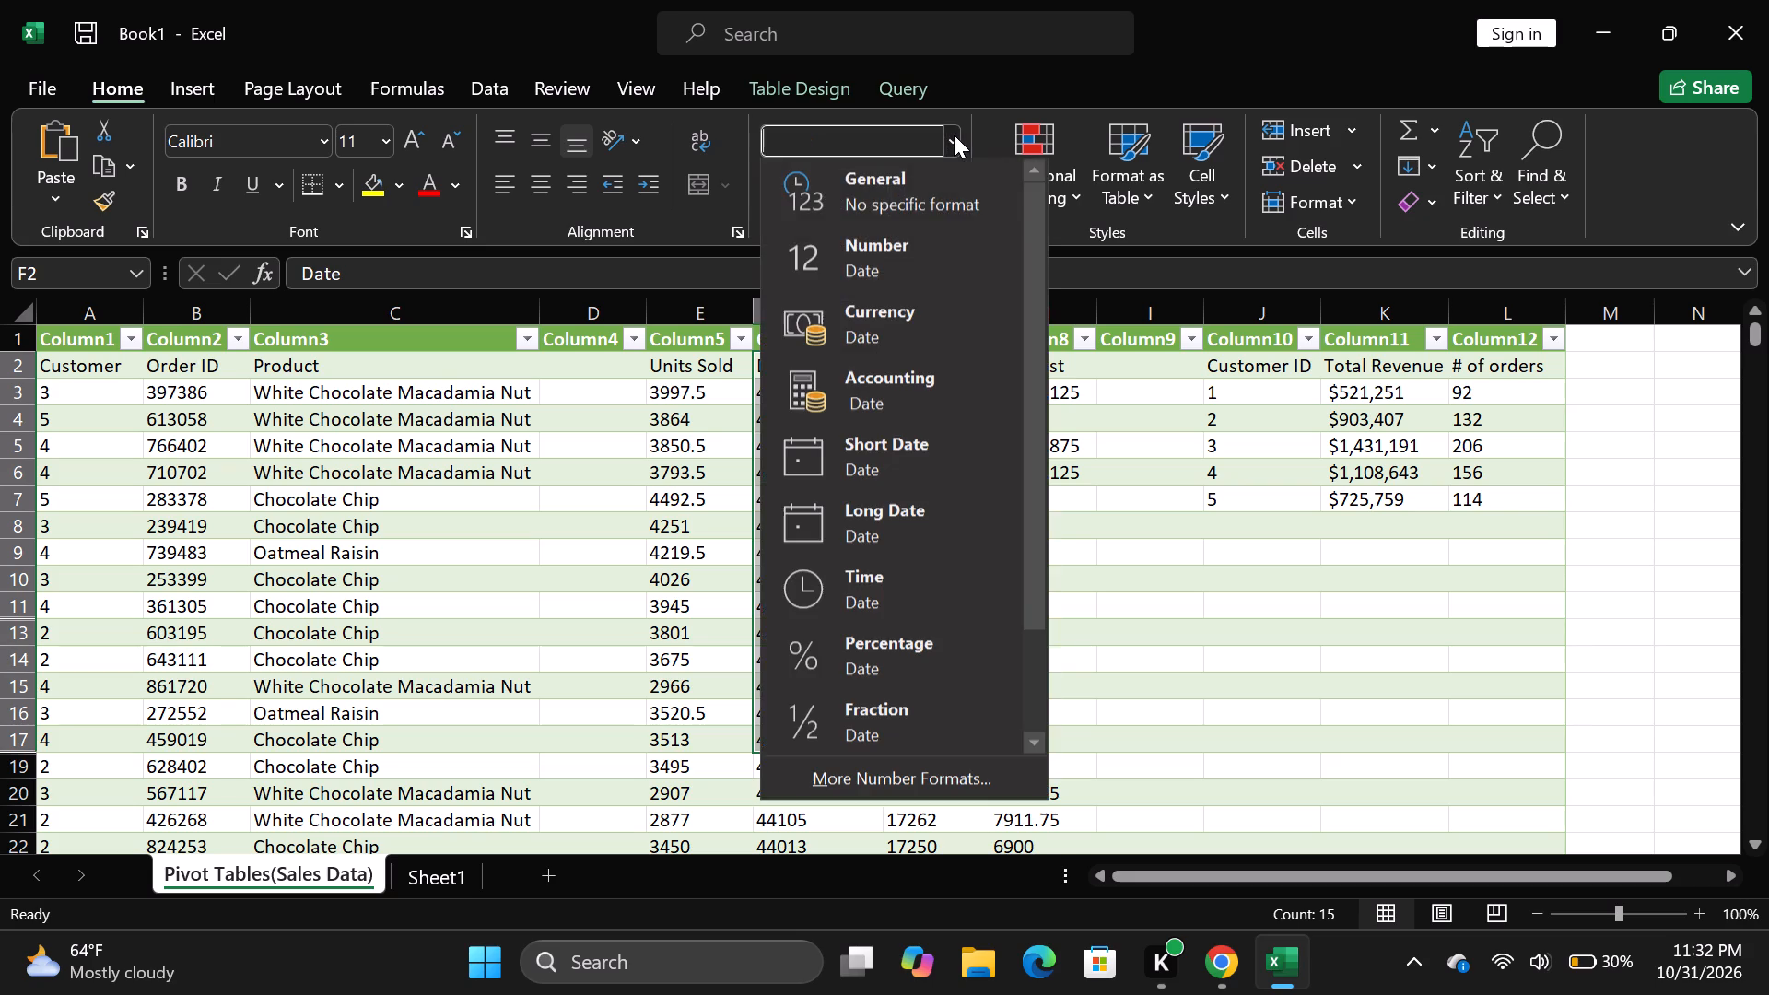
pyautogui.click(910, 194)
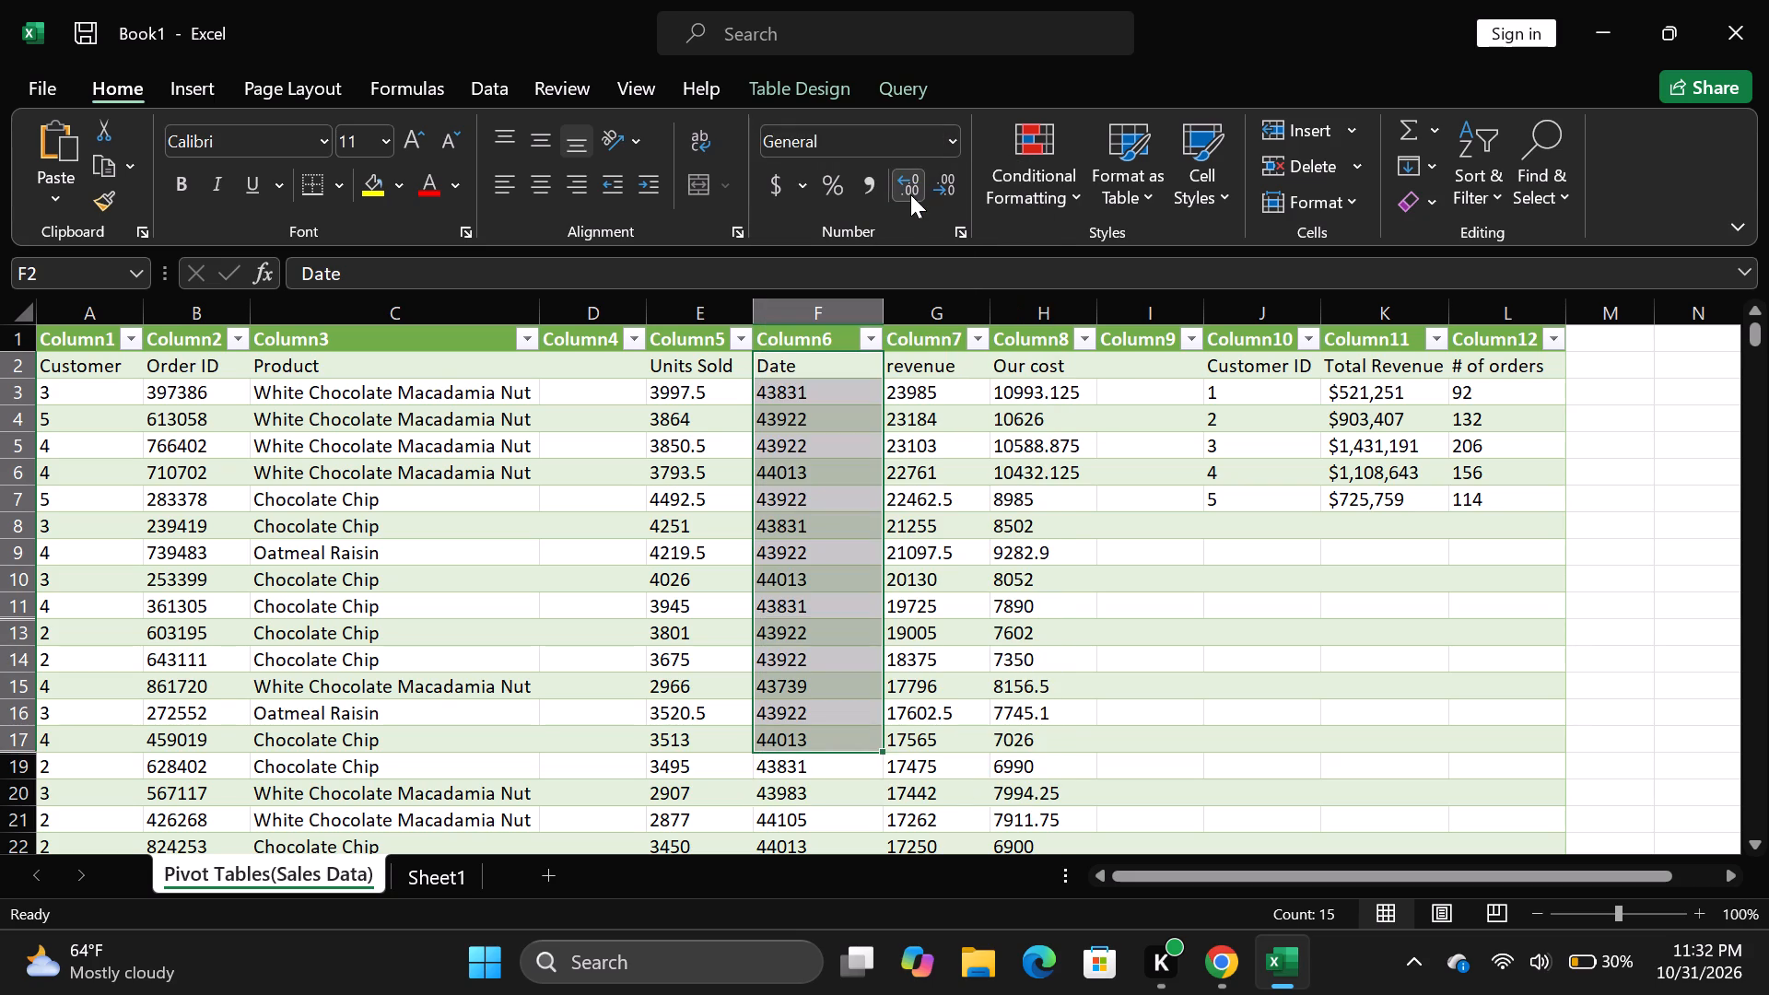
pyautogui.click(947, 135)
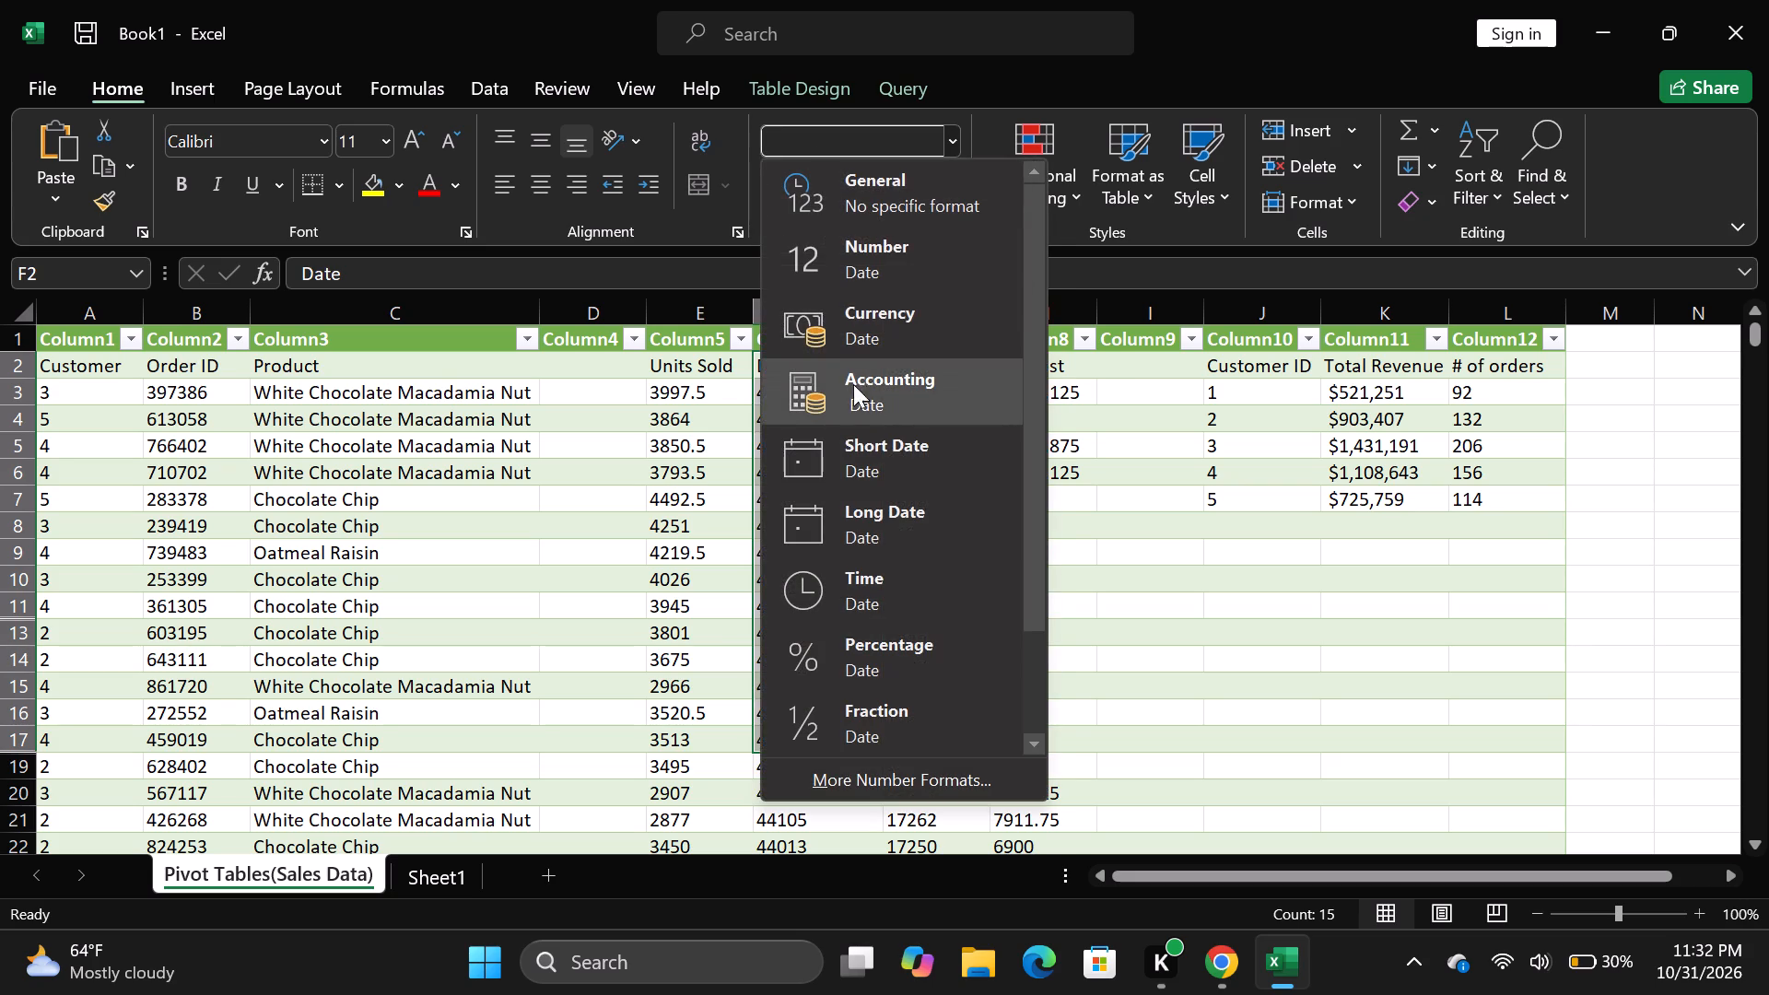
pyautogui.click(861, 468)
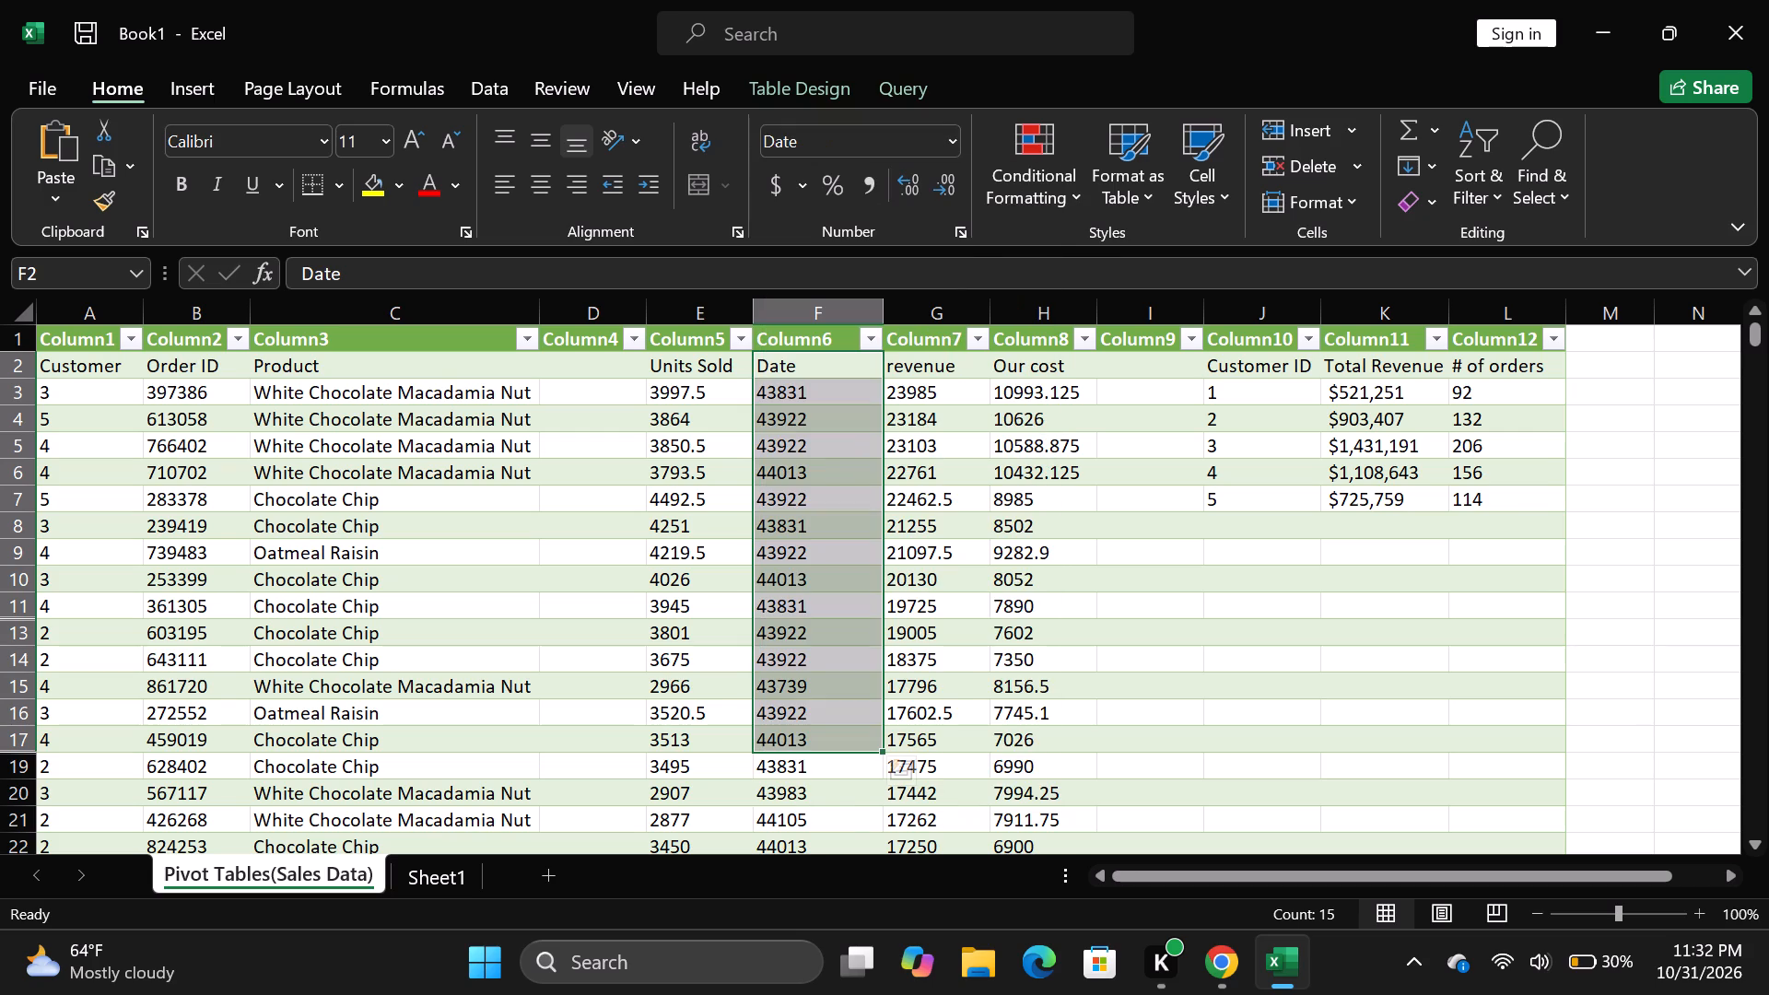
# Apply the two-decimal Number format with thousands separator to the Date cells F2:F17.
pyautogui.hotkey('ctrl', 'shift', '1')
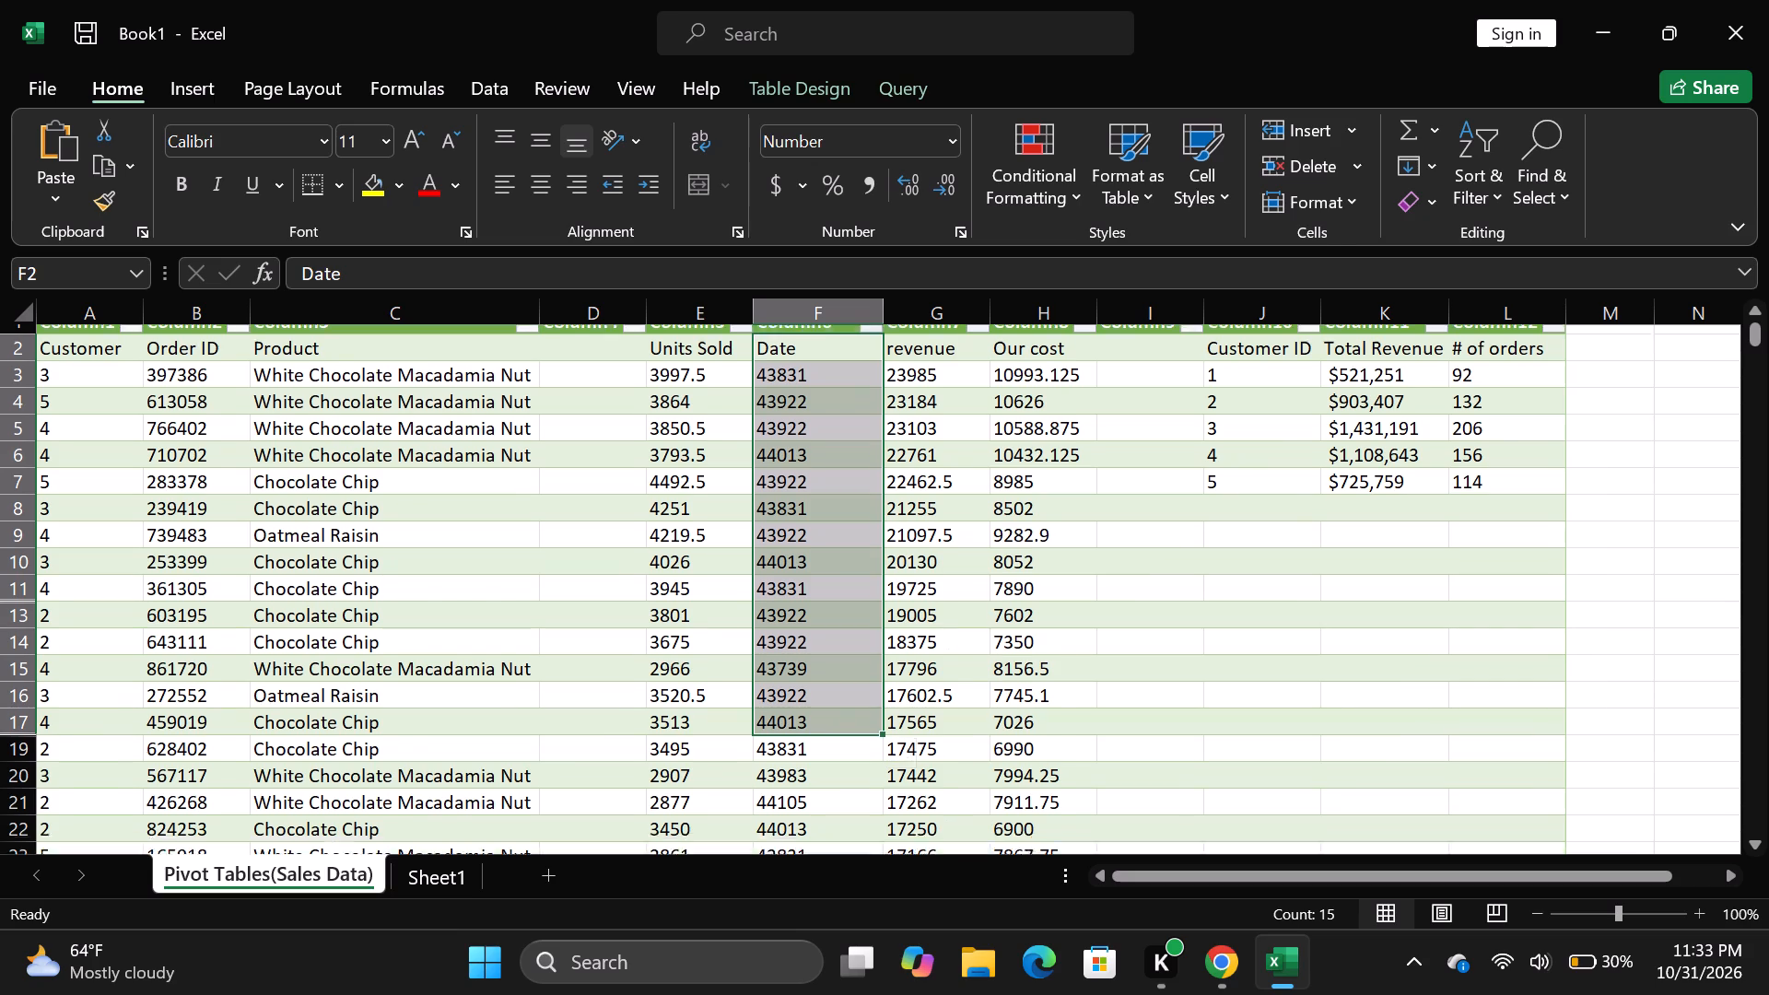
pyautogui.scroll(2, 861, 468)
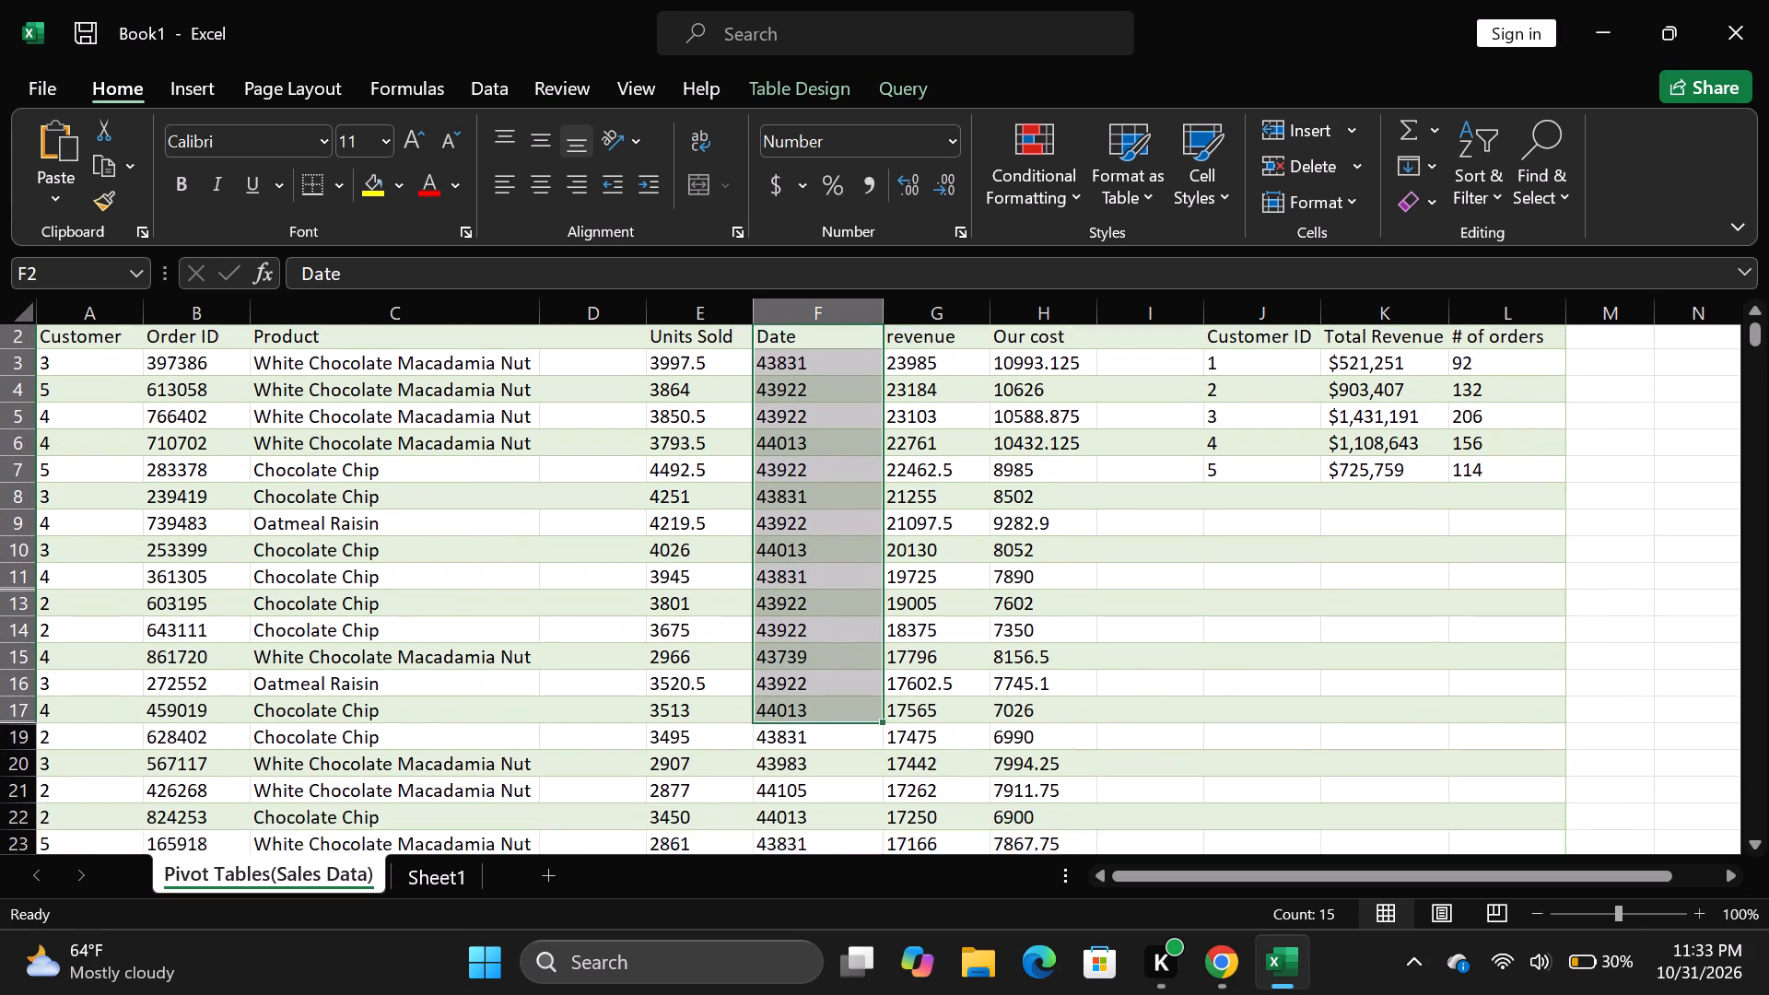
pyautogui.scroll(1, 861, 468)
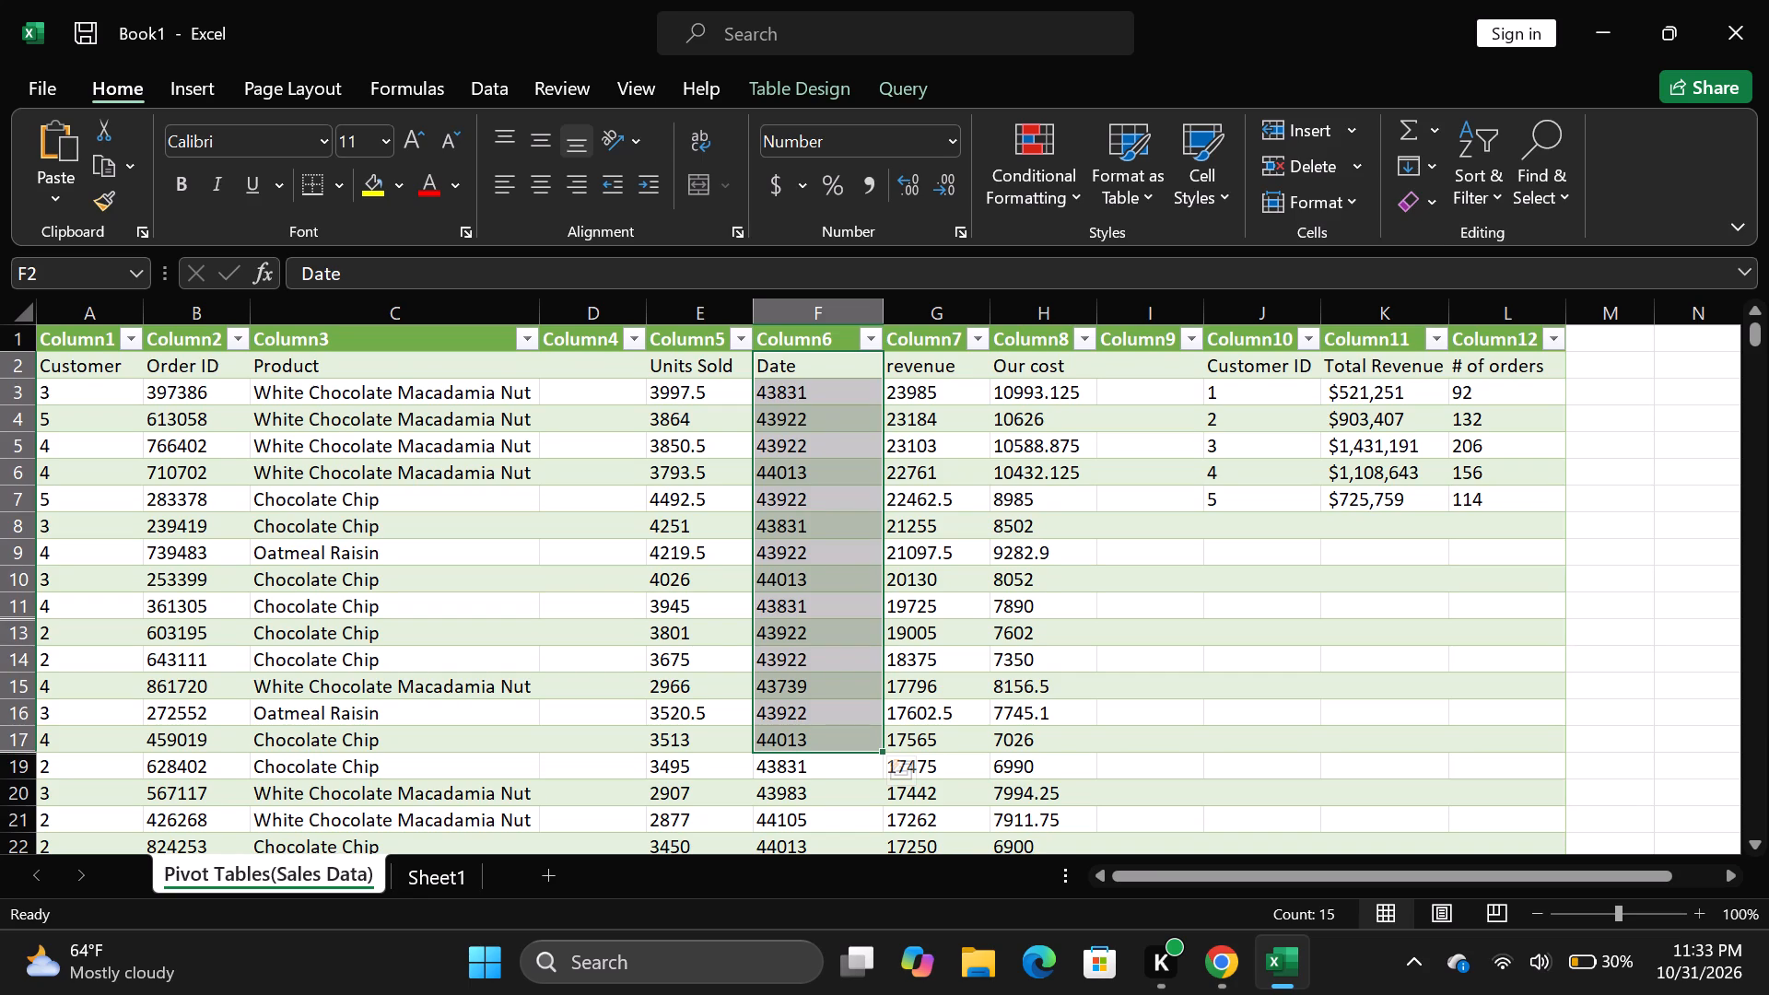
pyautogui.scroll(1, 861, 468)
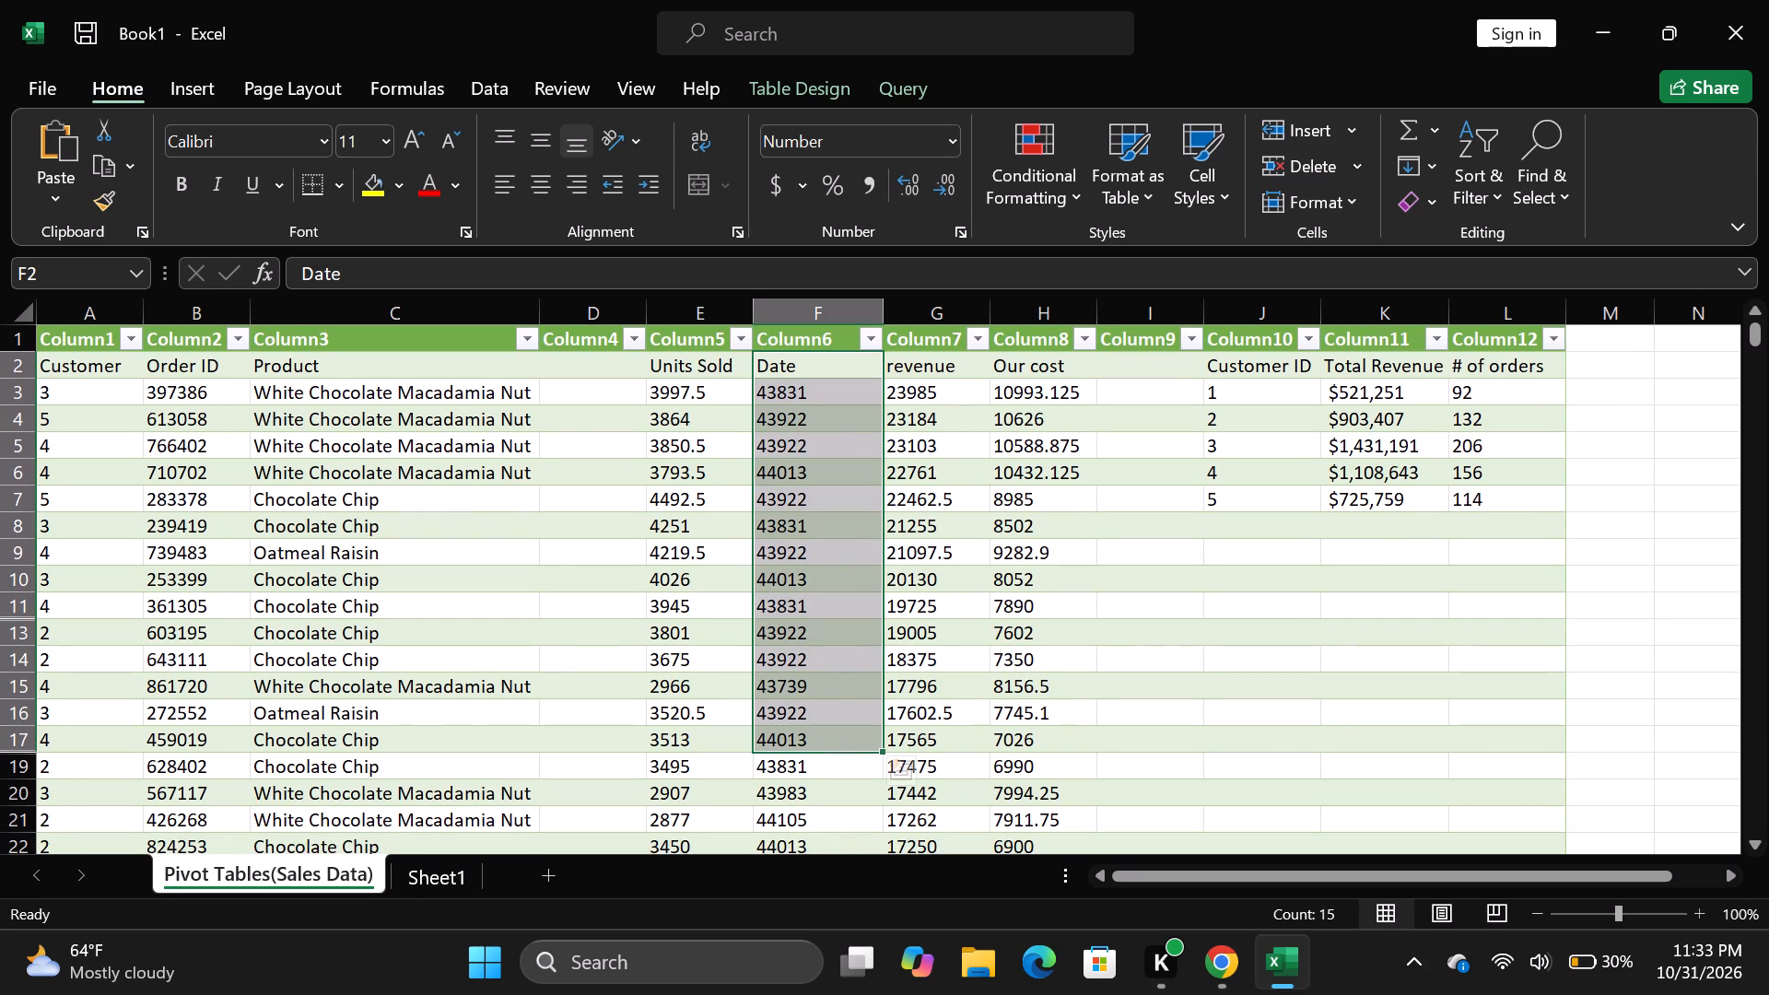
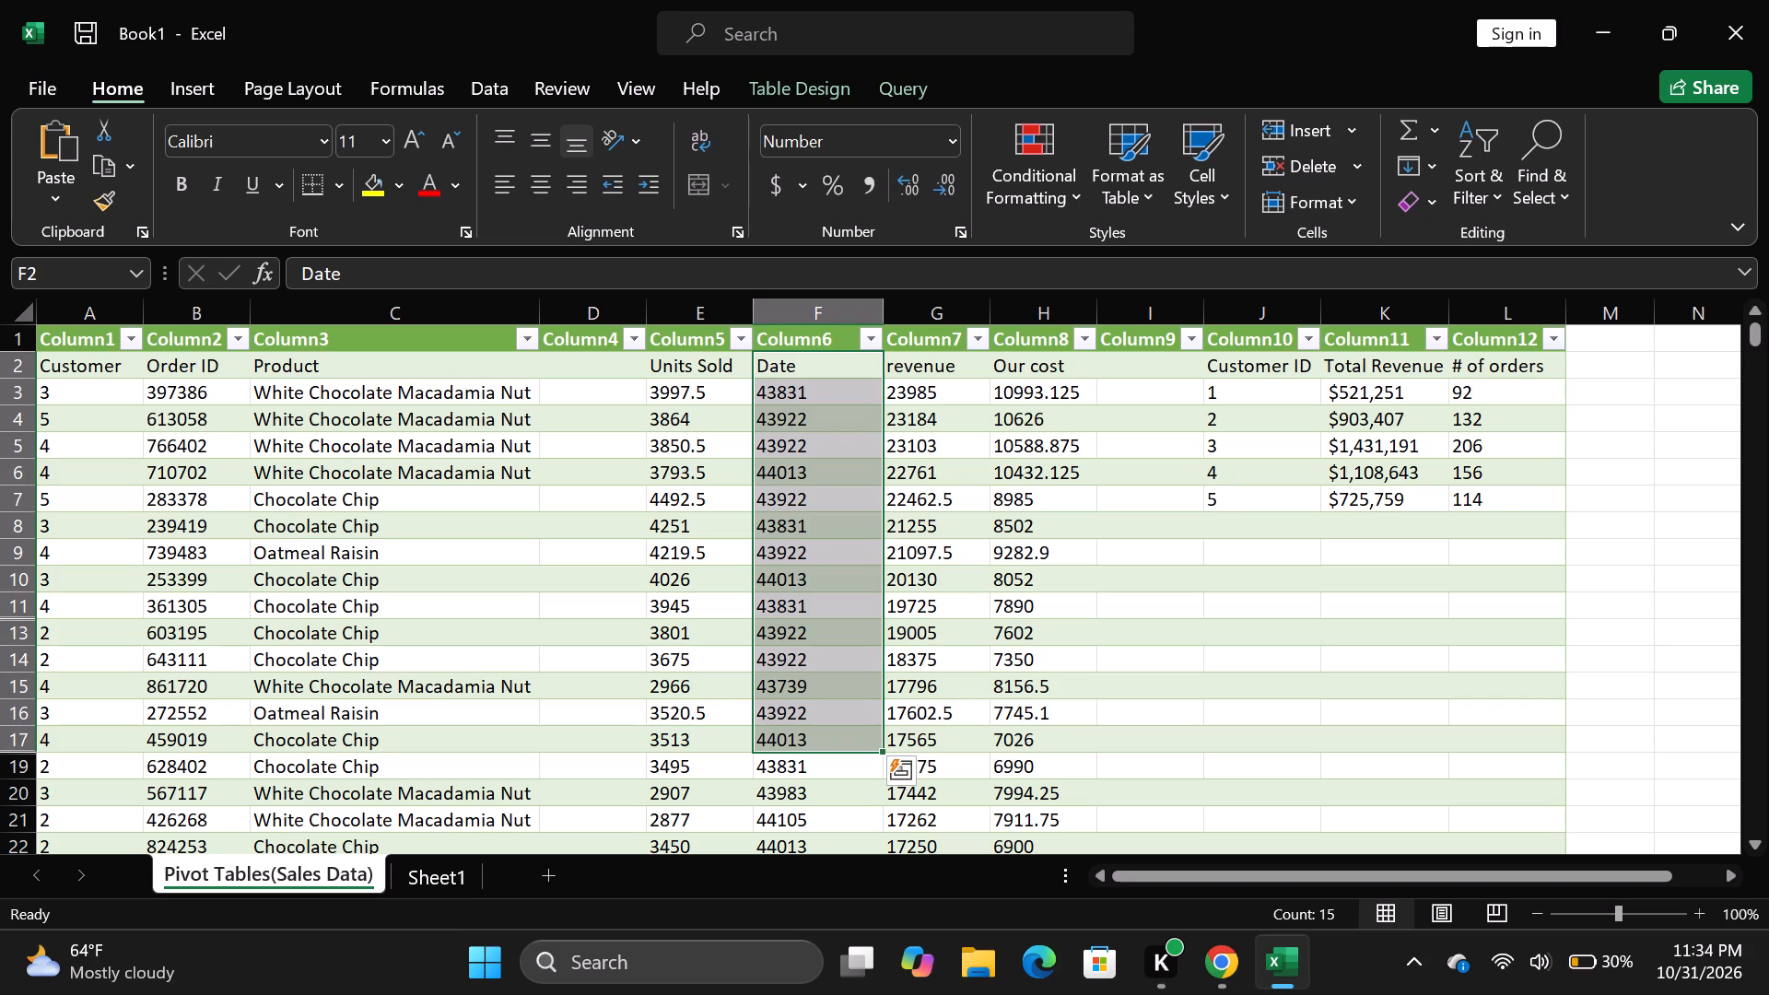
# Select only cell F17 in the sales table's Date column.
pyautogui.click(840, 744)
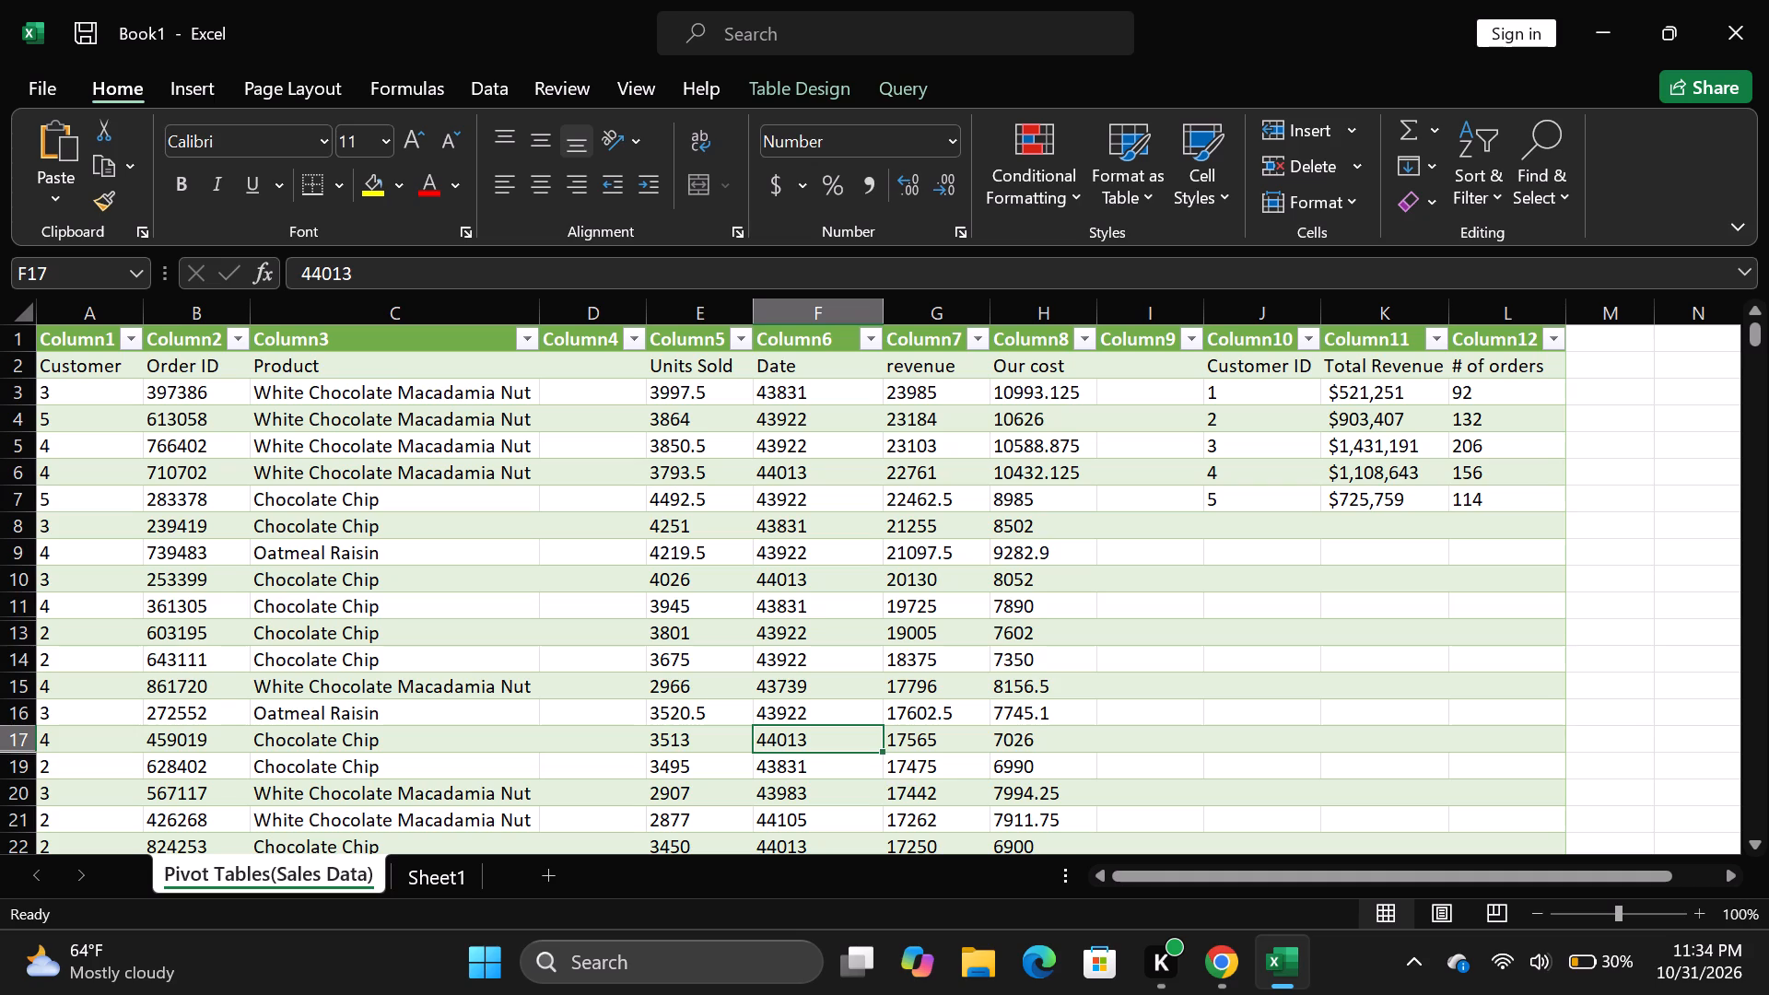
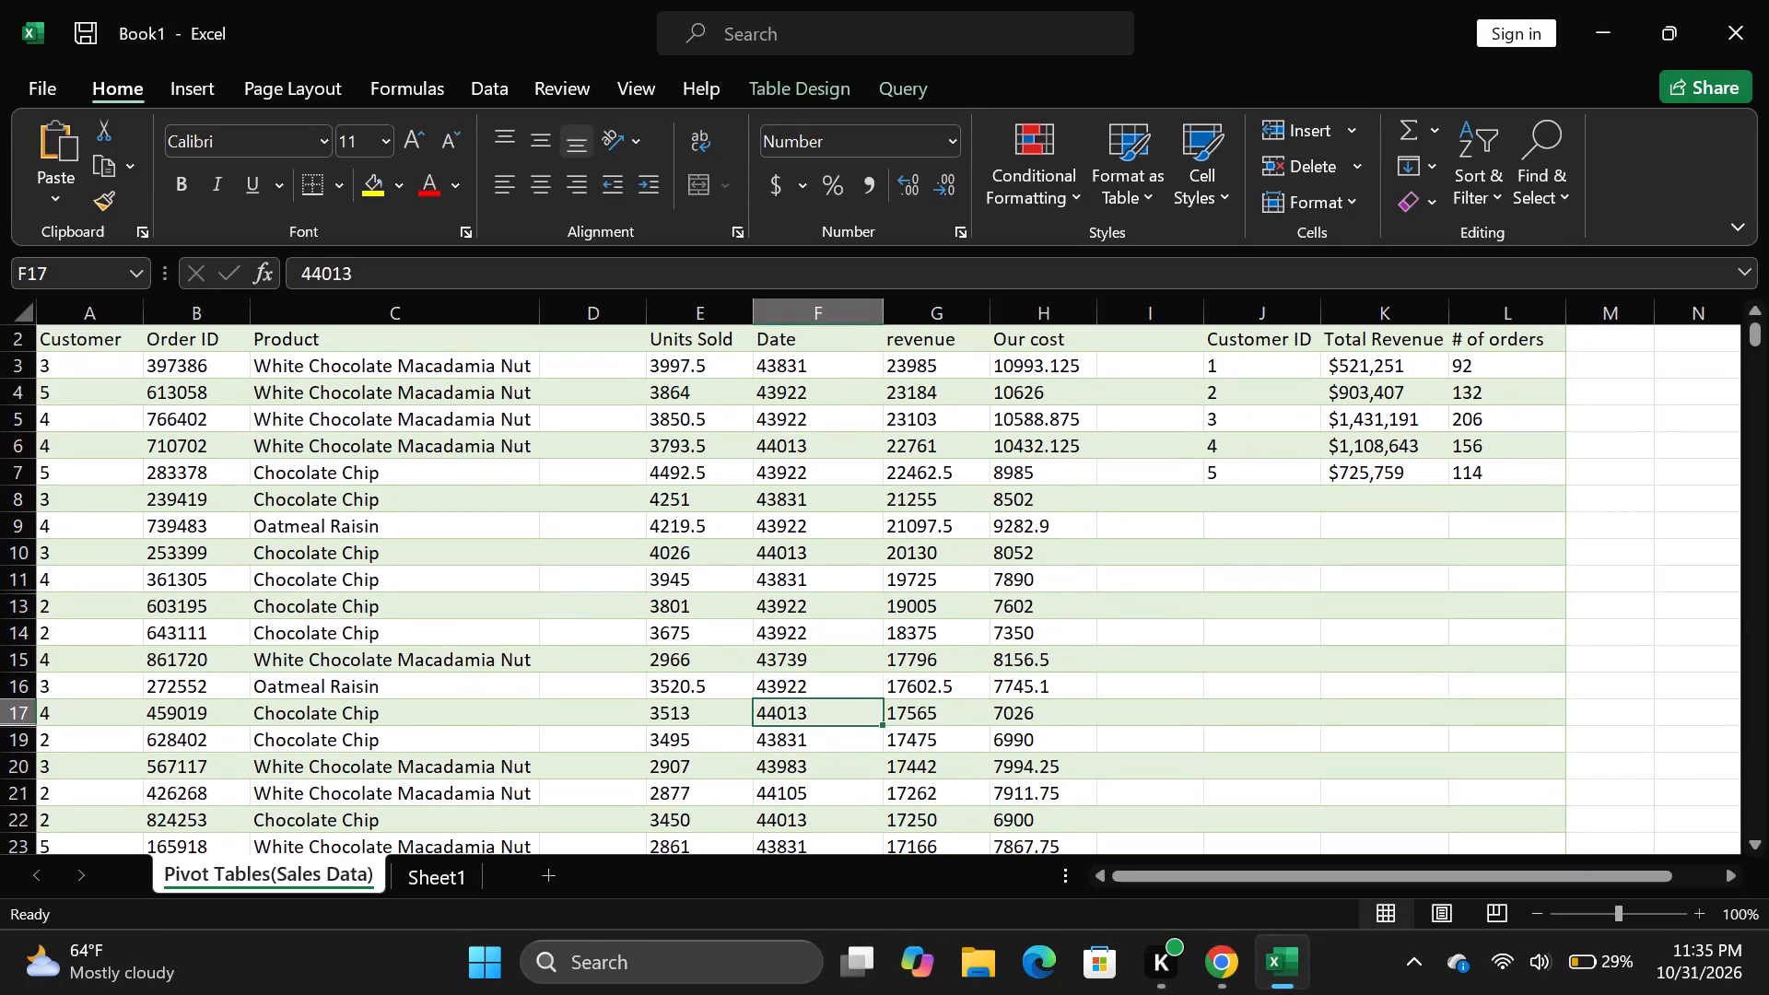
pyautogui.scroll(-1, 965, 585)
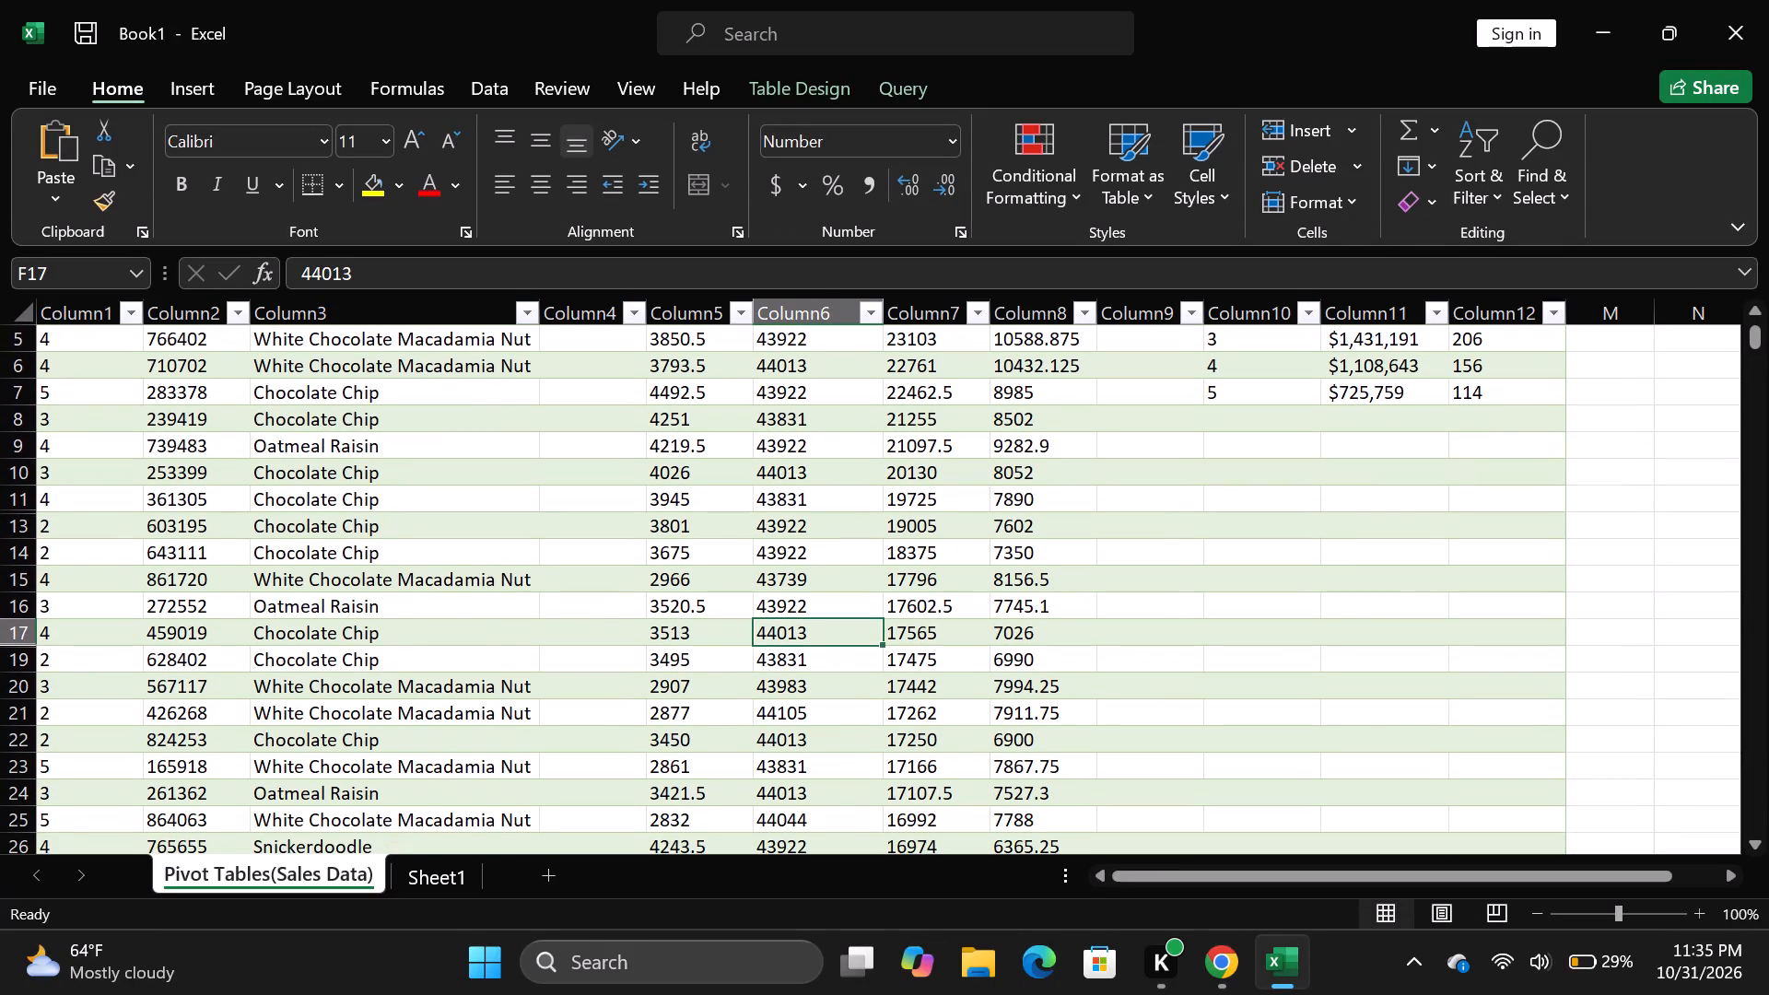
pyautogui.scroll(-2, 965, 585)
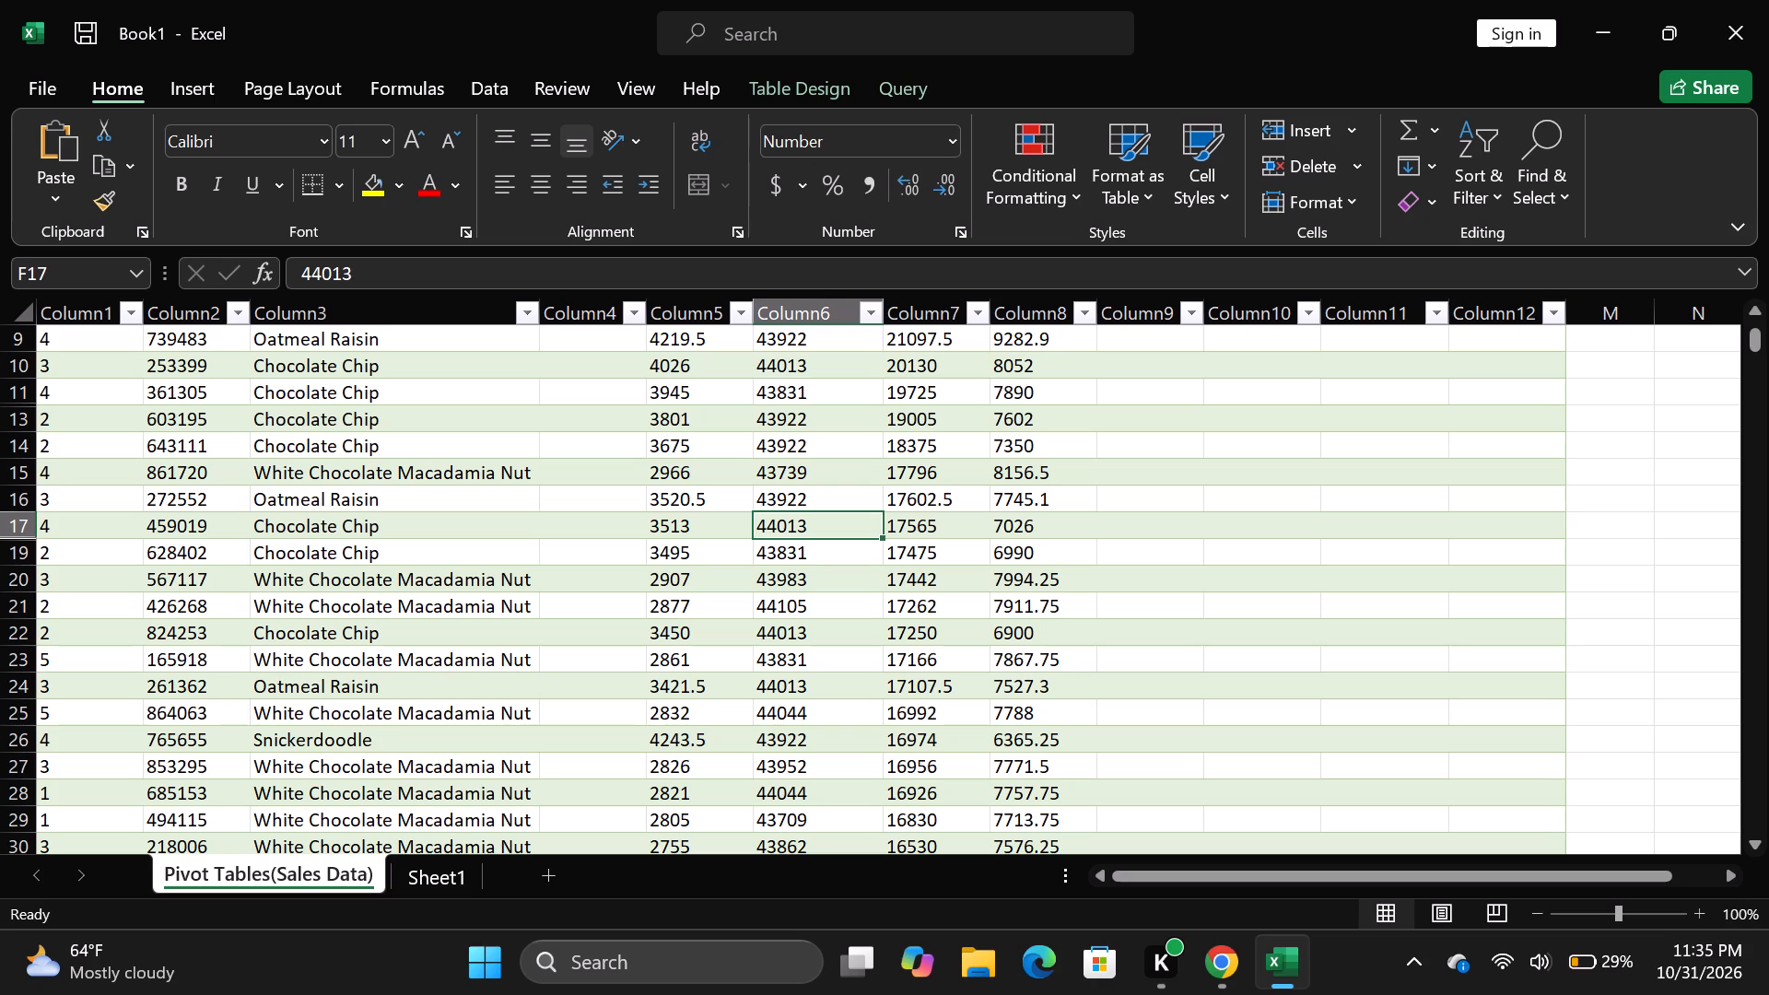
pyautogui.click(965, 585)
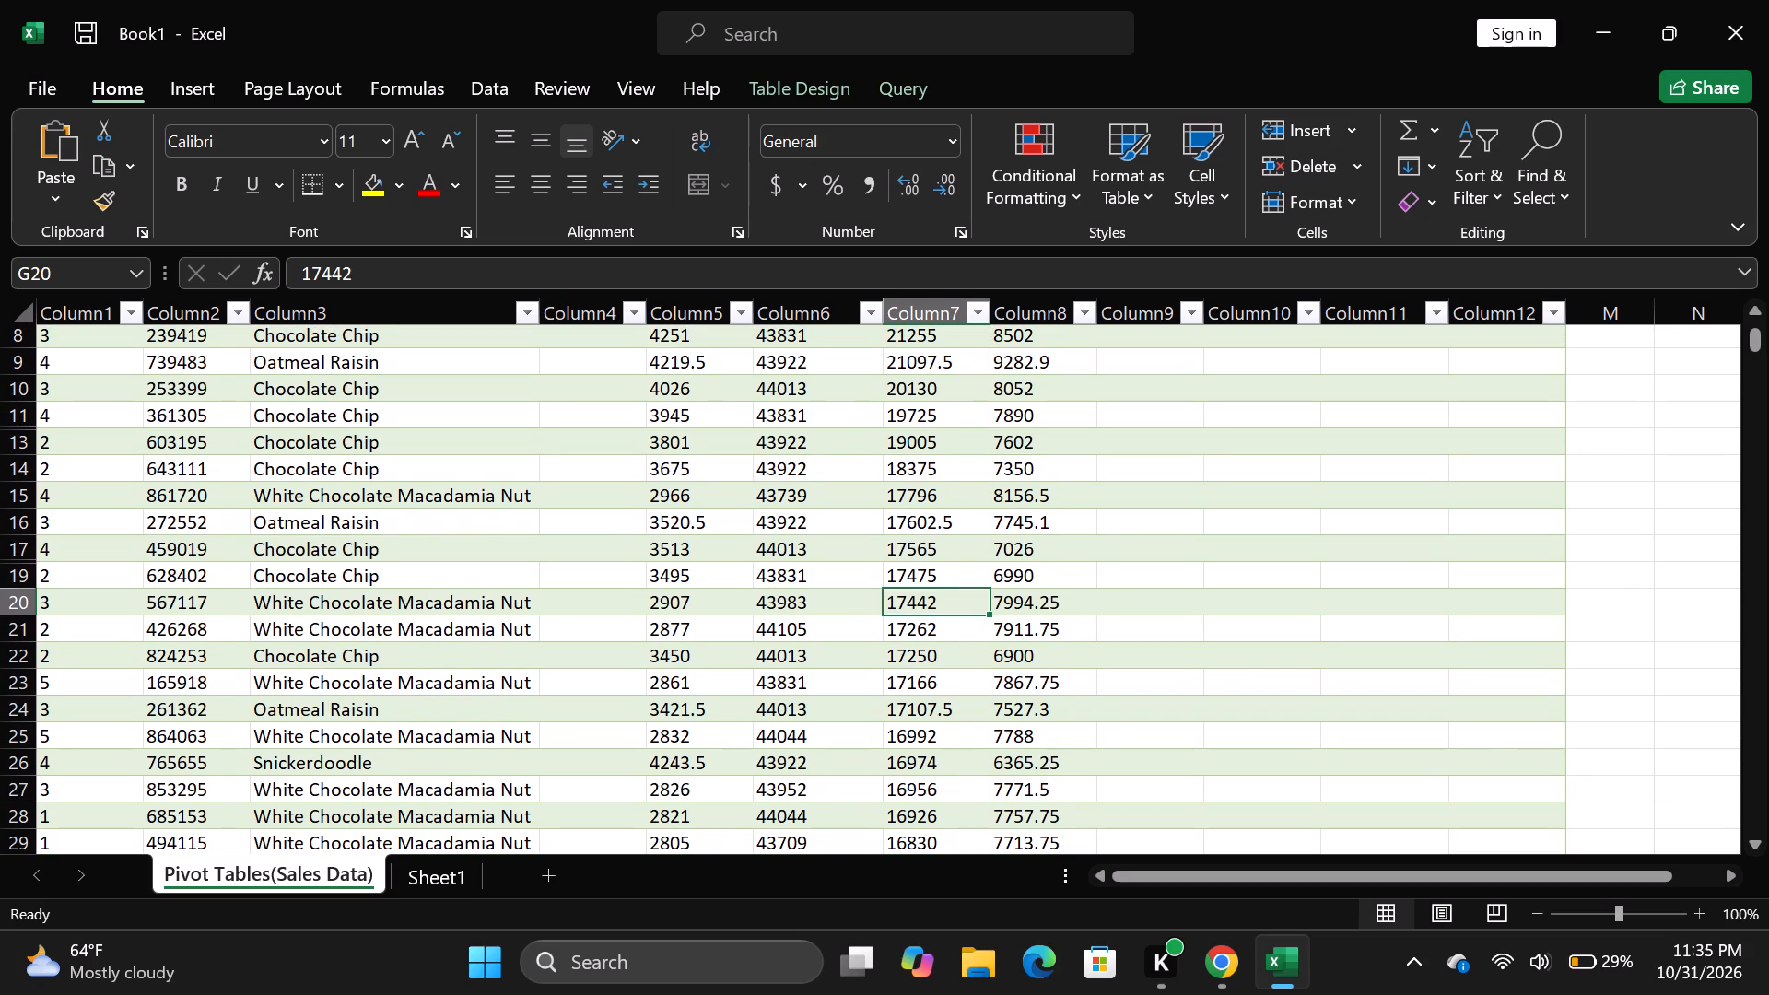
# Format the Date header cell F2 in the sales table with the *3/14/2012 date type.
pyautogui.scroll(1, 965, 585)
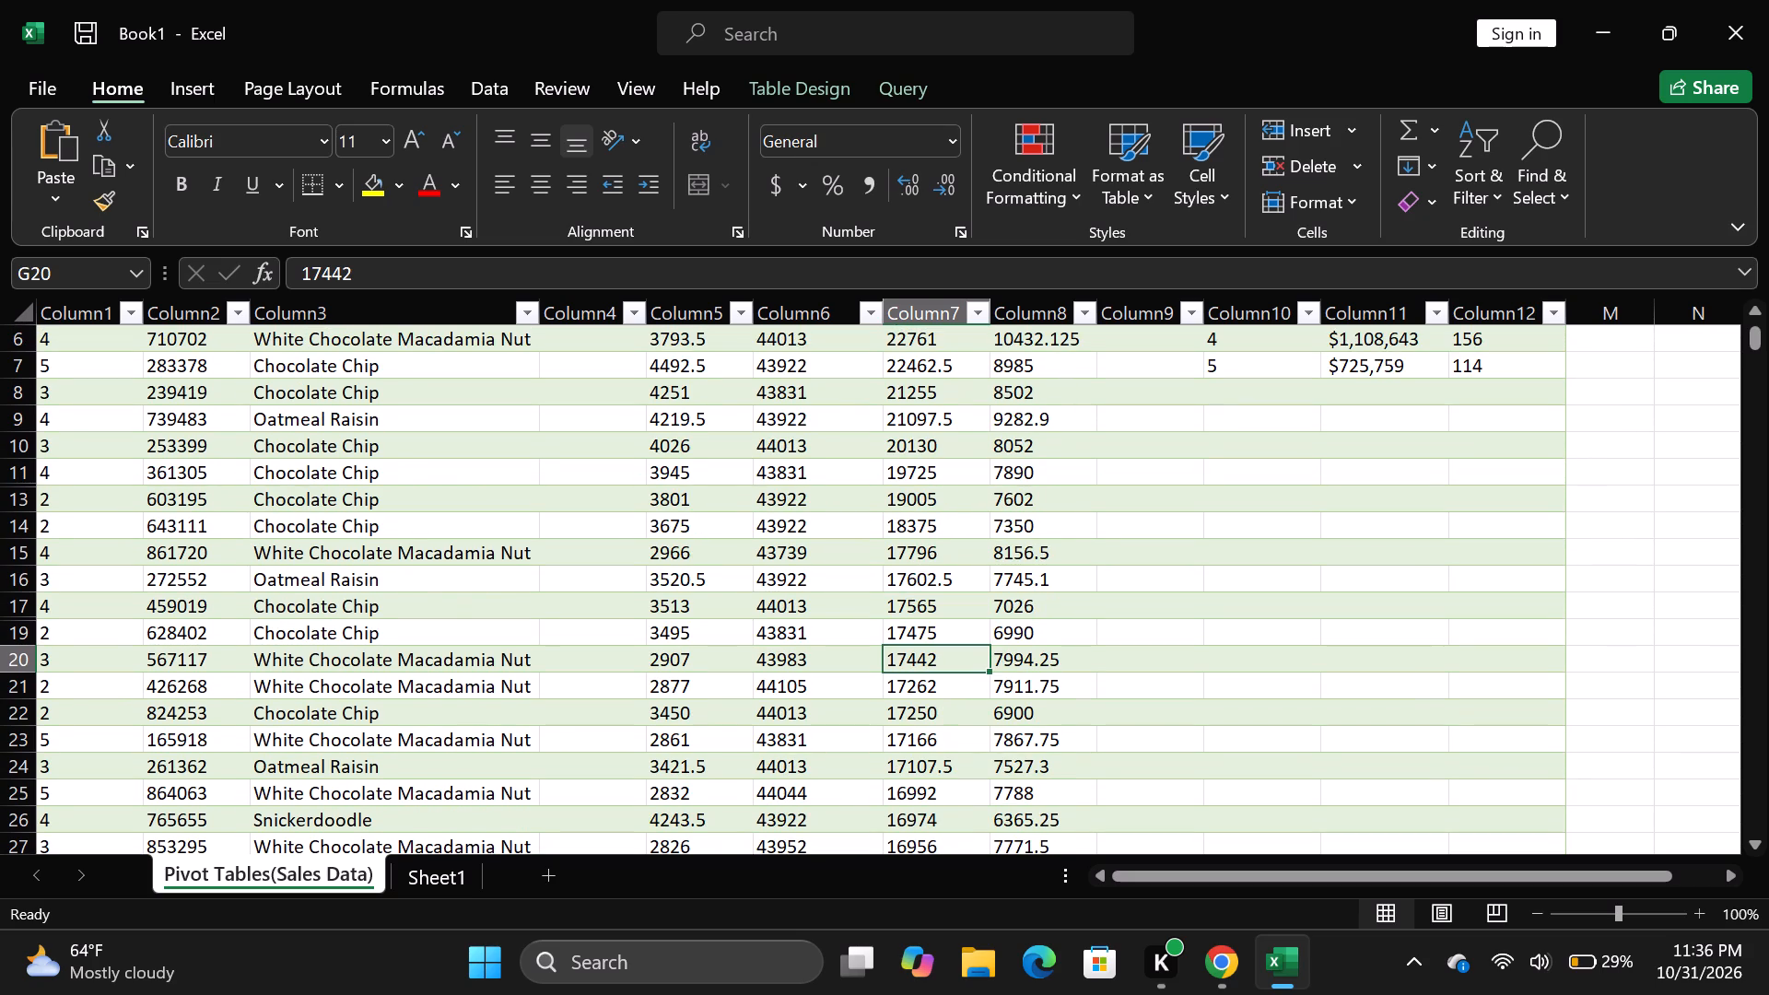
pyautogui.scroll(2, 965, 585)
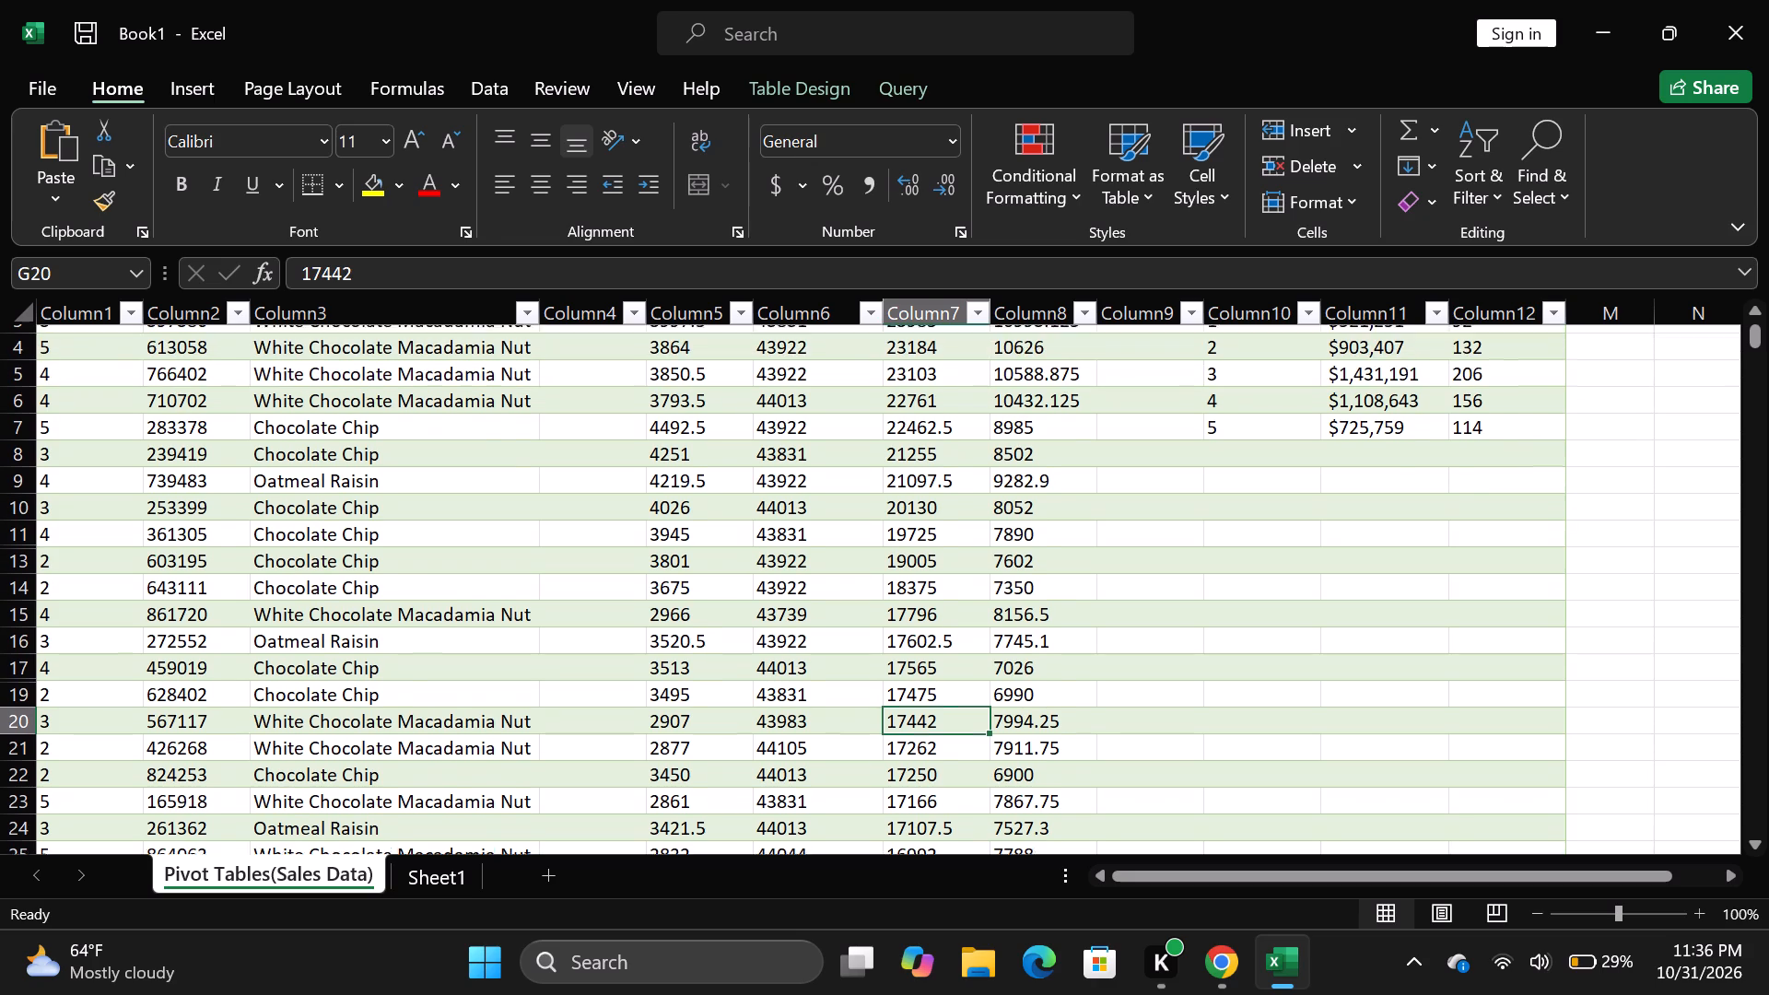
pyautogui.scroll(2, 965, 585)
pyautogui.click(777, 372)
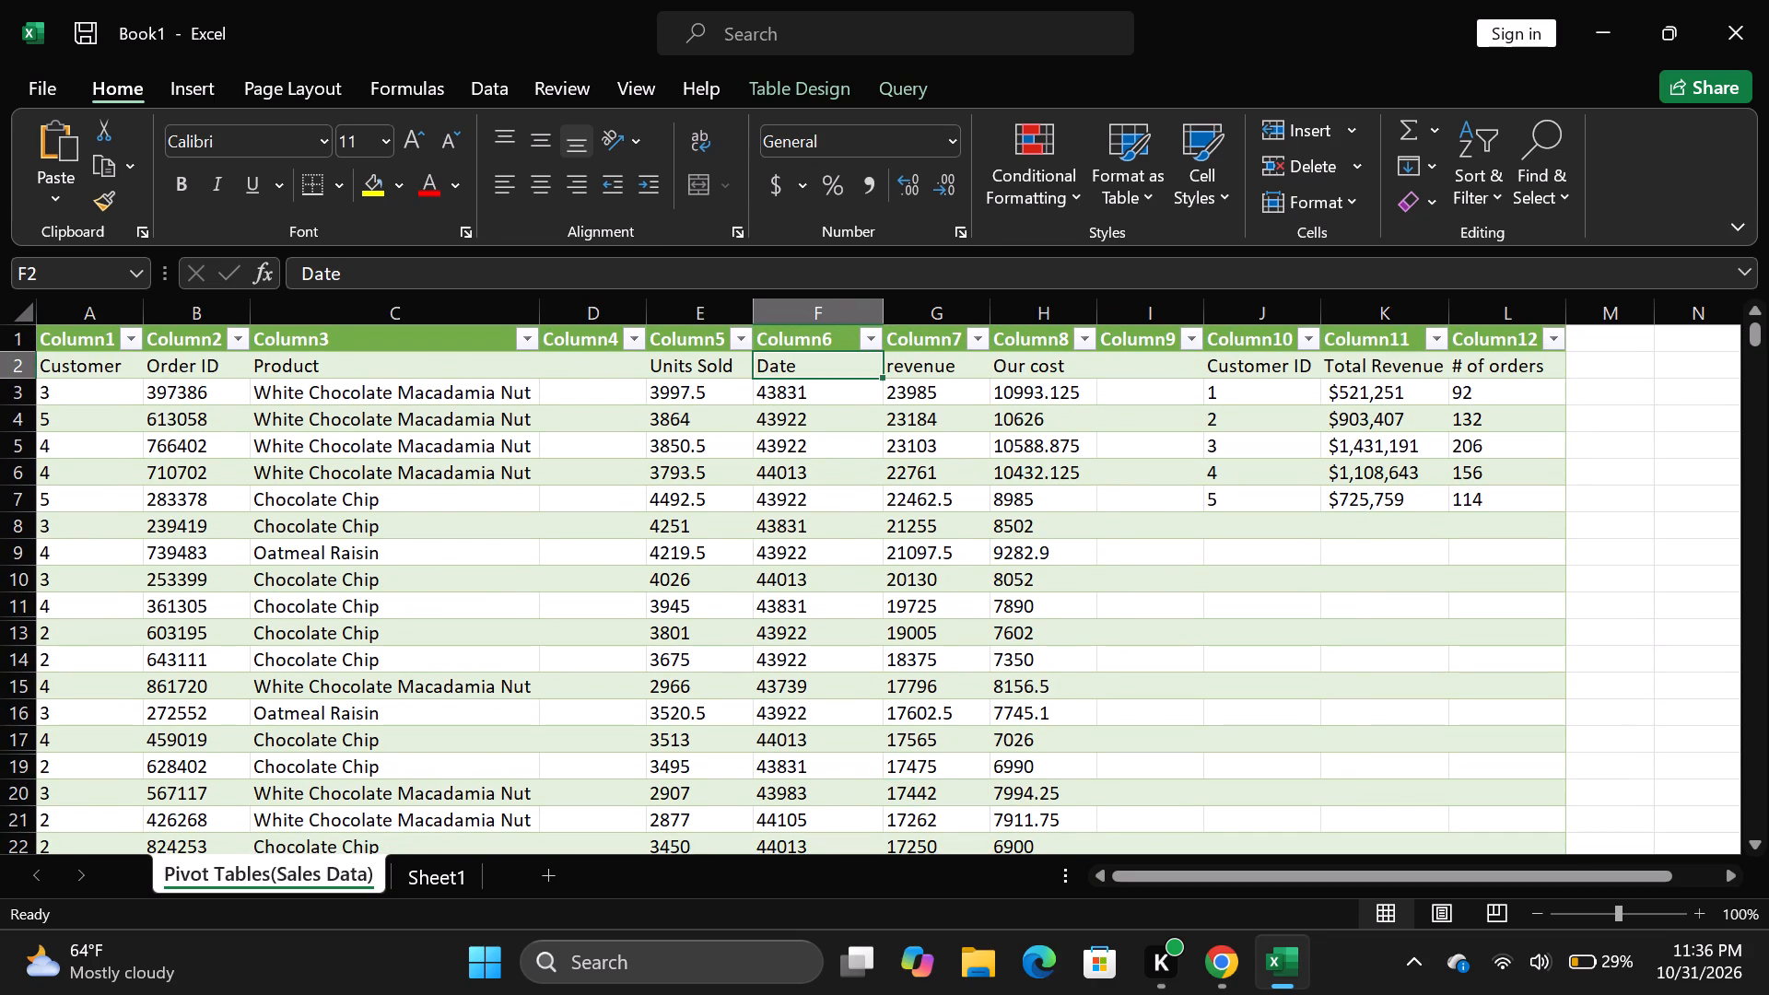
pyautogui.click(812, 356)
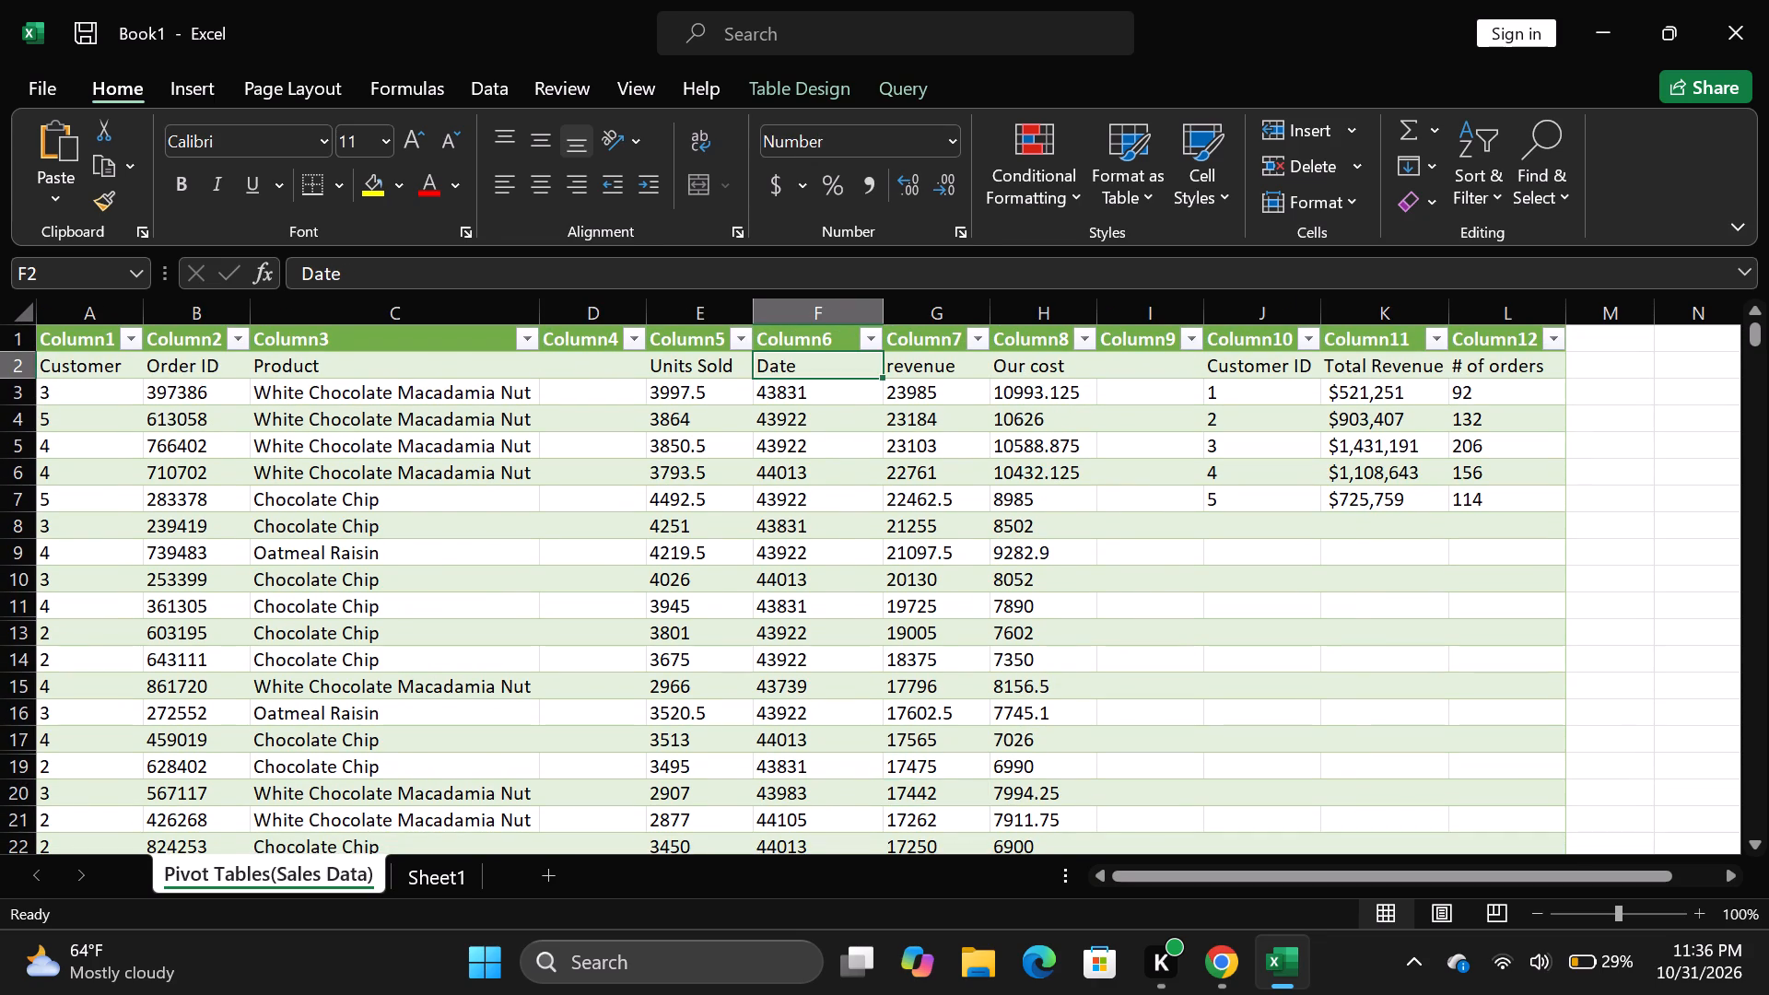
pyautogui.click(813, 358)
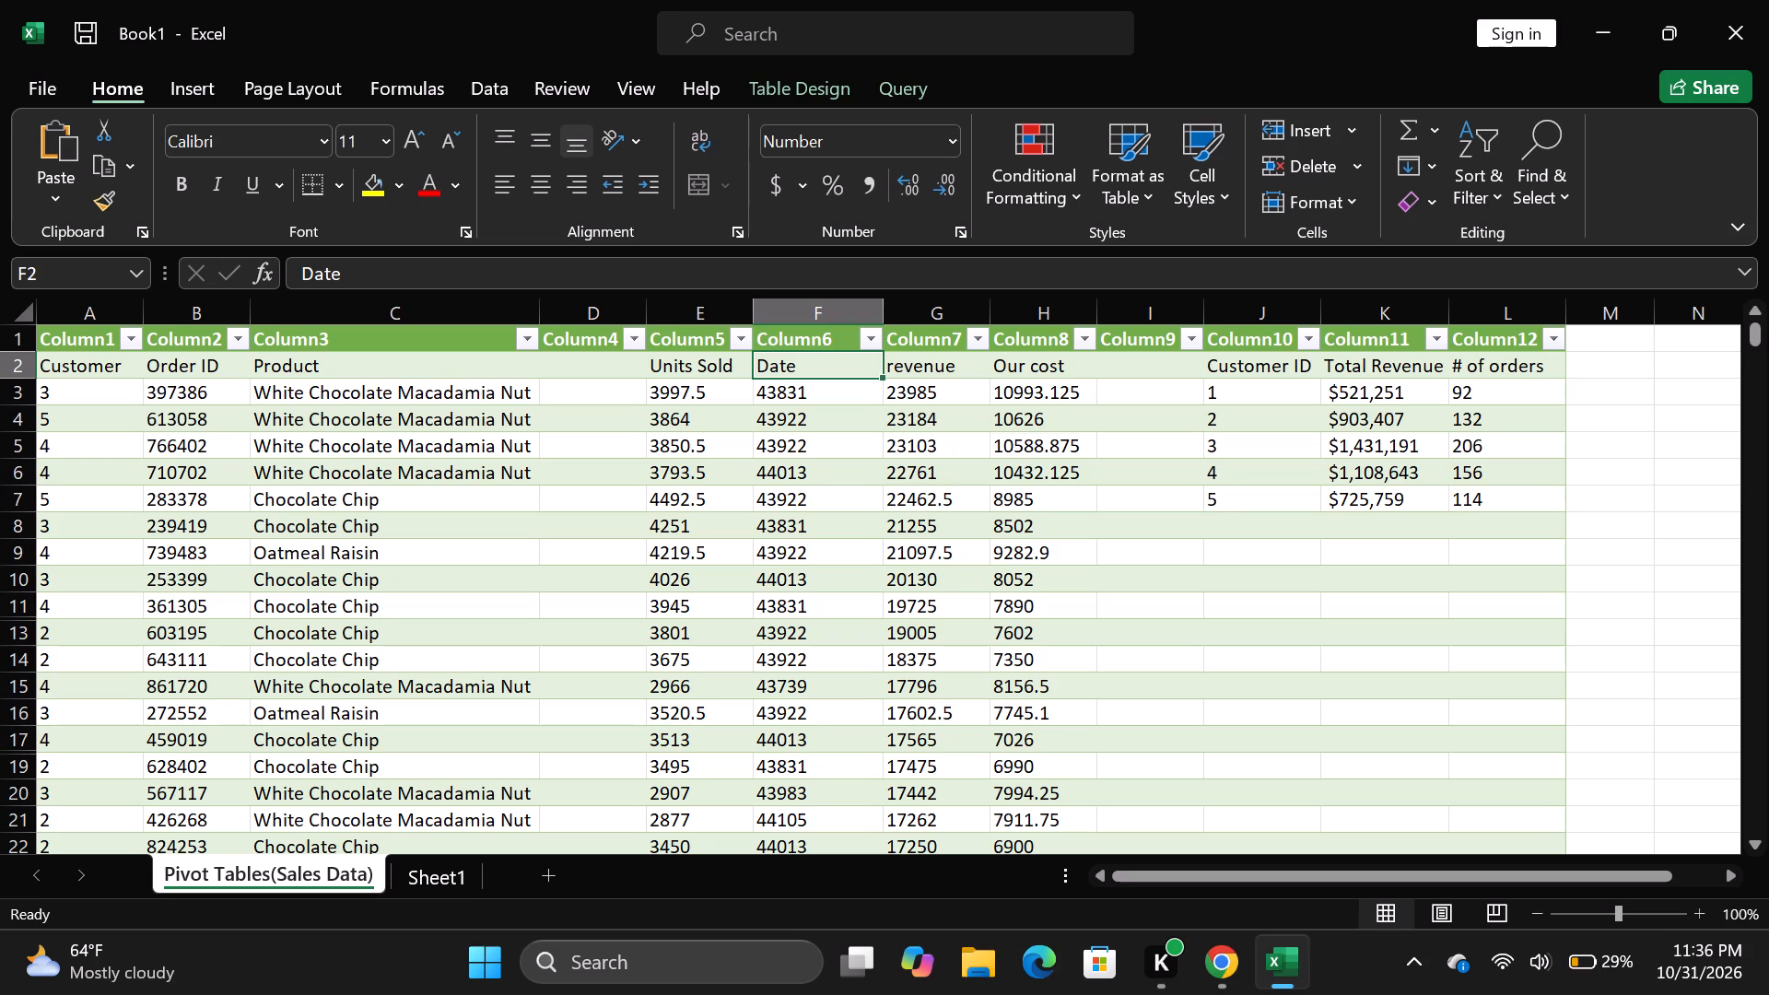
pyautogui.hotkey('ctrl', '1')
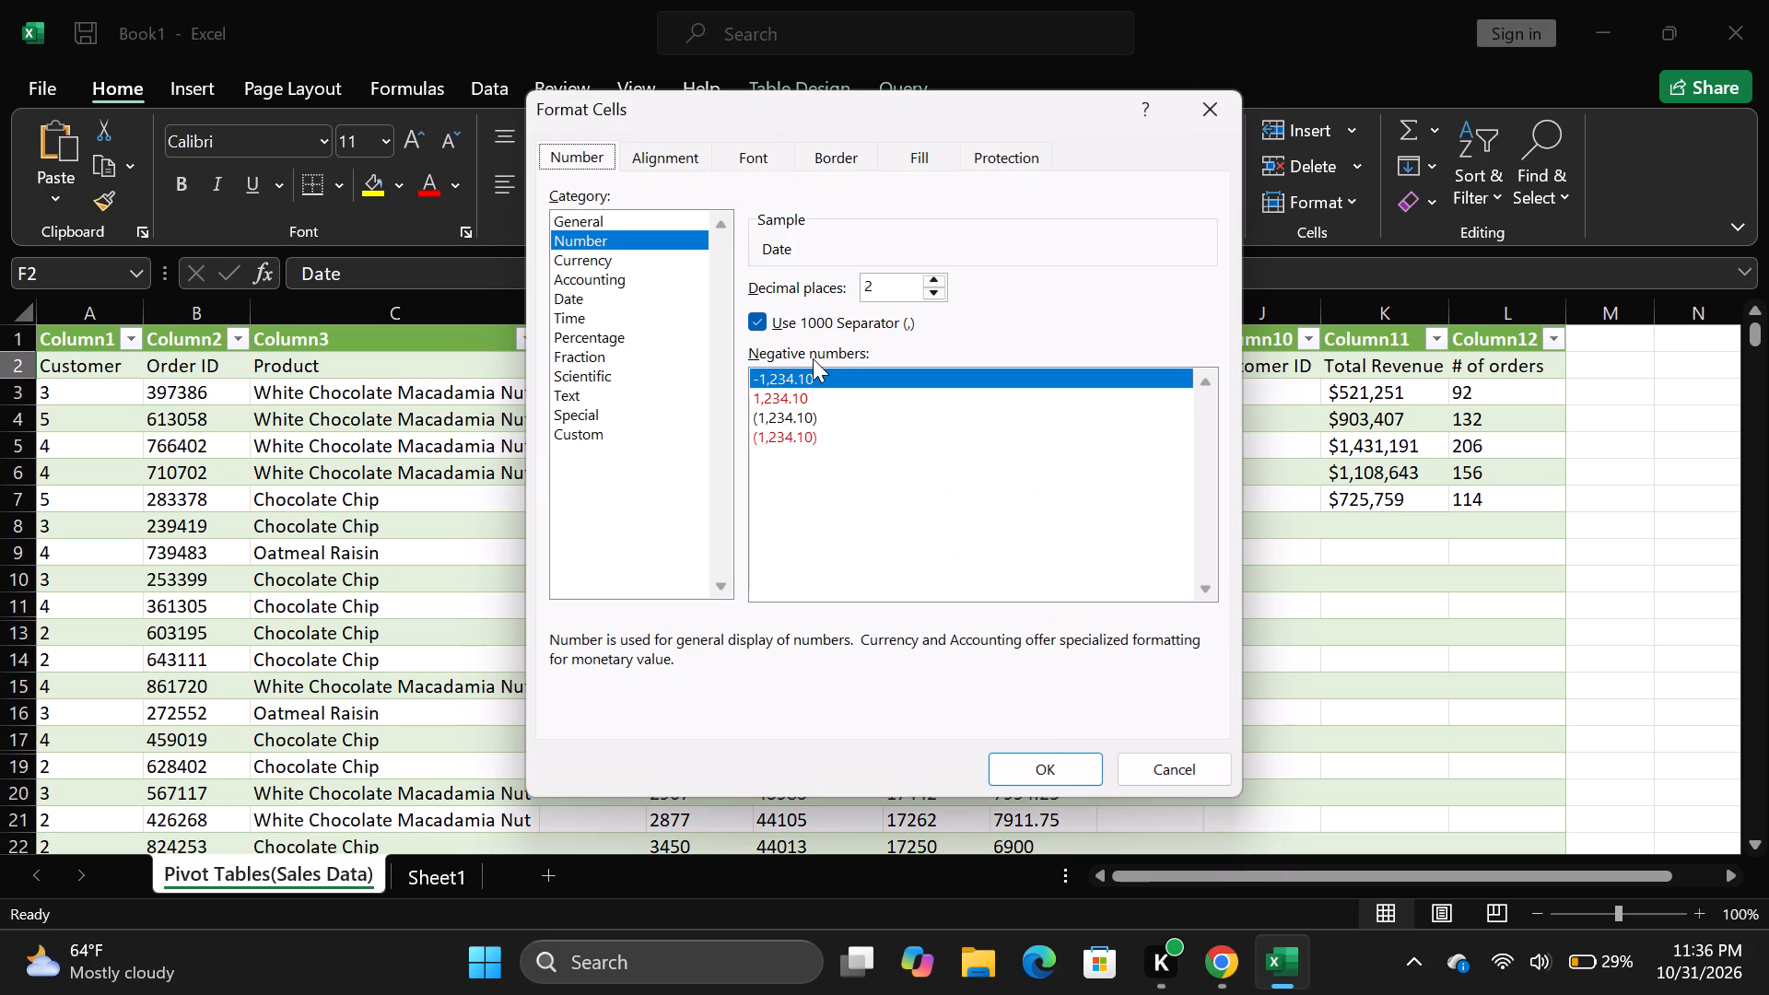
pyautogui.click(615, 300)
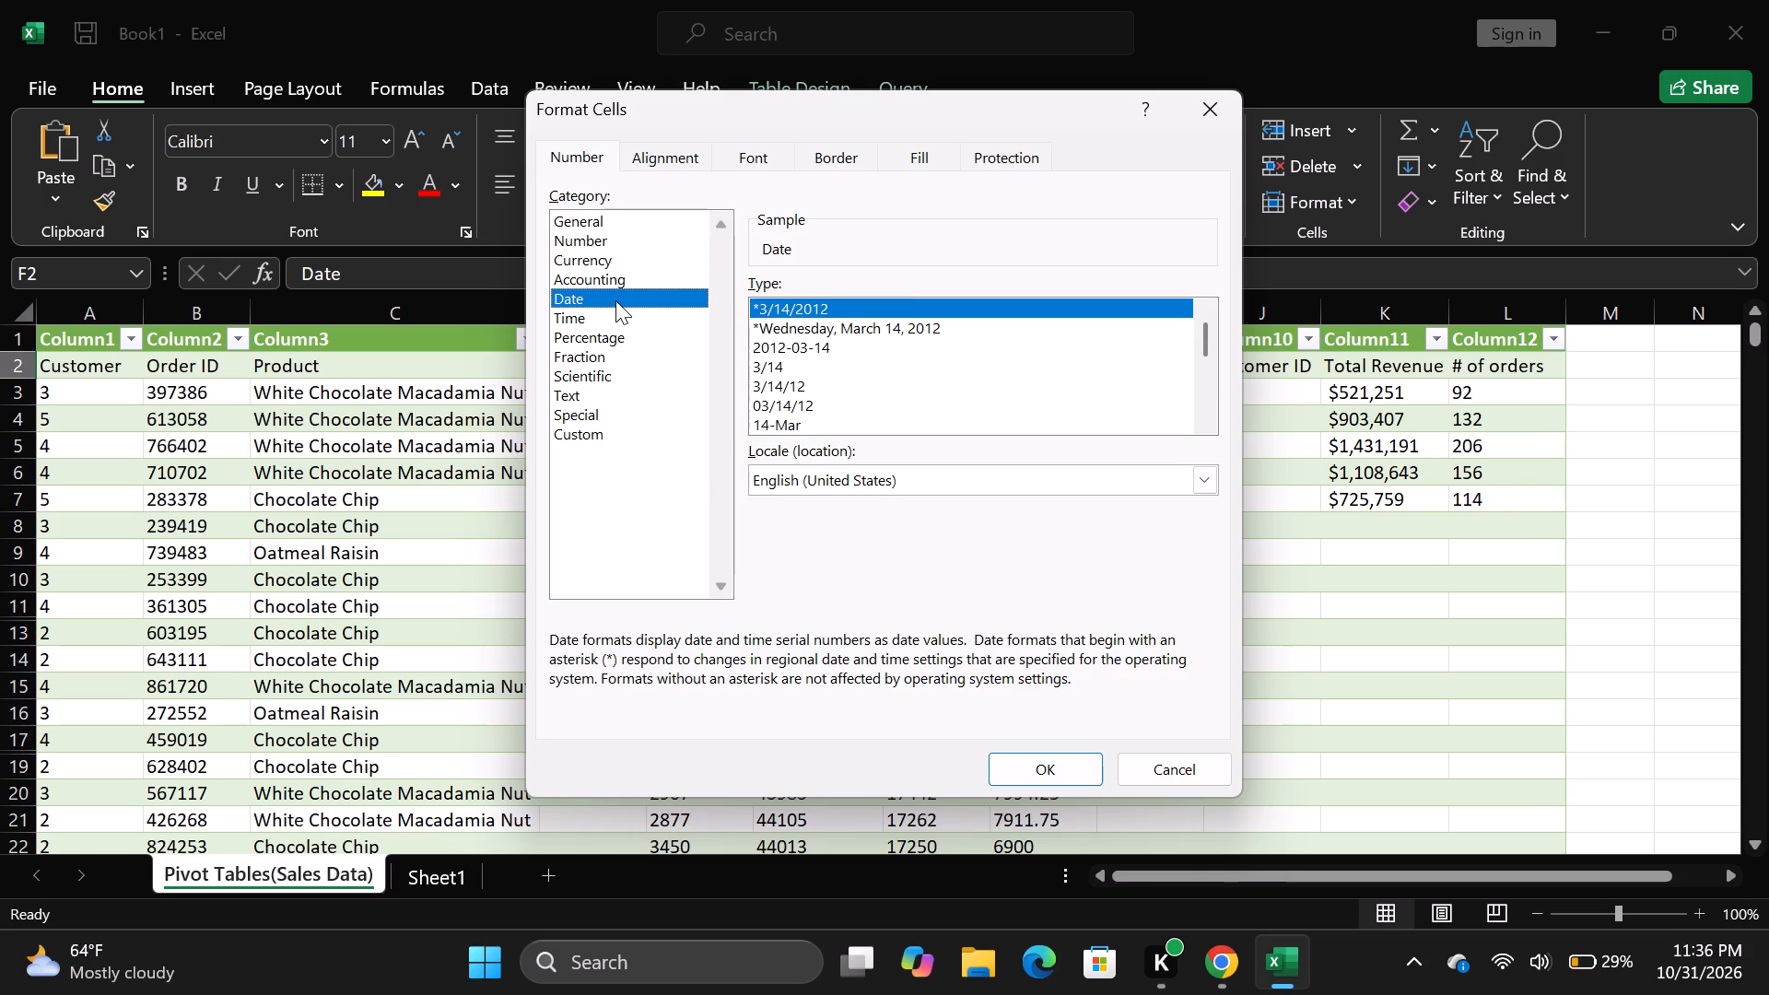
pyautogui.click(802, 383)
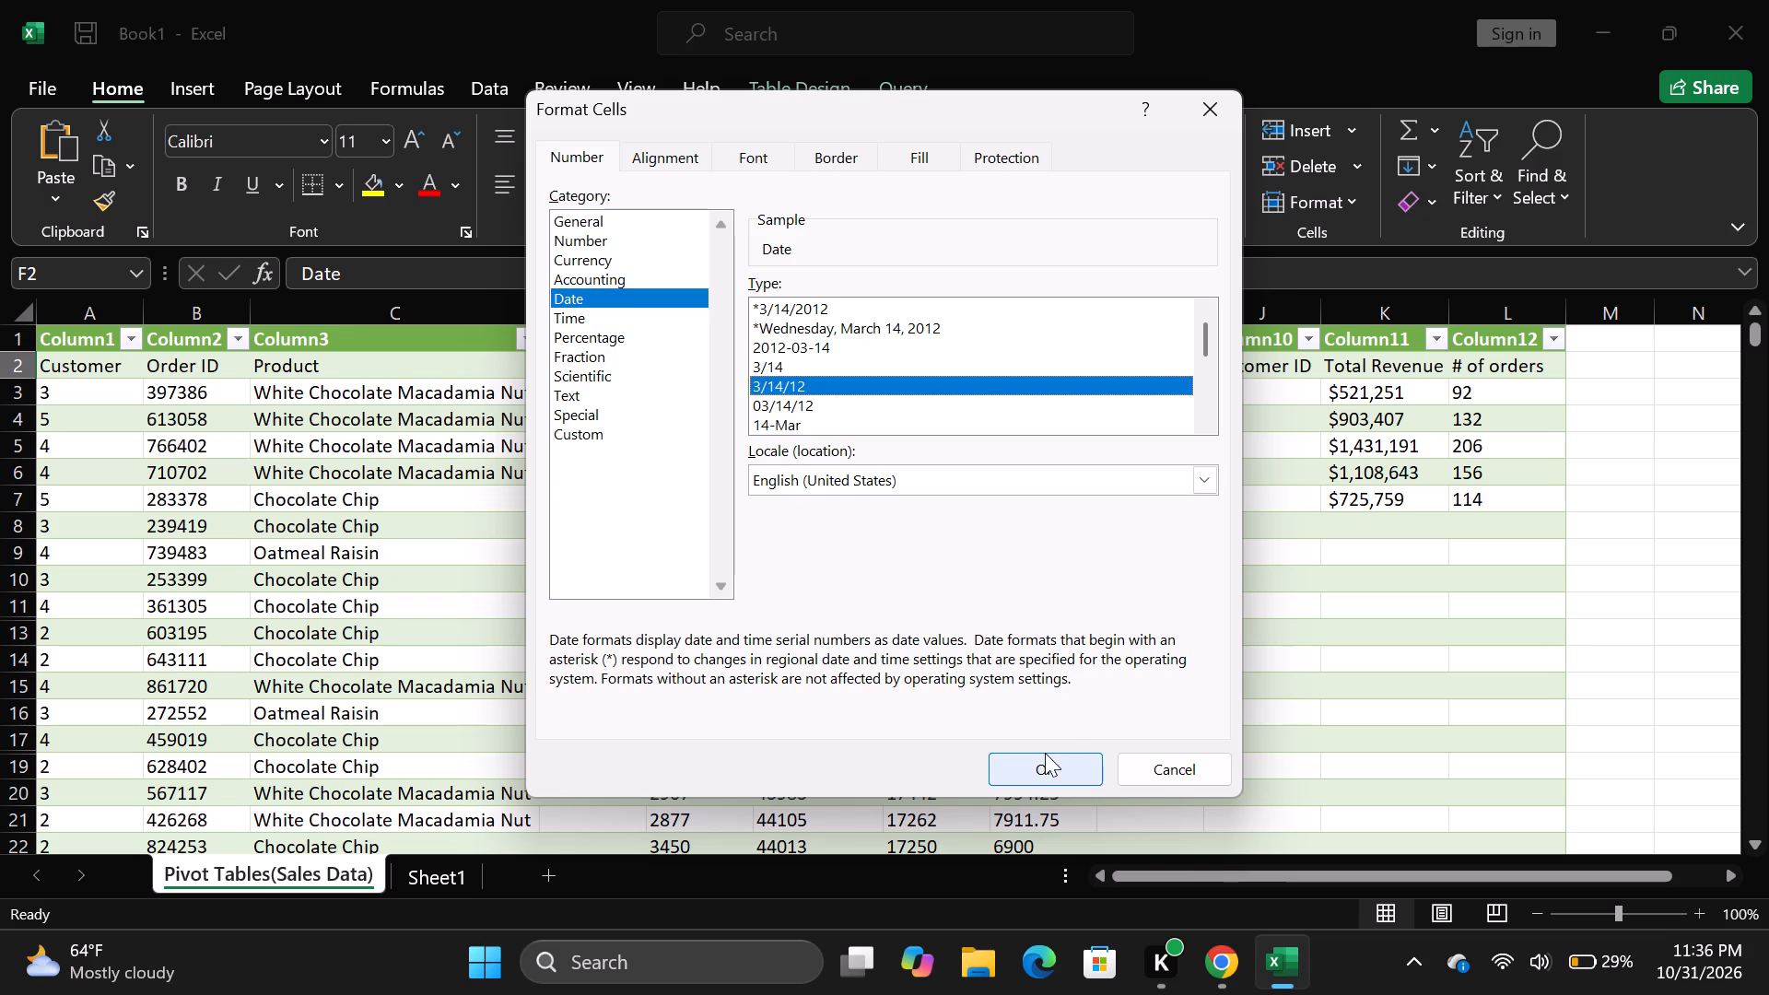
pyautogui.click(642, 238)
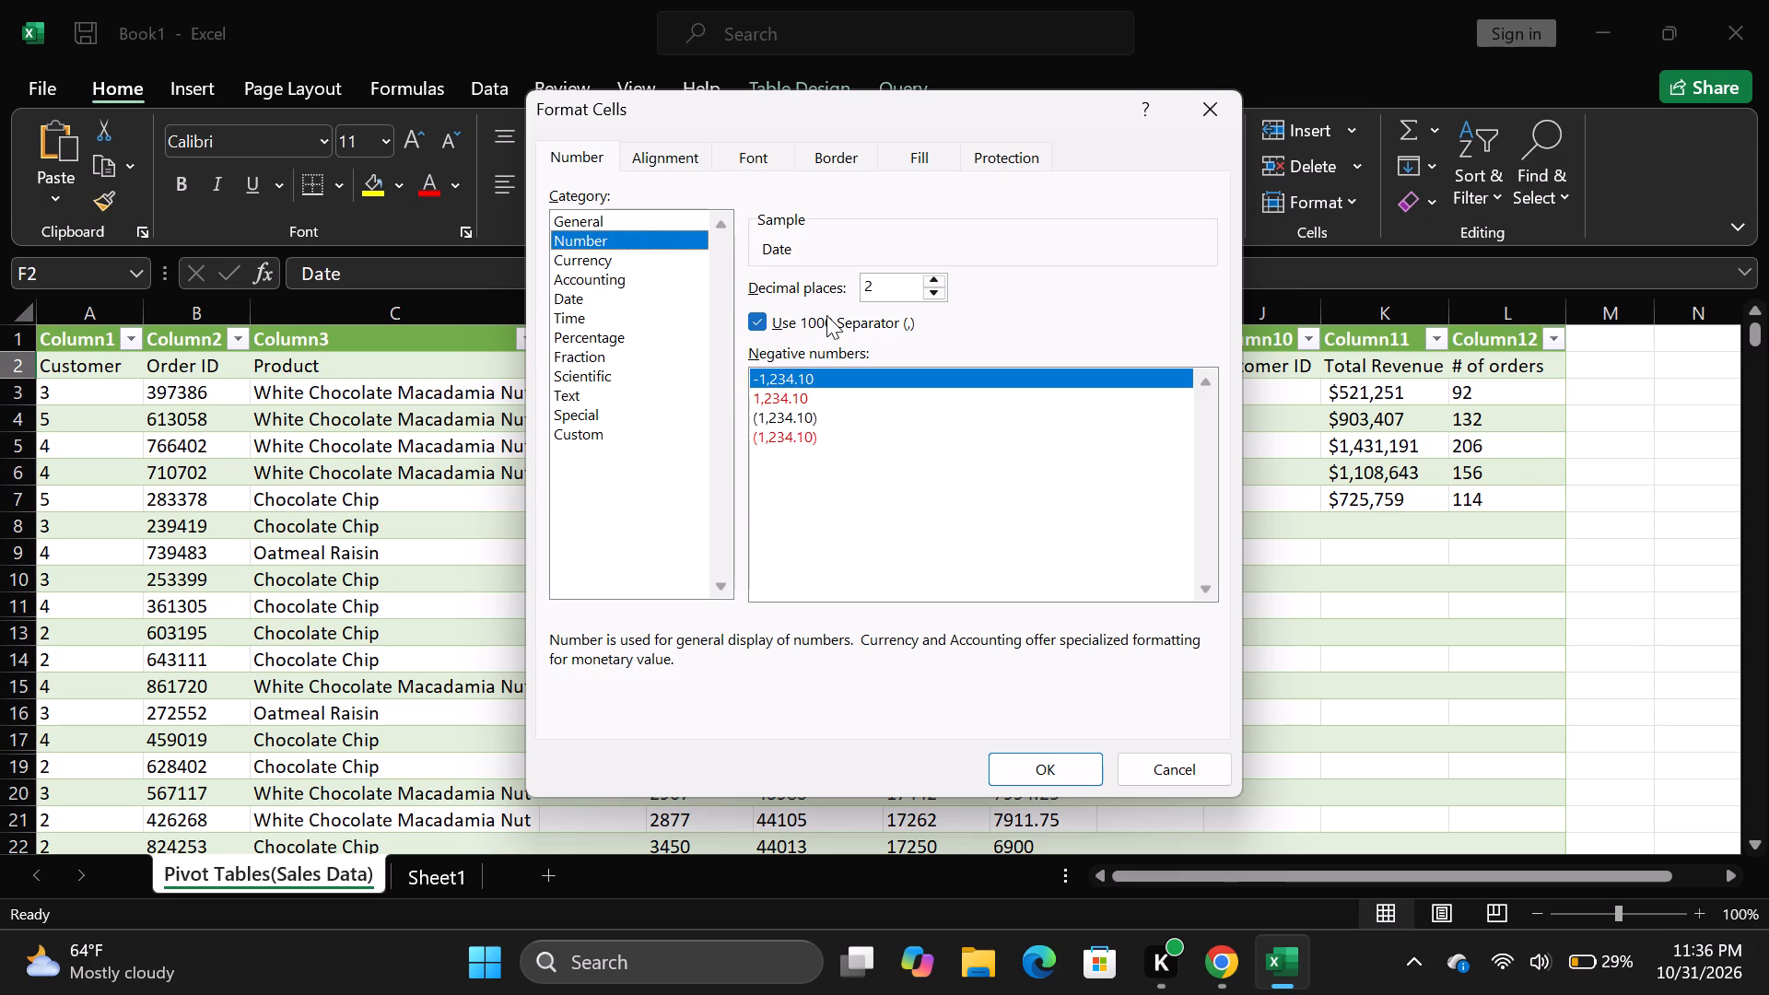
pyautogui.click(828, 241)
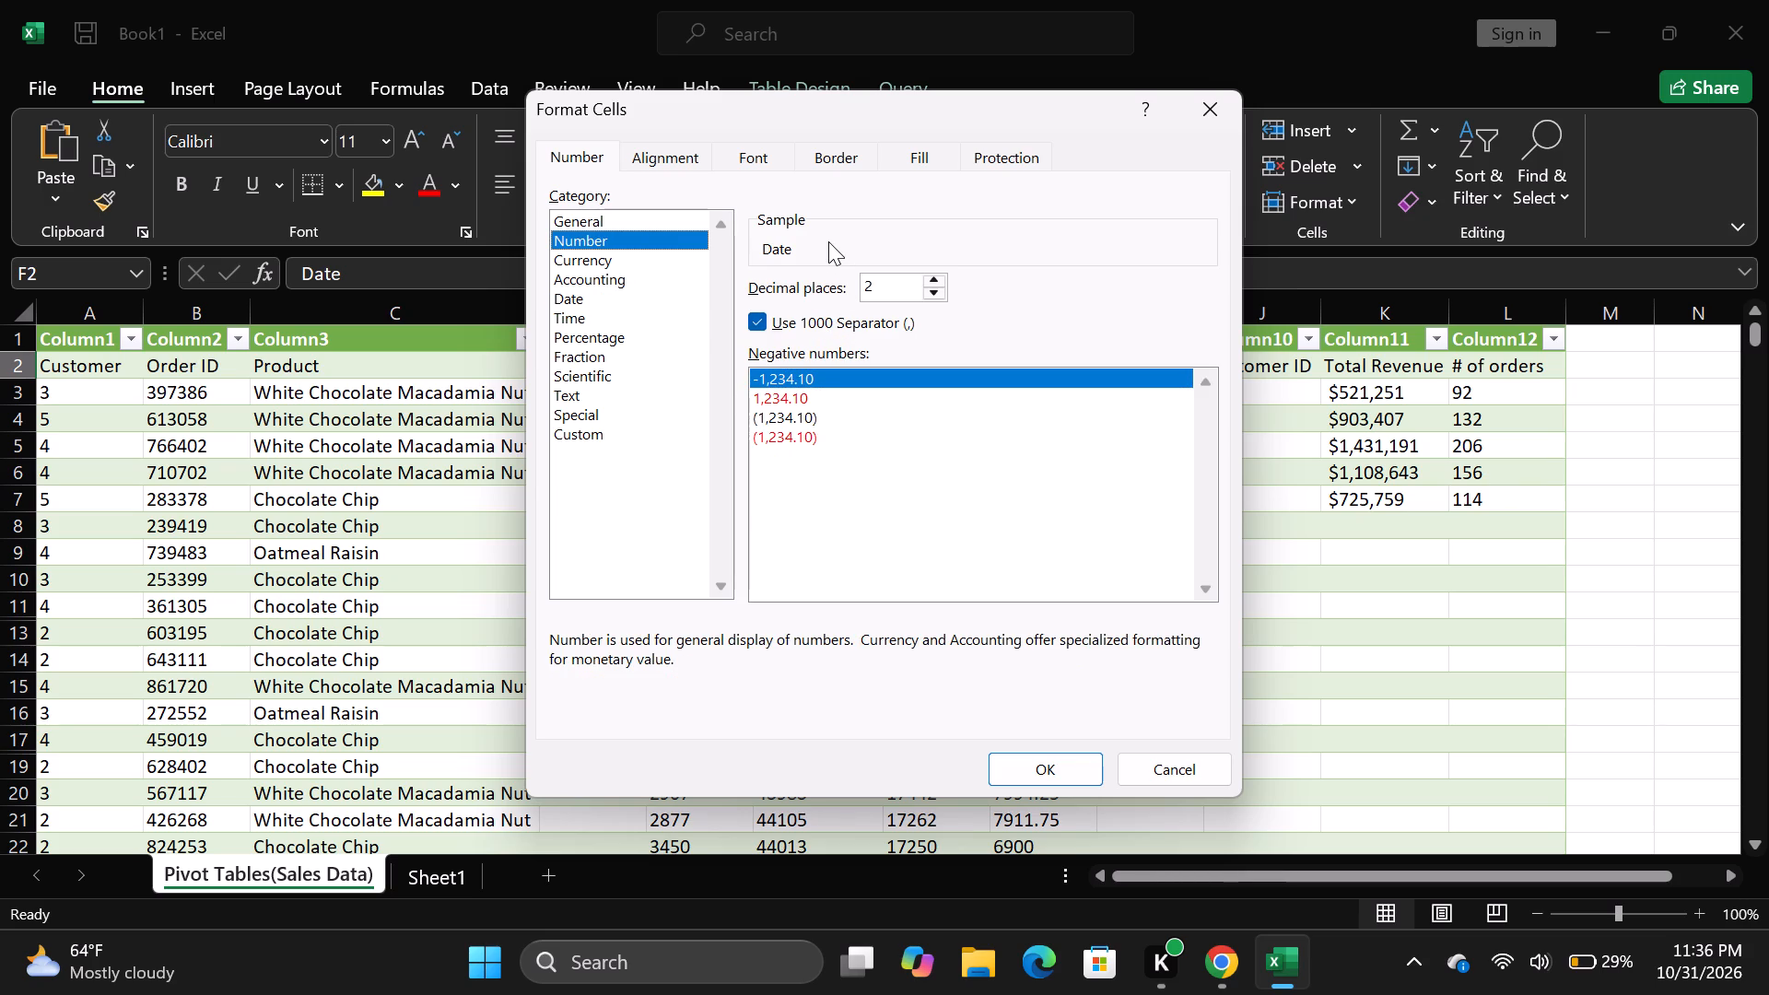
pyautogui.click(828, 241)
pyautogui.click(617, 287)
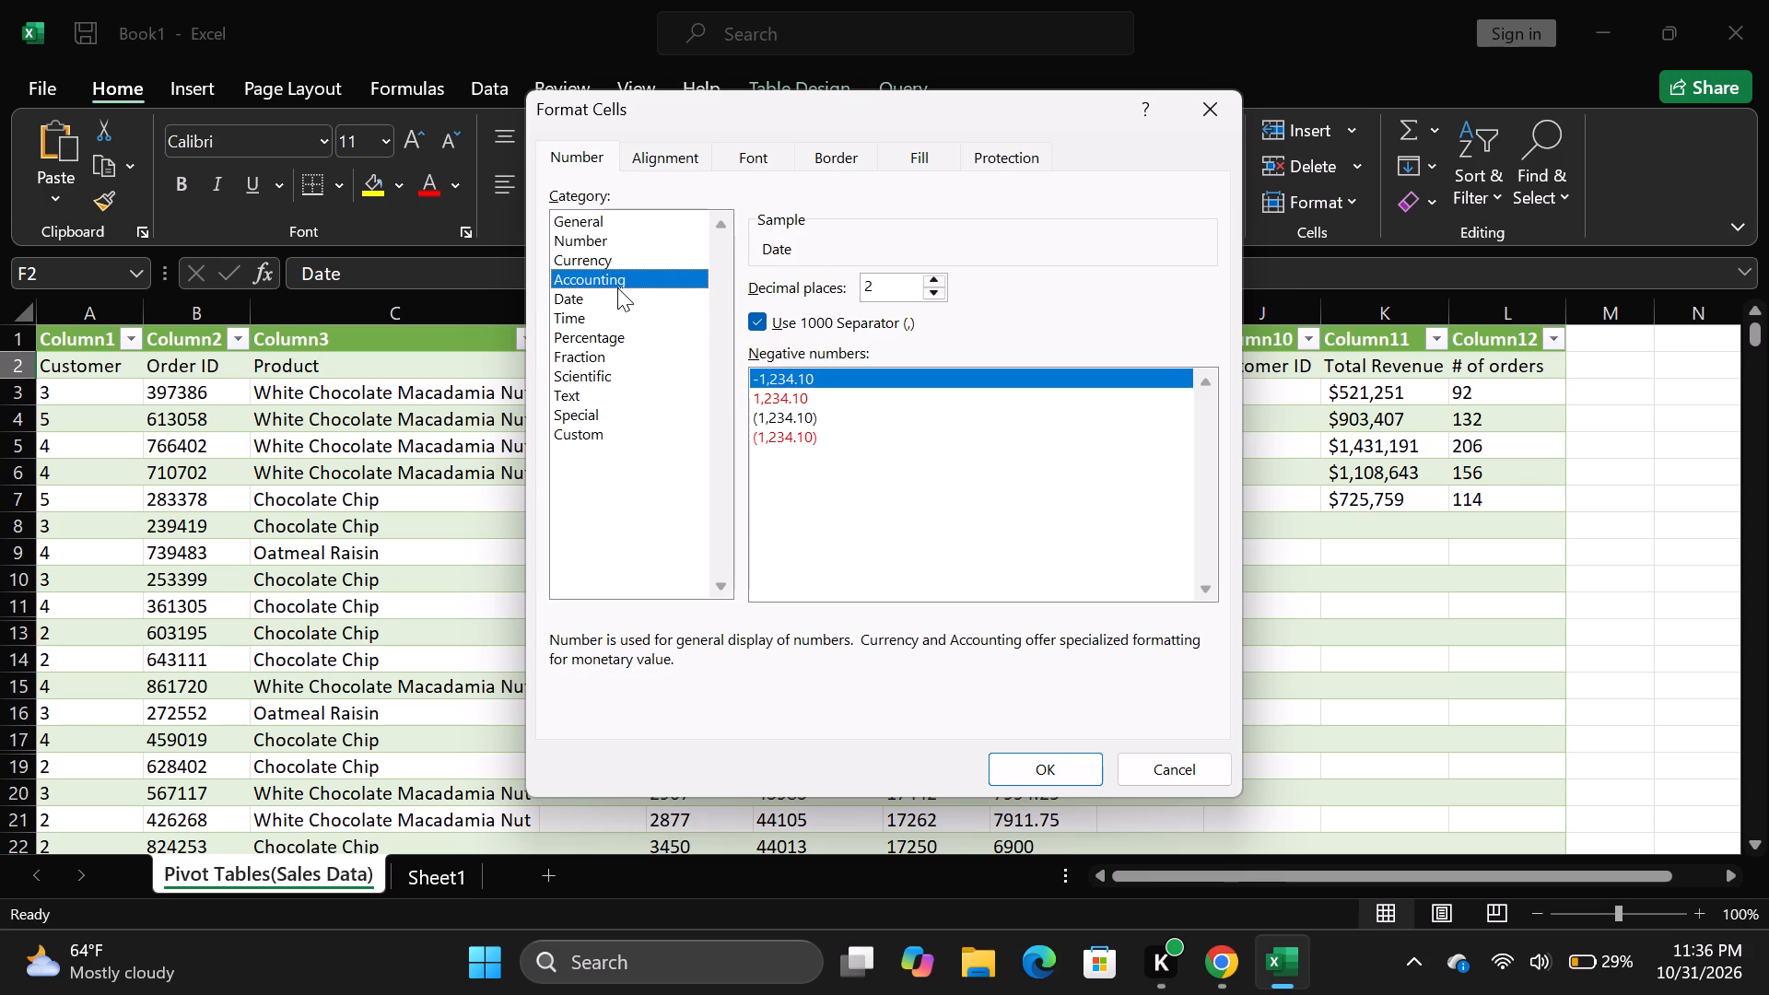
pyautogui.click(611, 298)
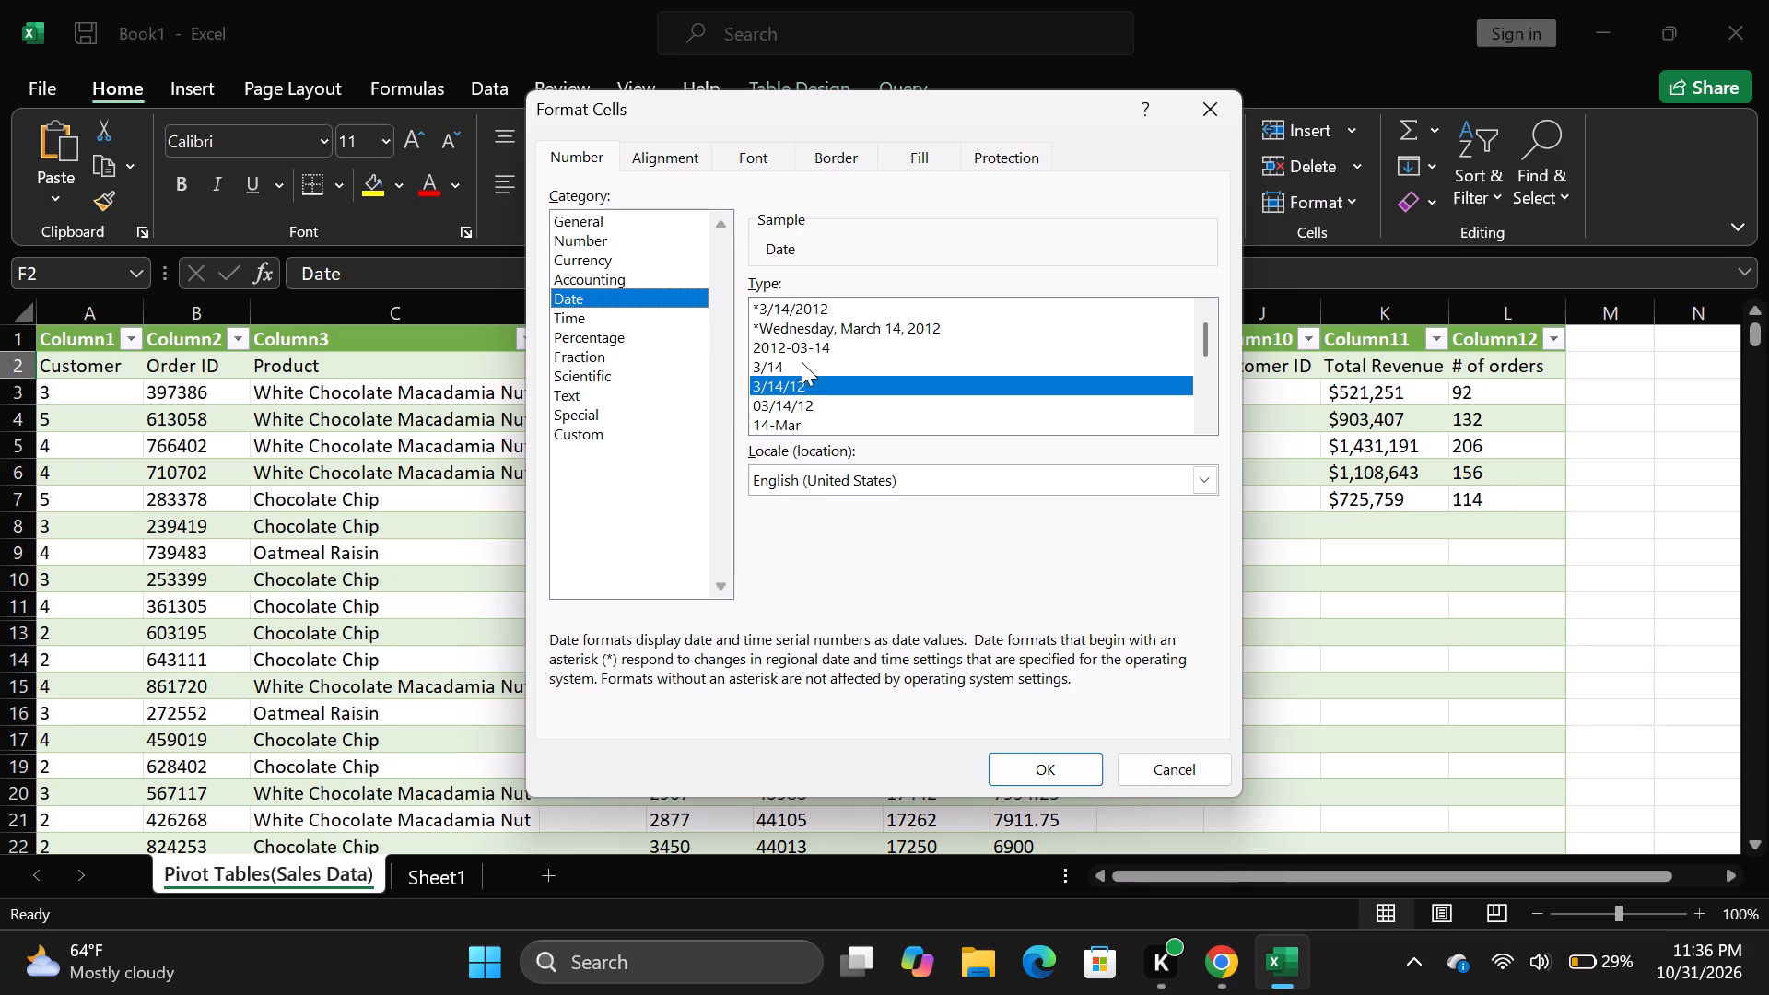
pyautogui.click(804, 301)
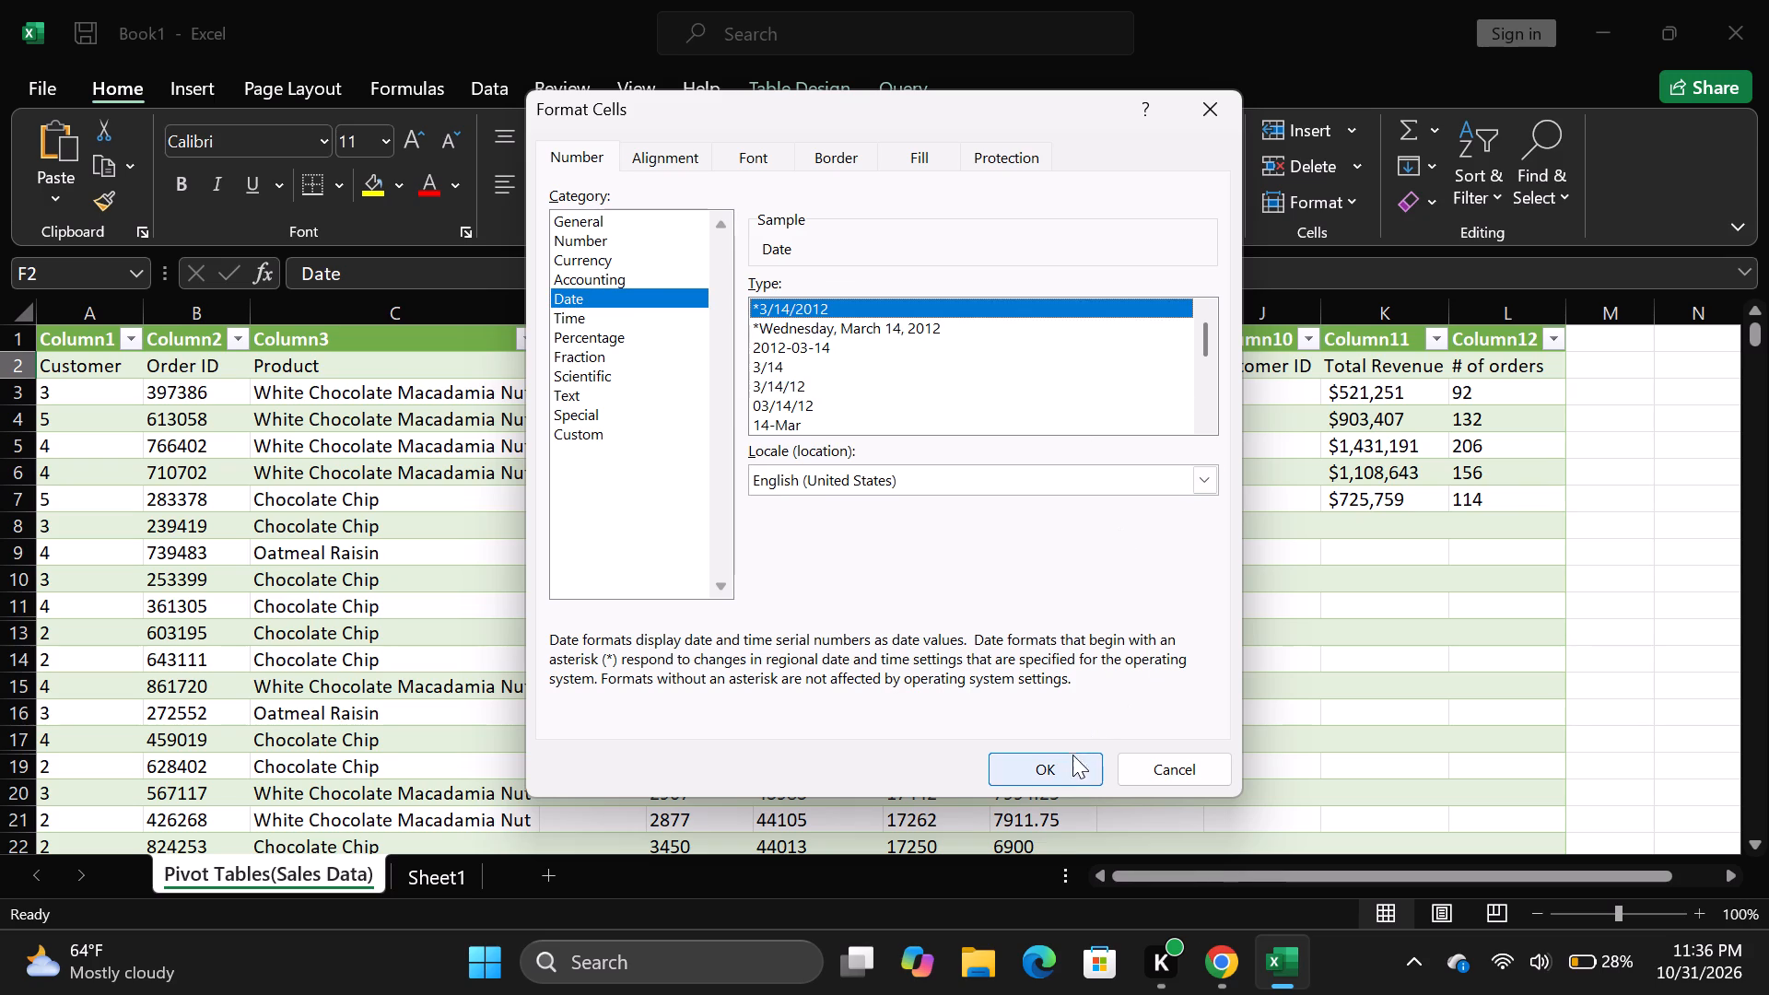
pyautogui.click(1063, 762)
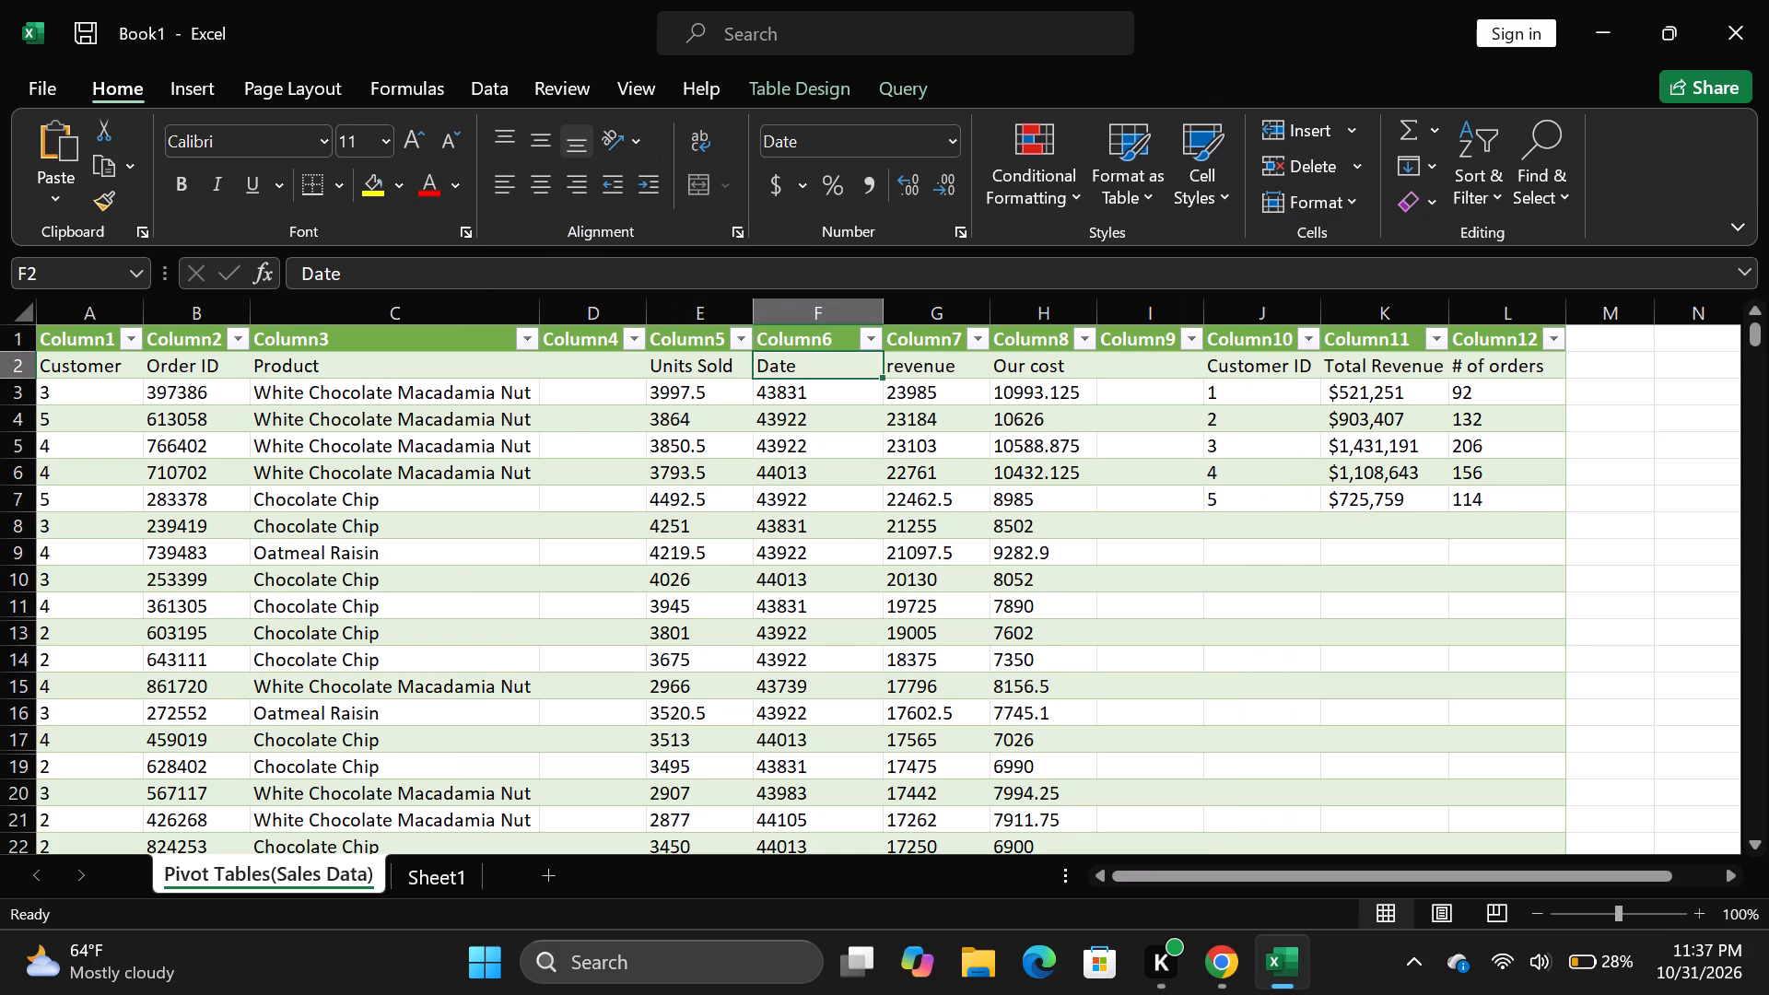
# Set the Date header cell F2 to the 03/14/12 date type.
pyautogui.hscroll(-1, 1063, 762)
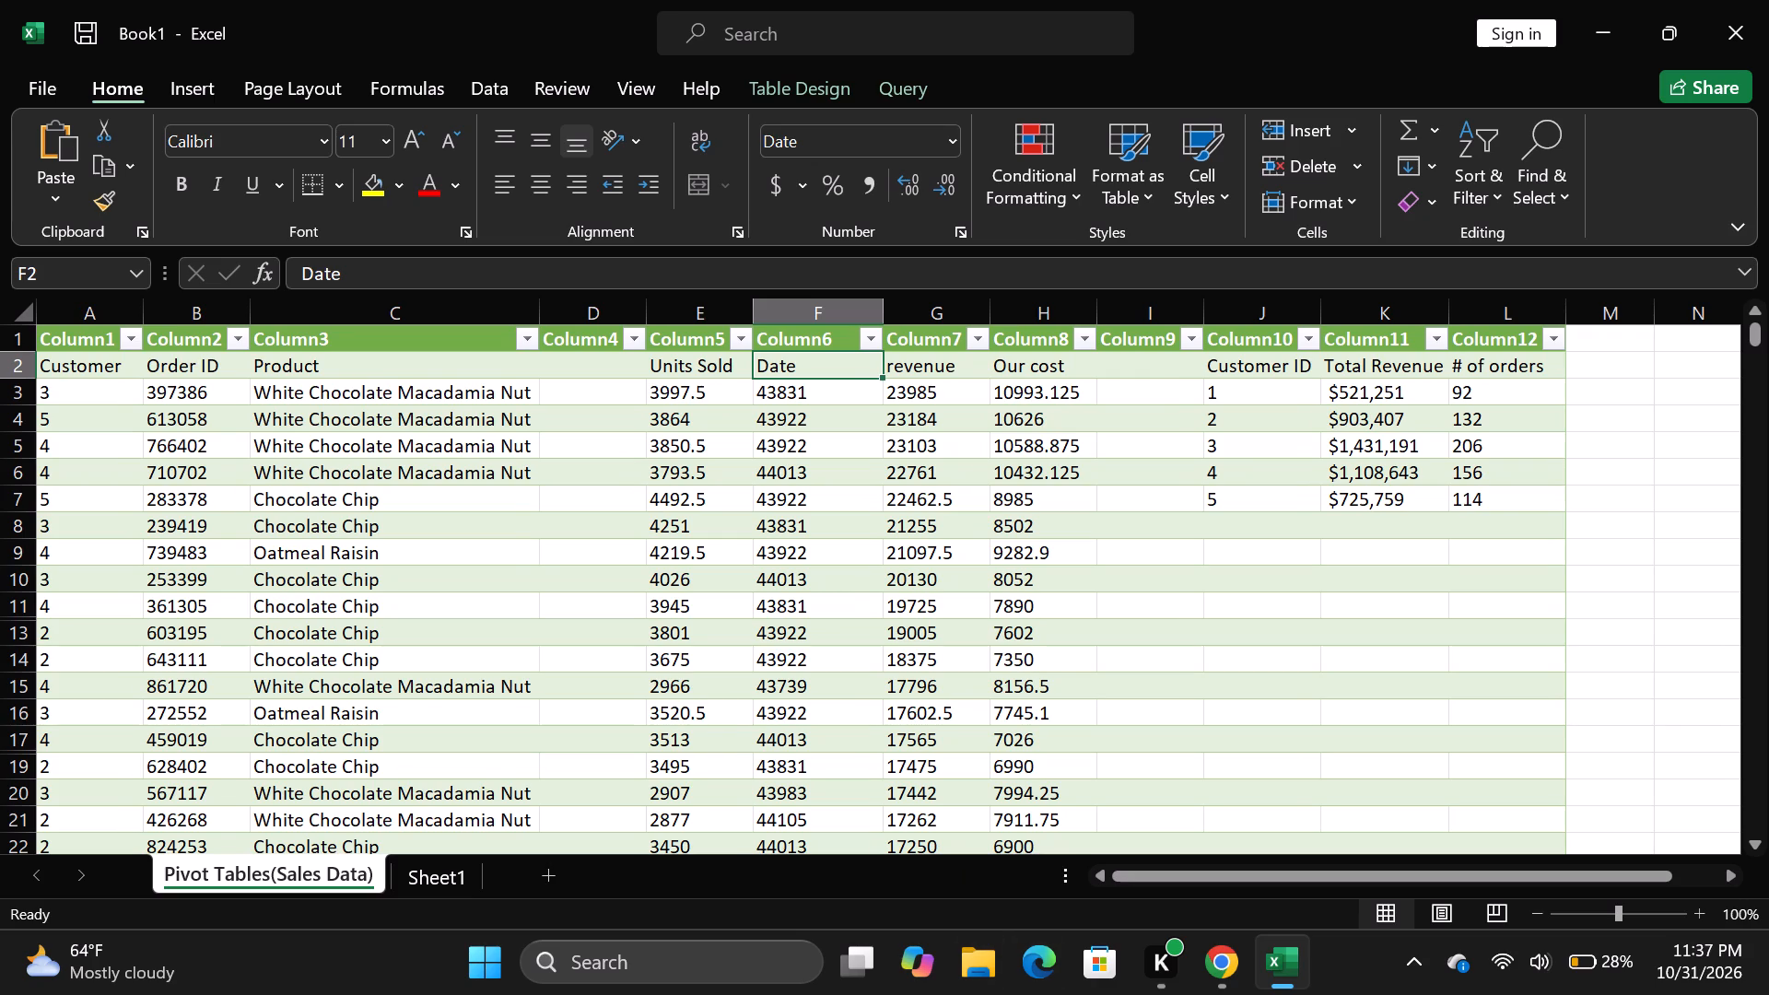
pyautogui.click(703, 368)
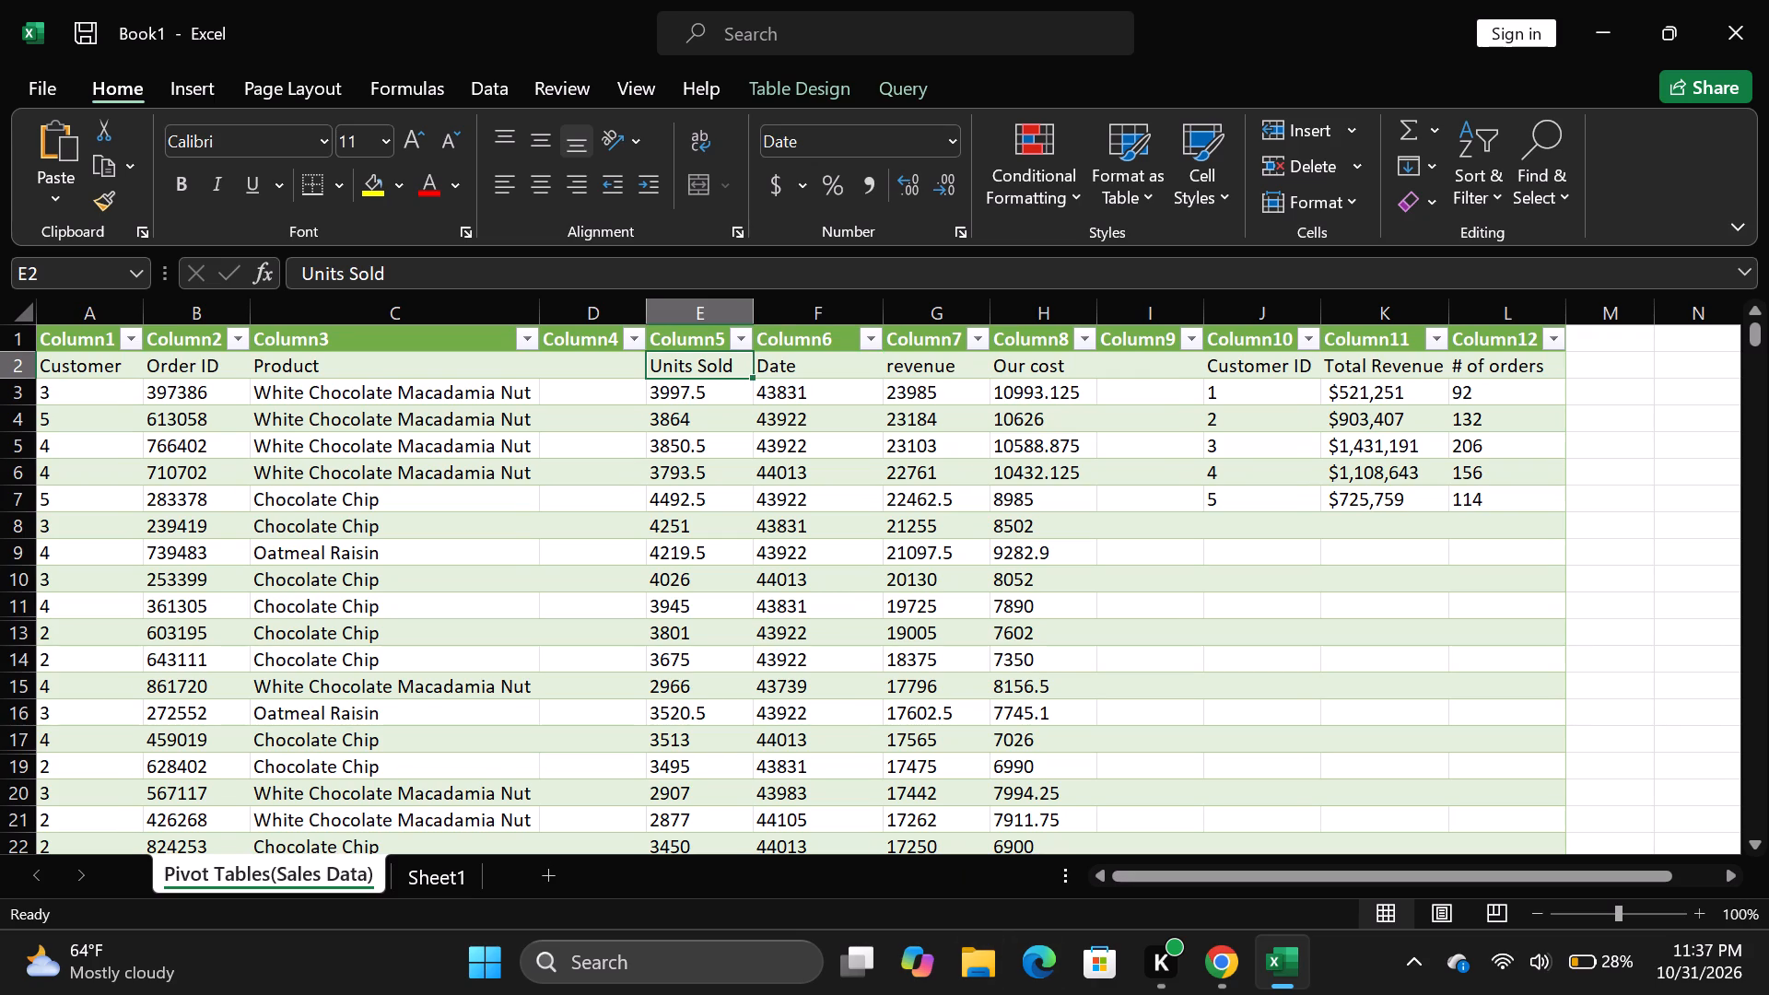
pyautogui.click(808, 396)
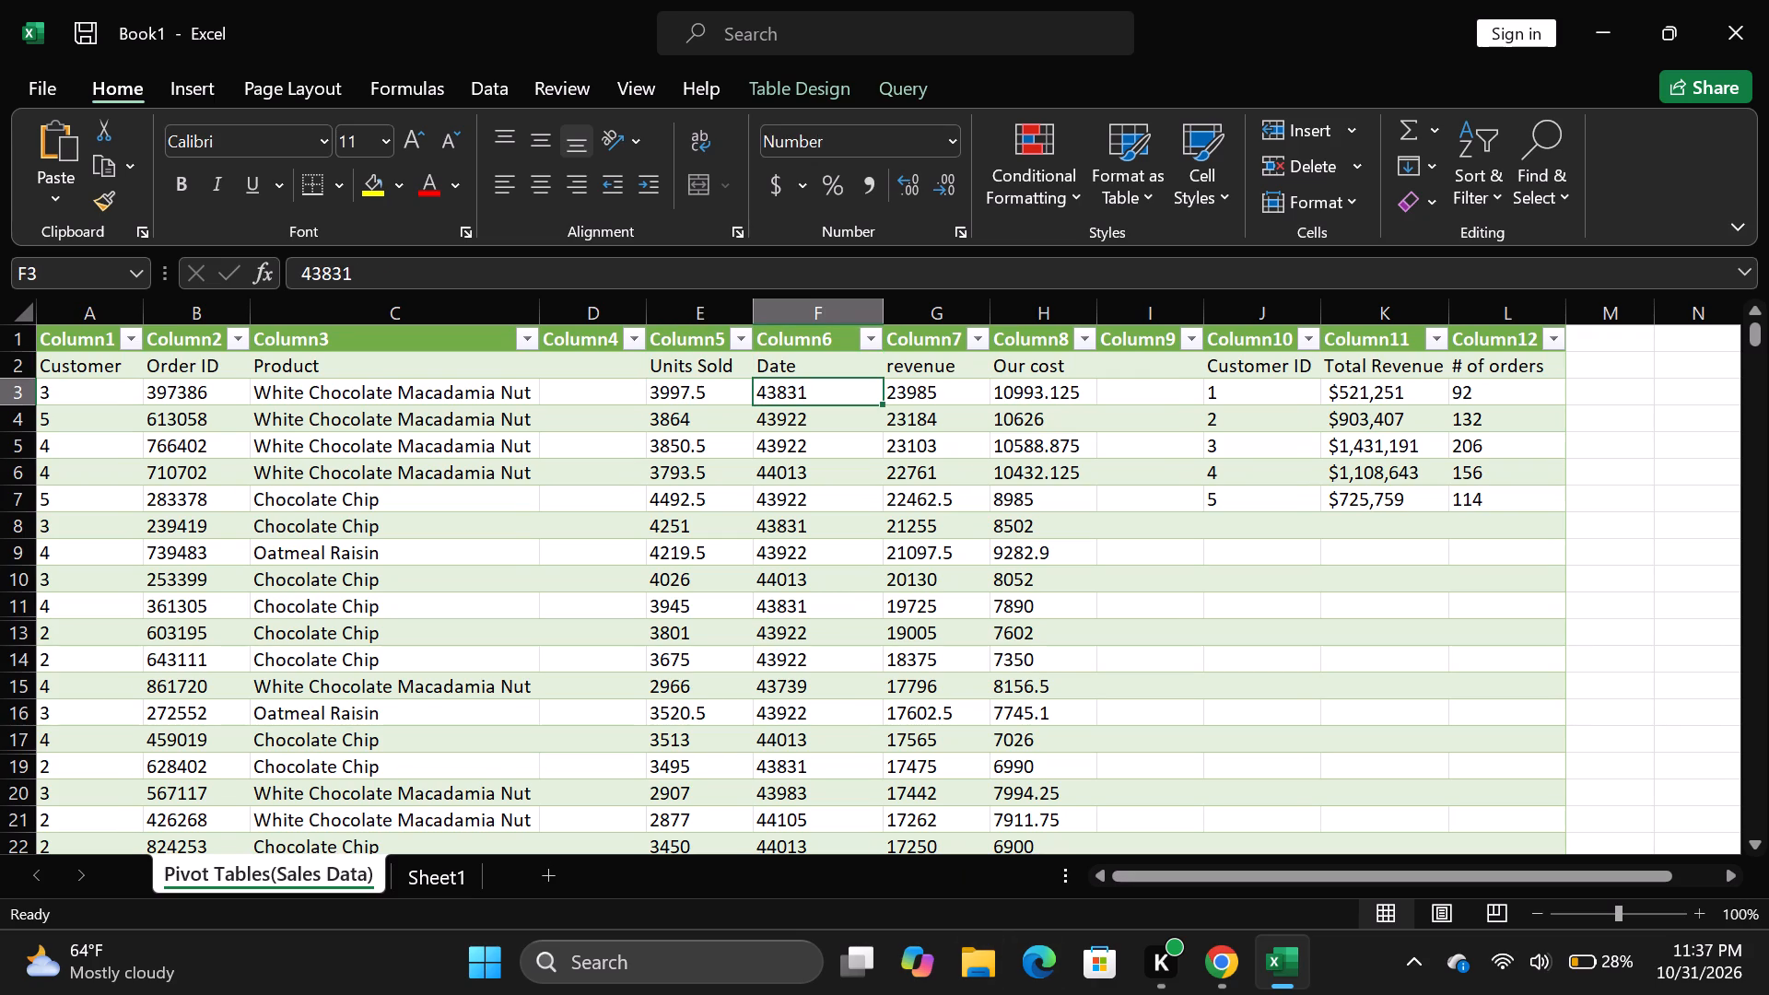
pyautogui.click(830, 362)
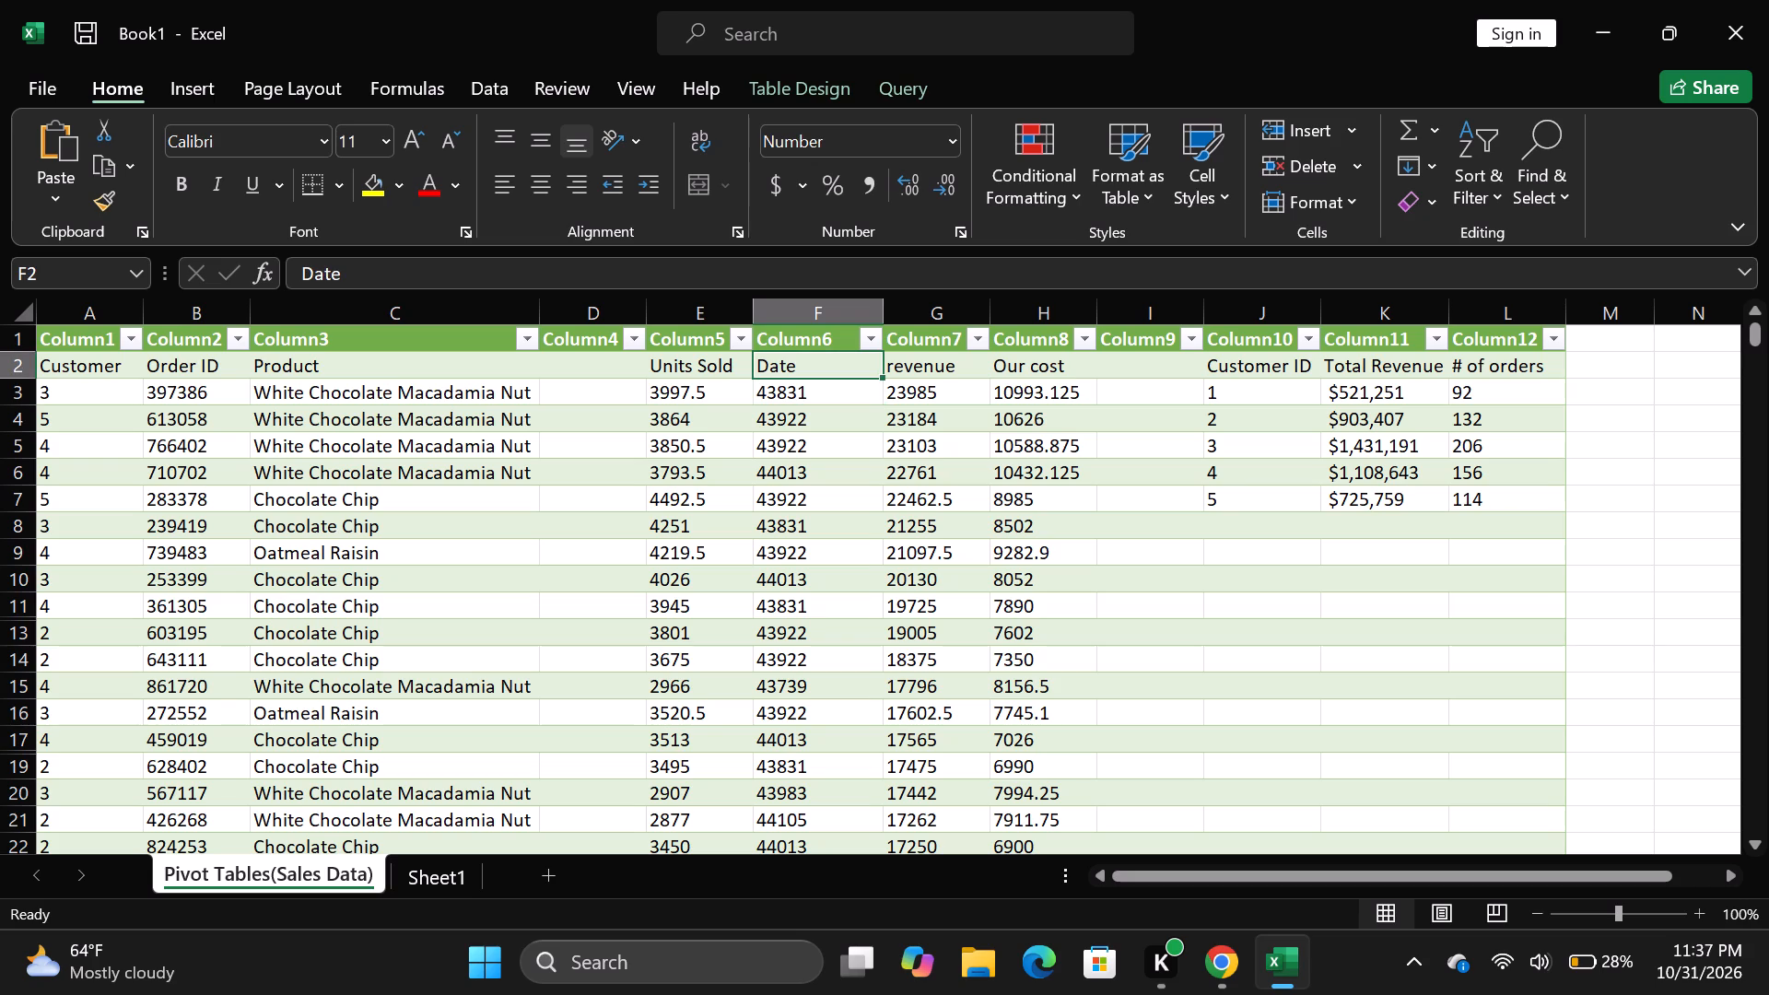
pyautogui.hotkey('ctrl', '1')
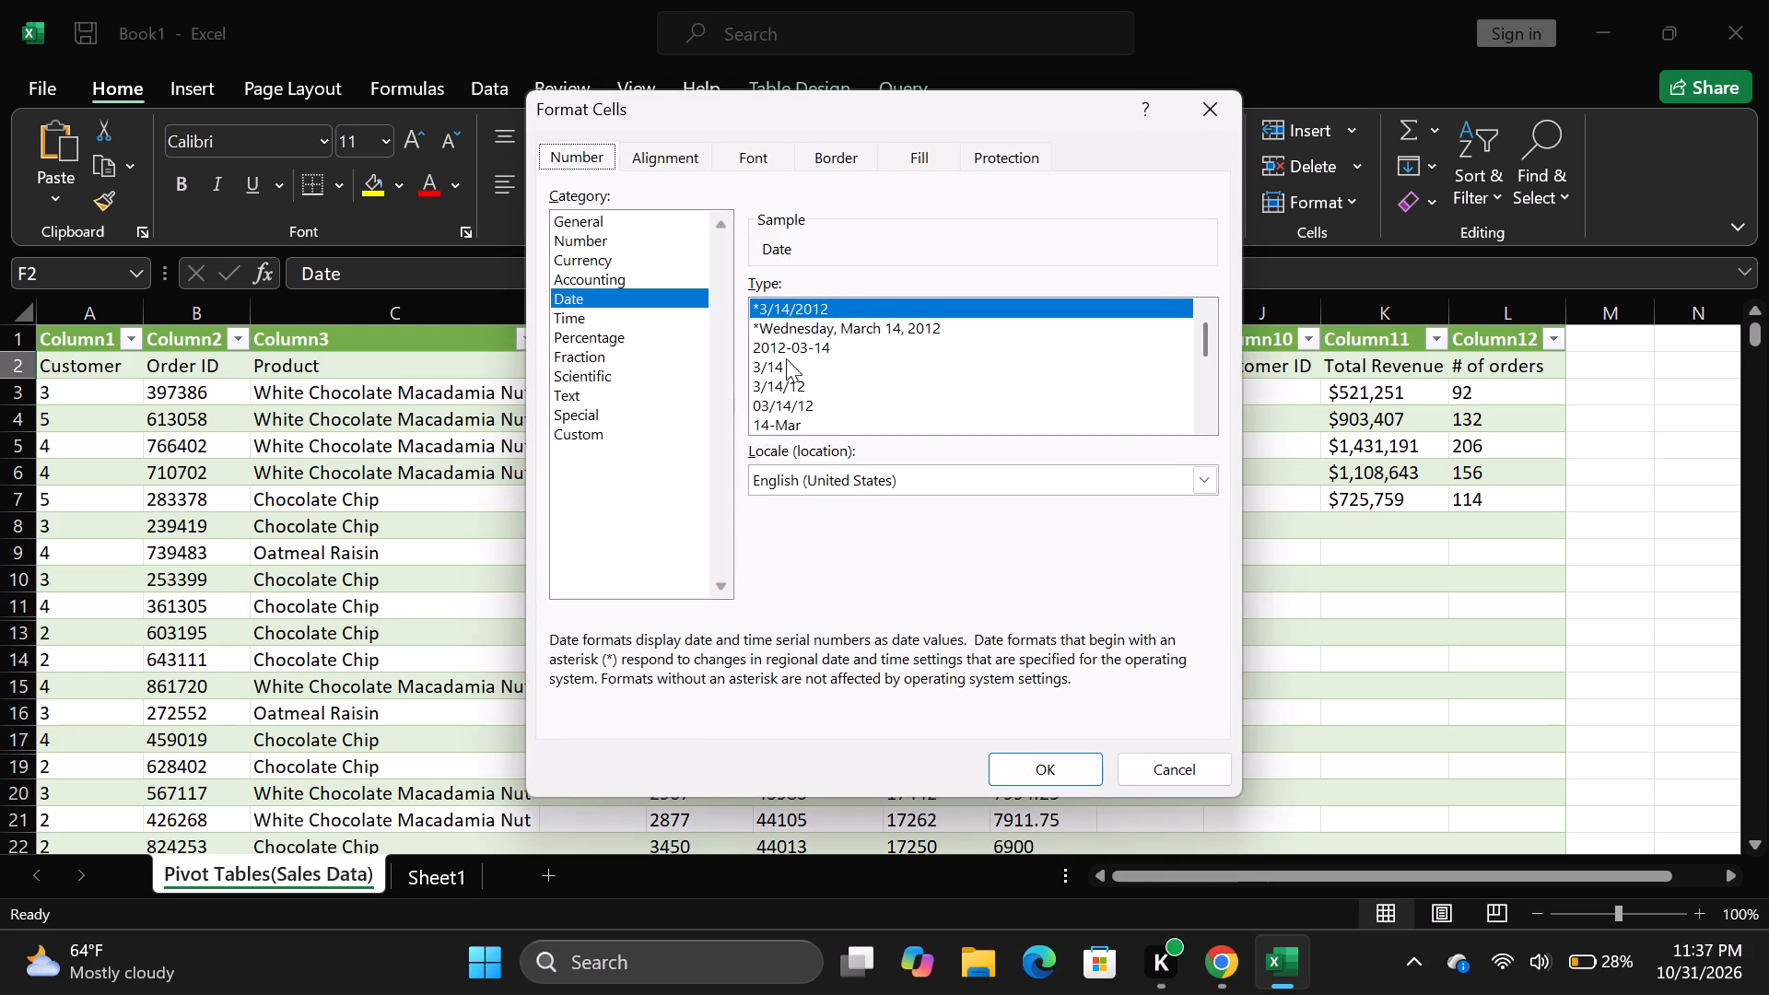
pyautogui.click(789, 396)
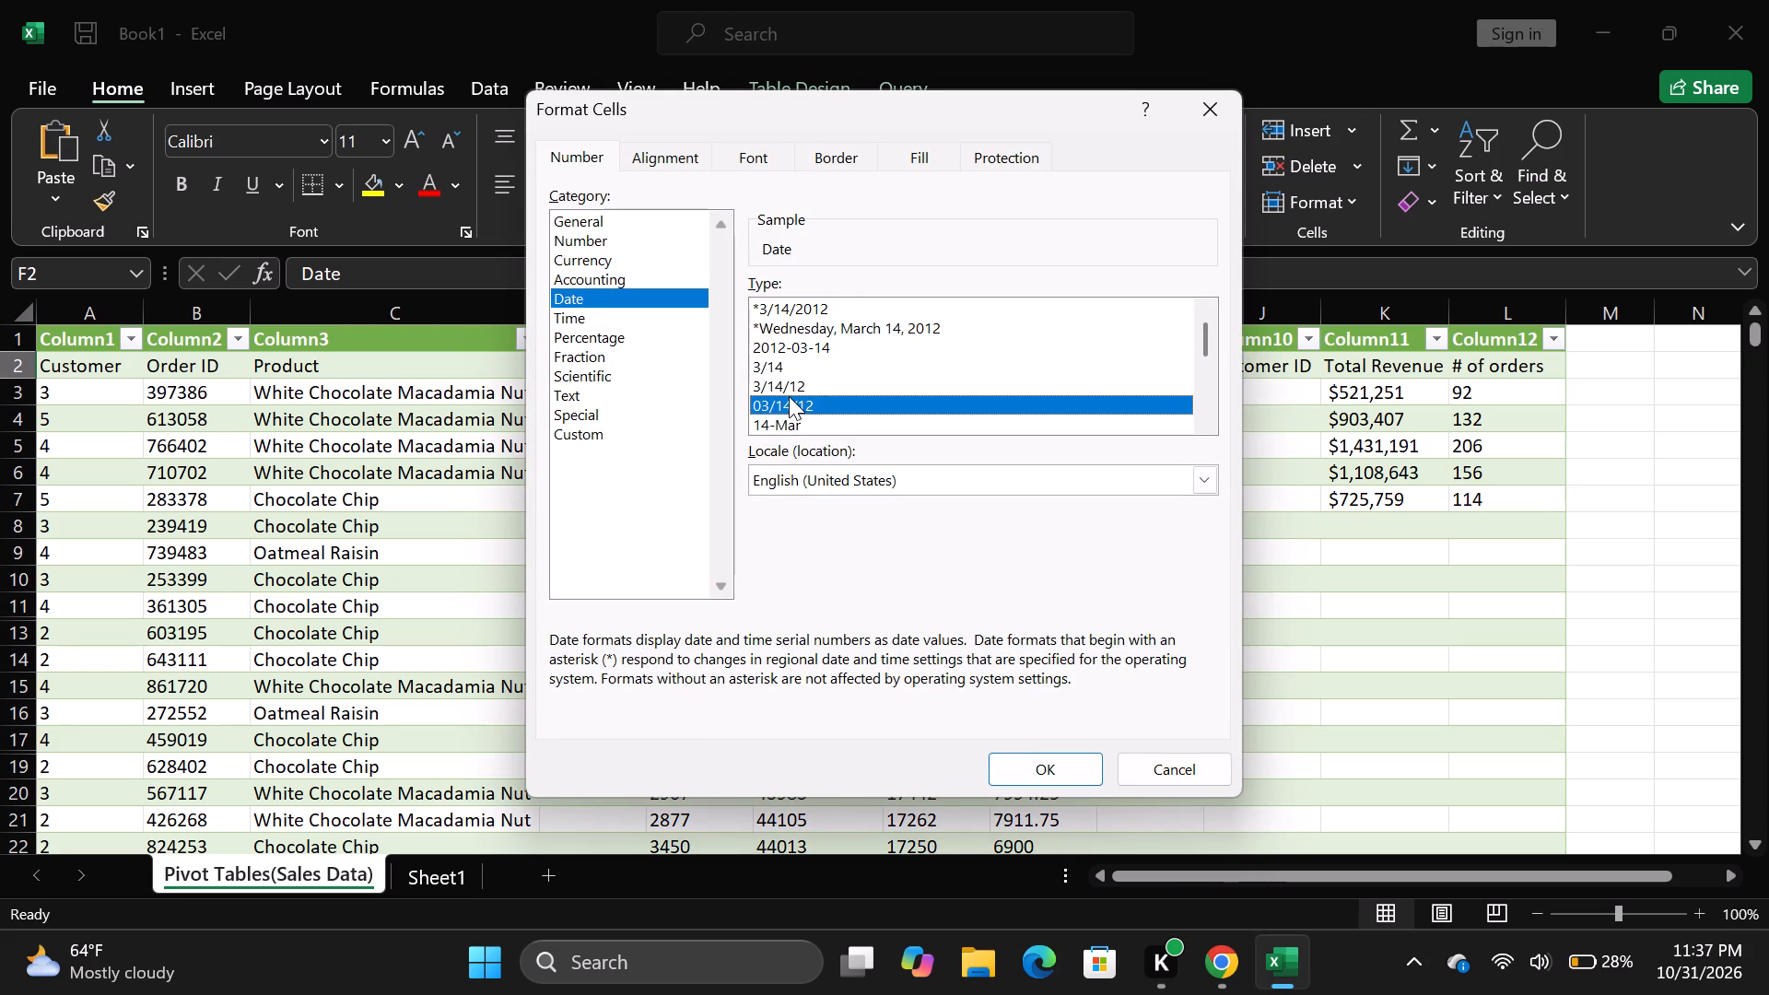
pyautogui.click(869, 239)
pyautogui.click(1060, 768)
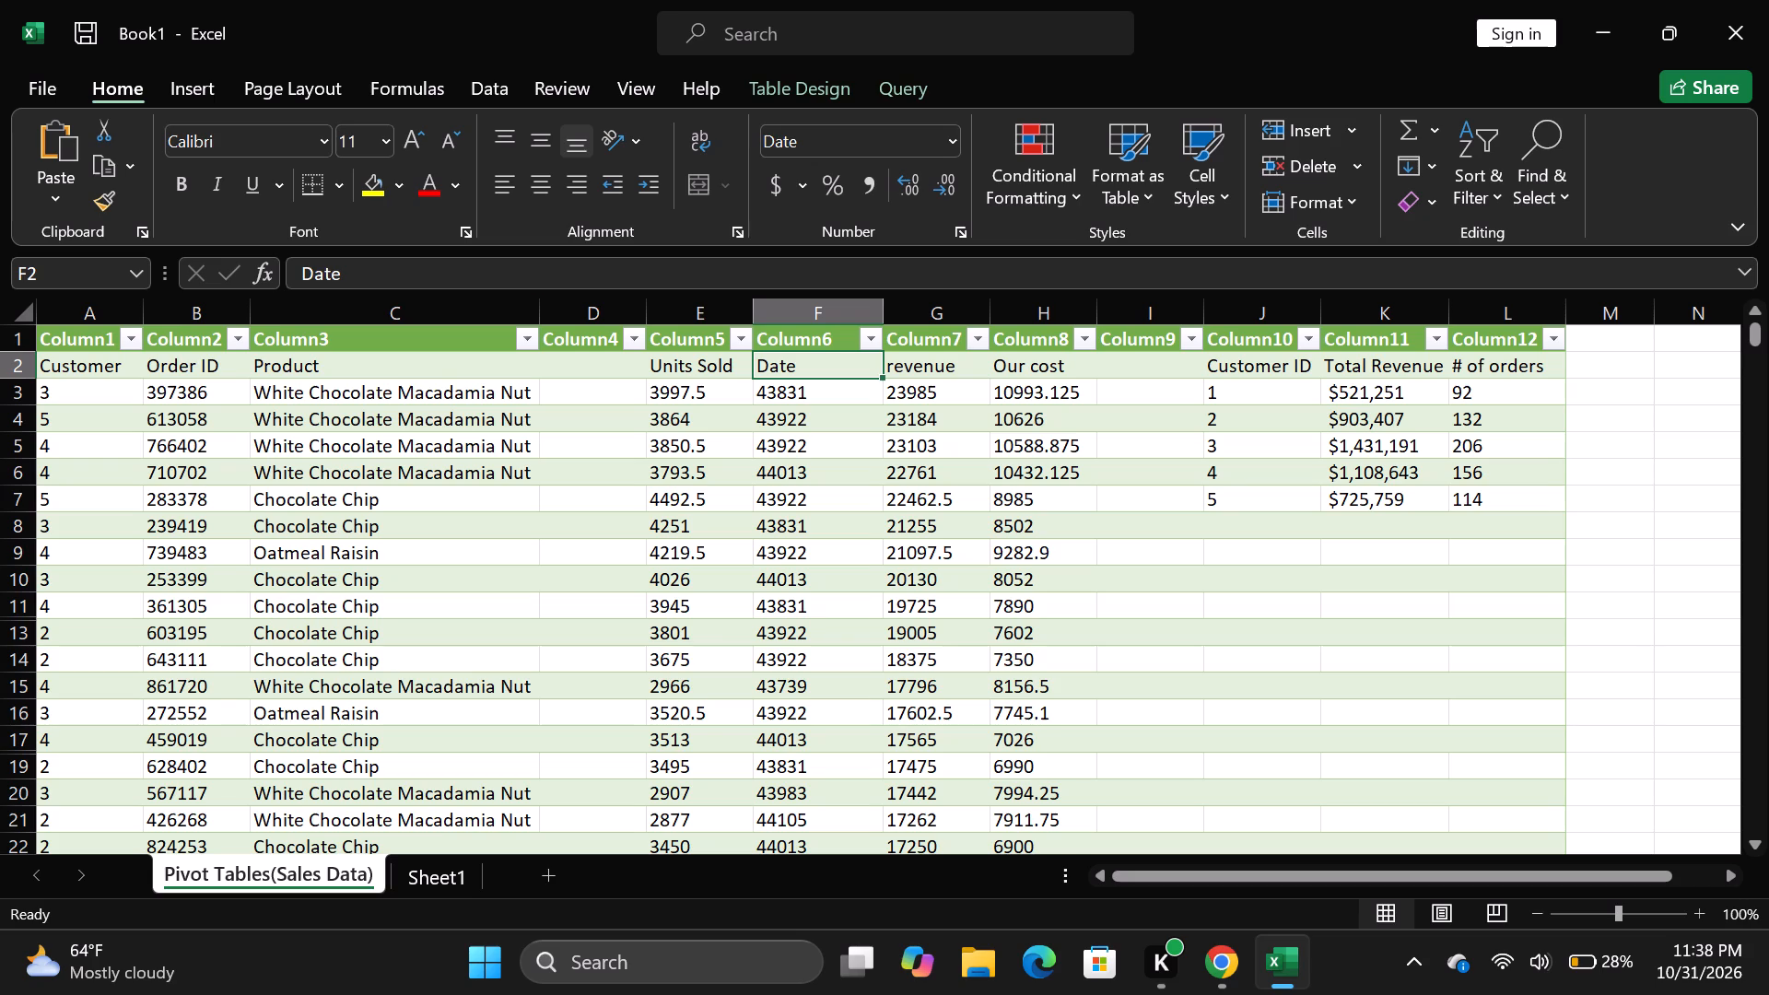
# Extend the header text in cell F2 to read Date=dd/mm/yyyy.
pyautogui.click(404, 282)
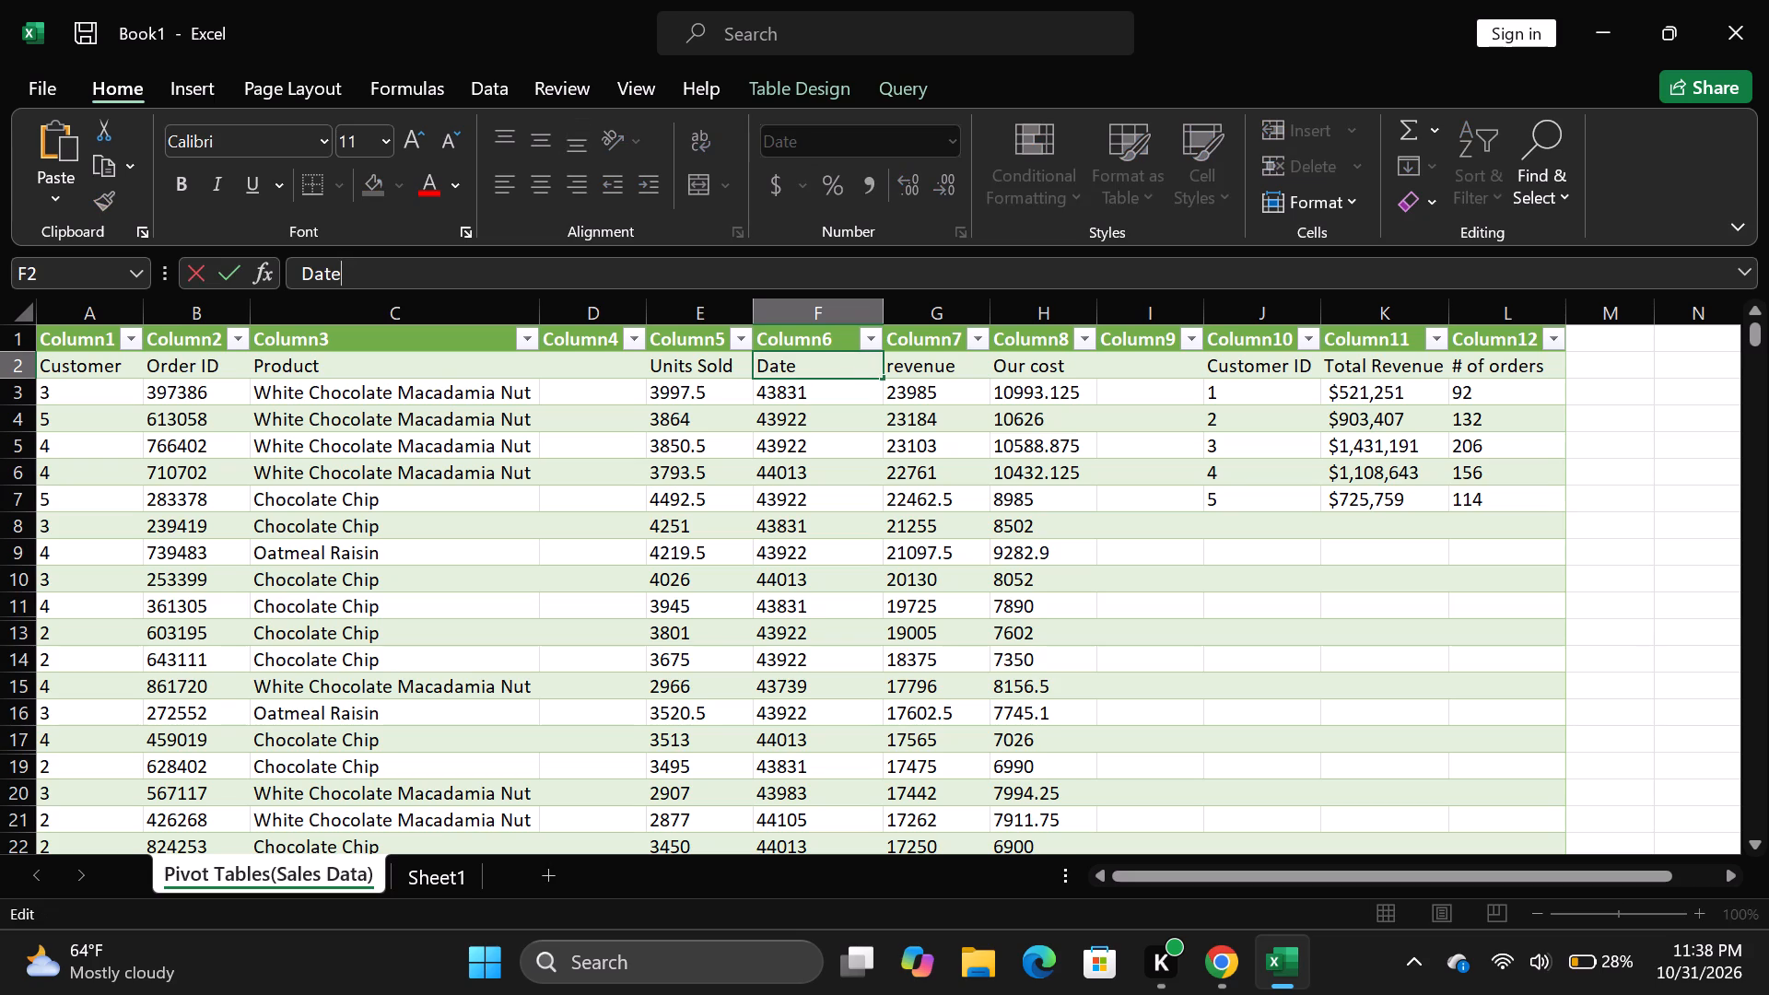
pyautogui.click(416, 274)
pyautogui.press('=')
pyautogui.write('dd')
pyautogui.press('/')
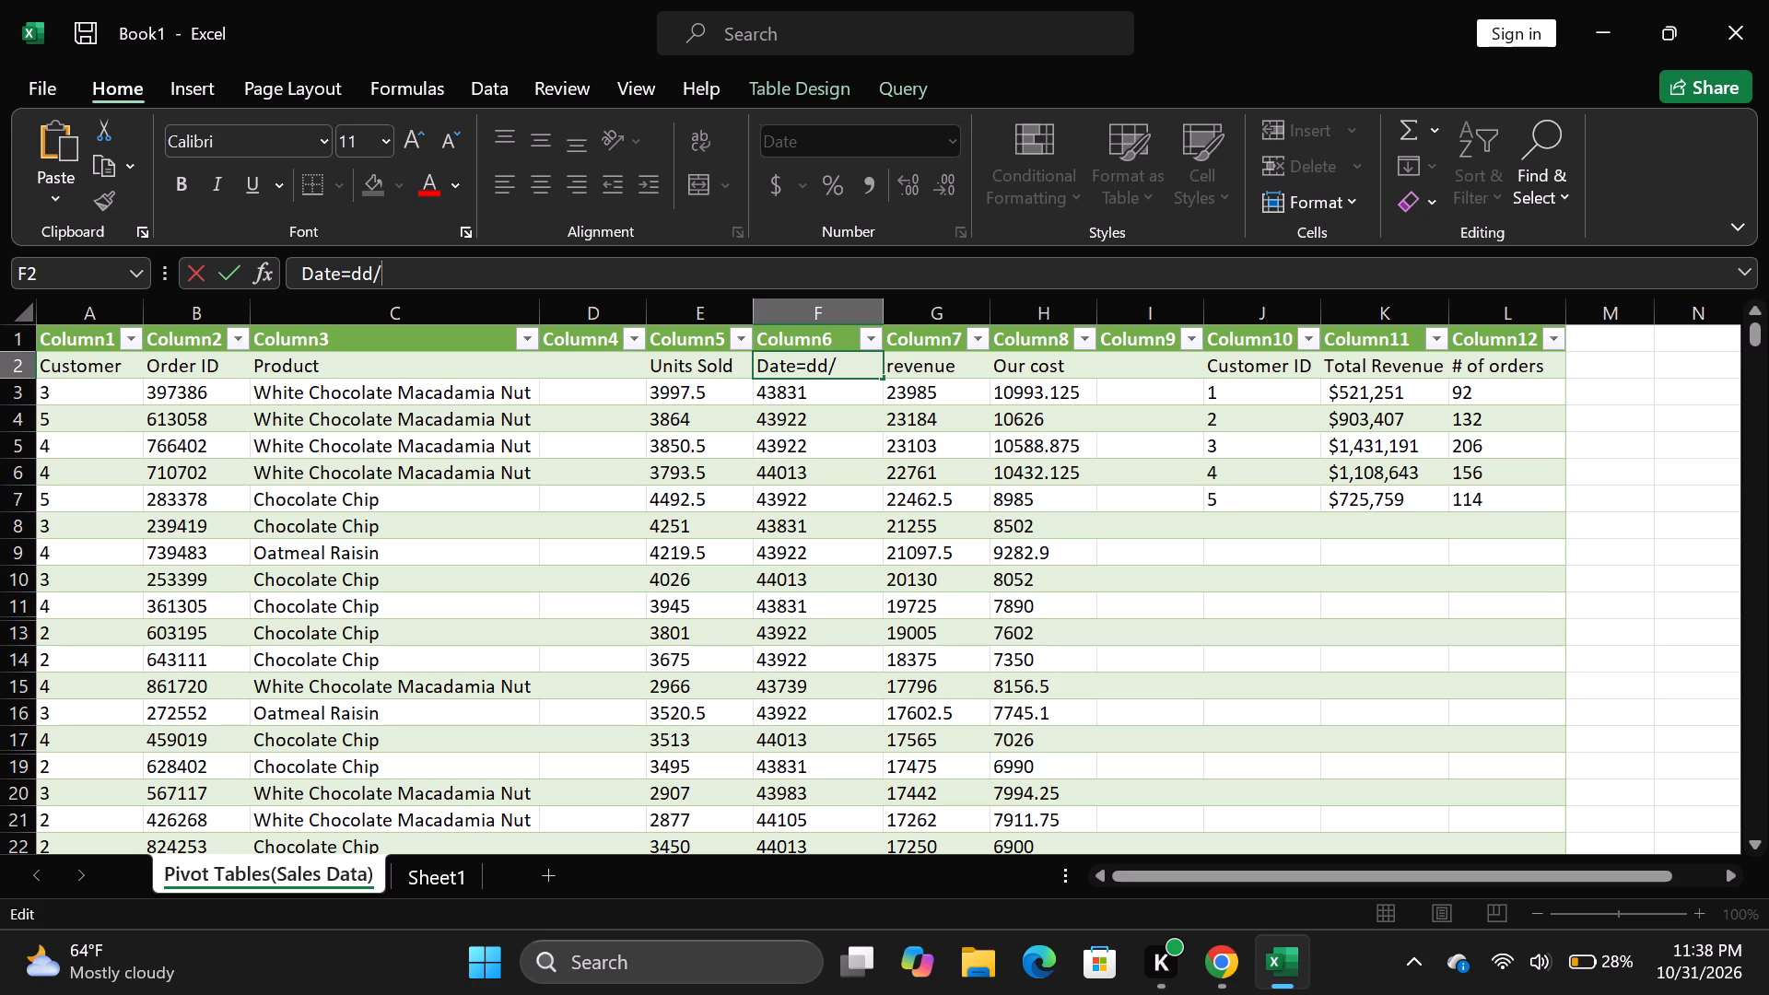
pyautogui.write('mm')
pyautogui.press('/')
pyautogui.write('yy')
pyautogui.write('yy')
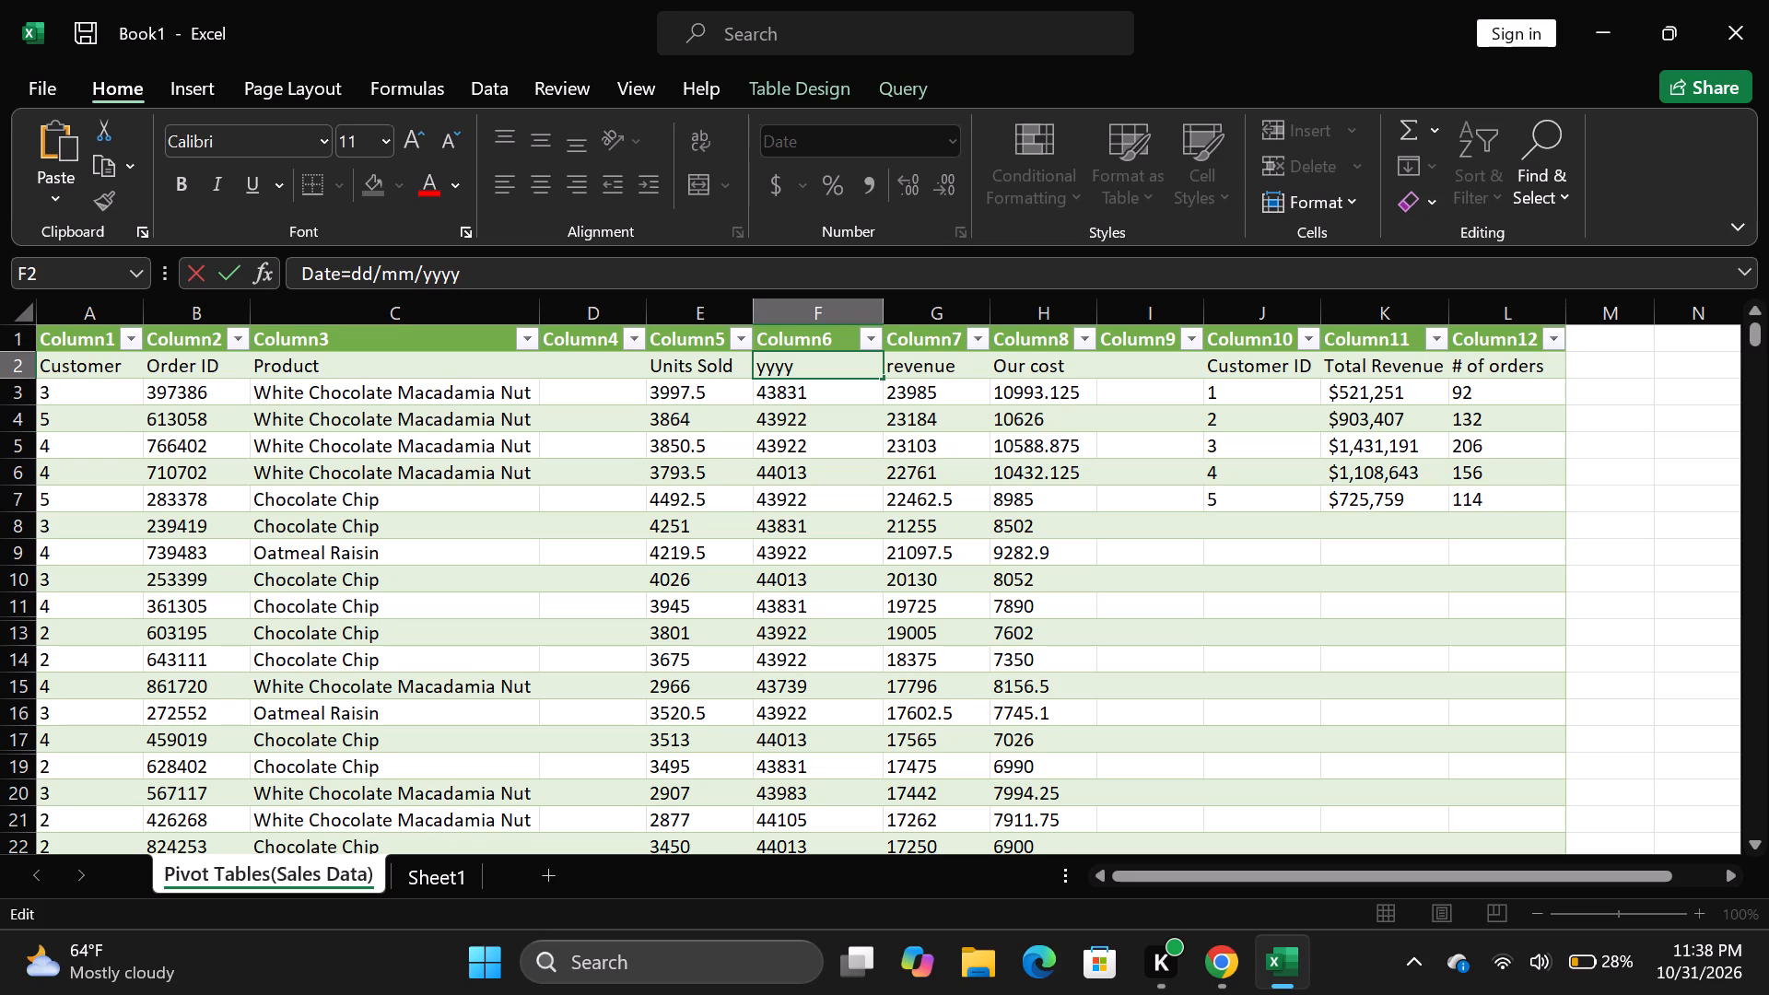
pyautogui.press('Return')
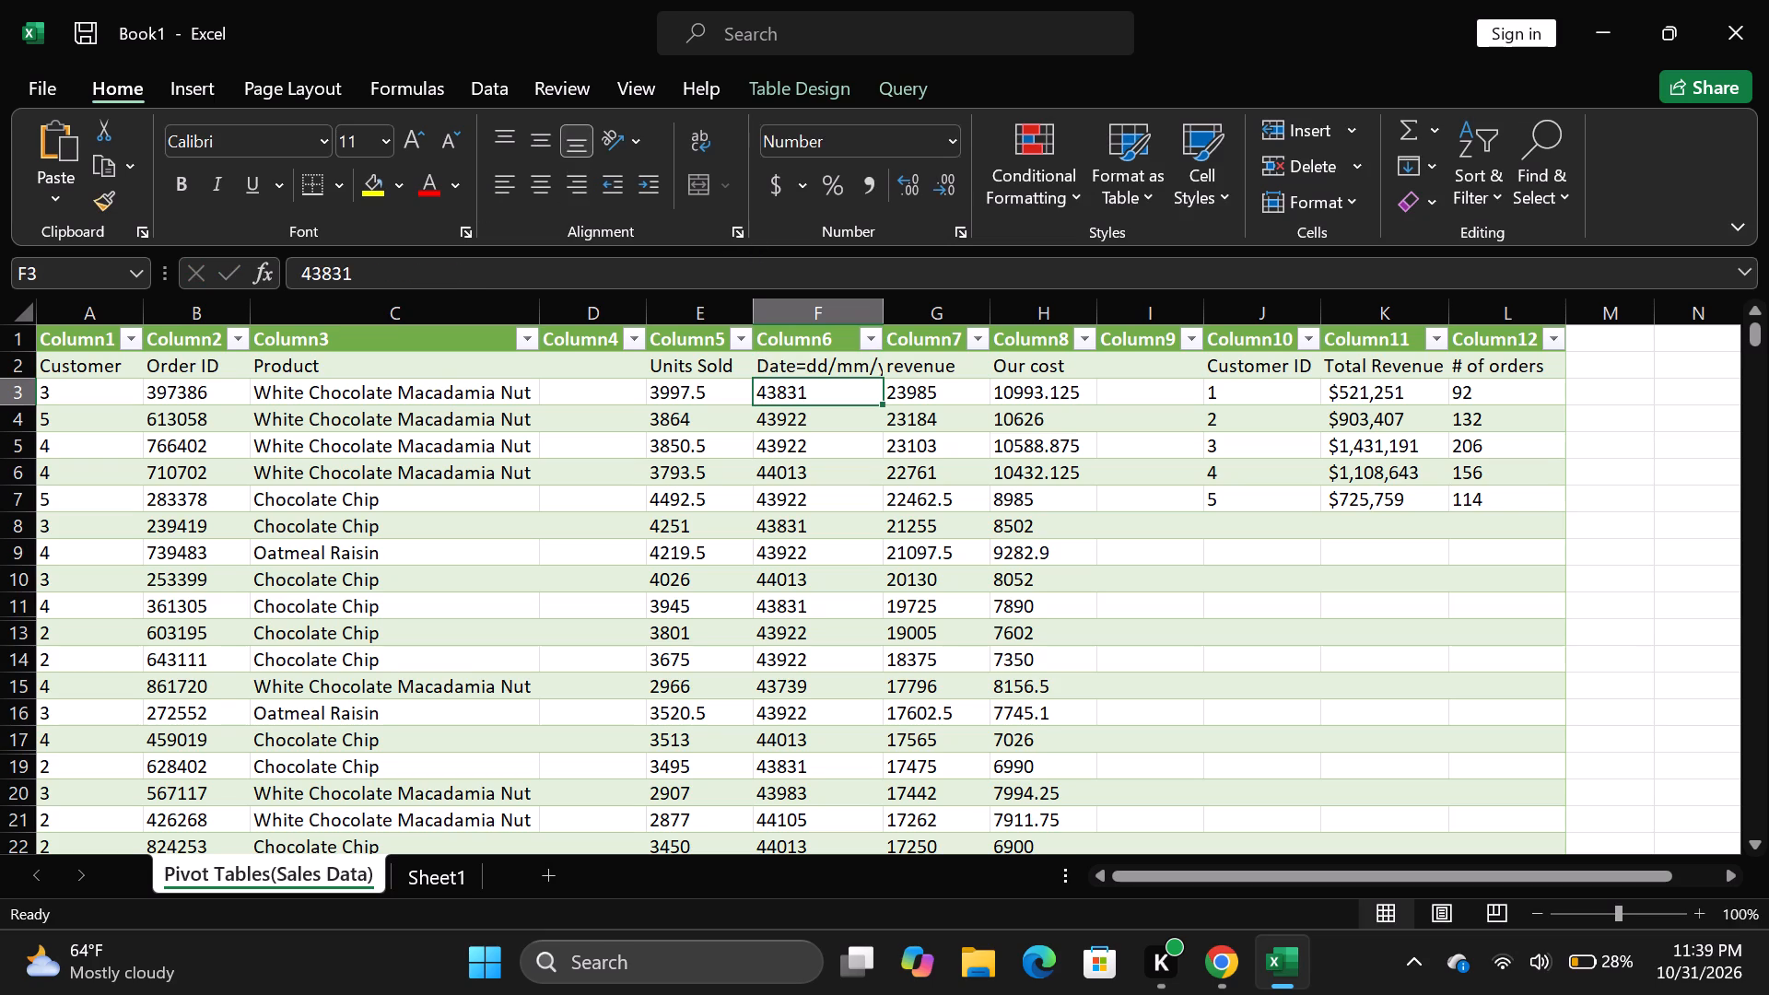
# Replace the header text in cell F2 of the sales table with date.
pyautogui.click(851, 373)
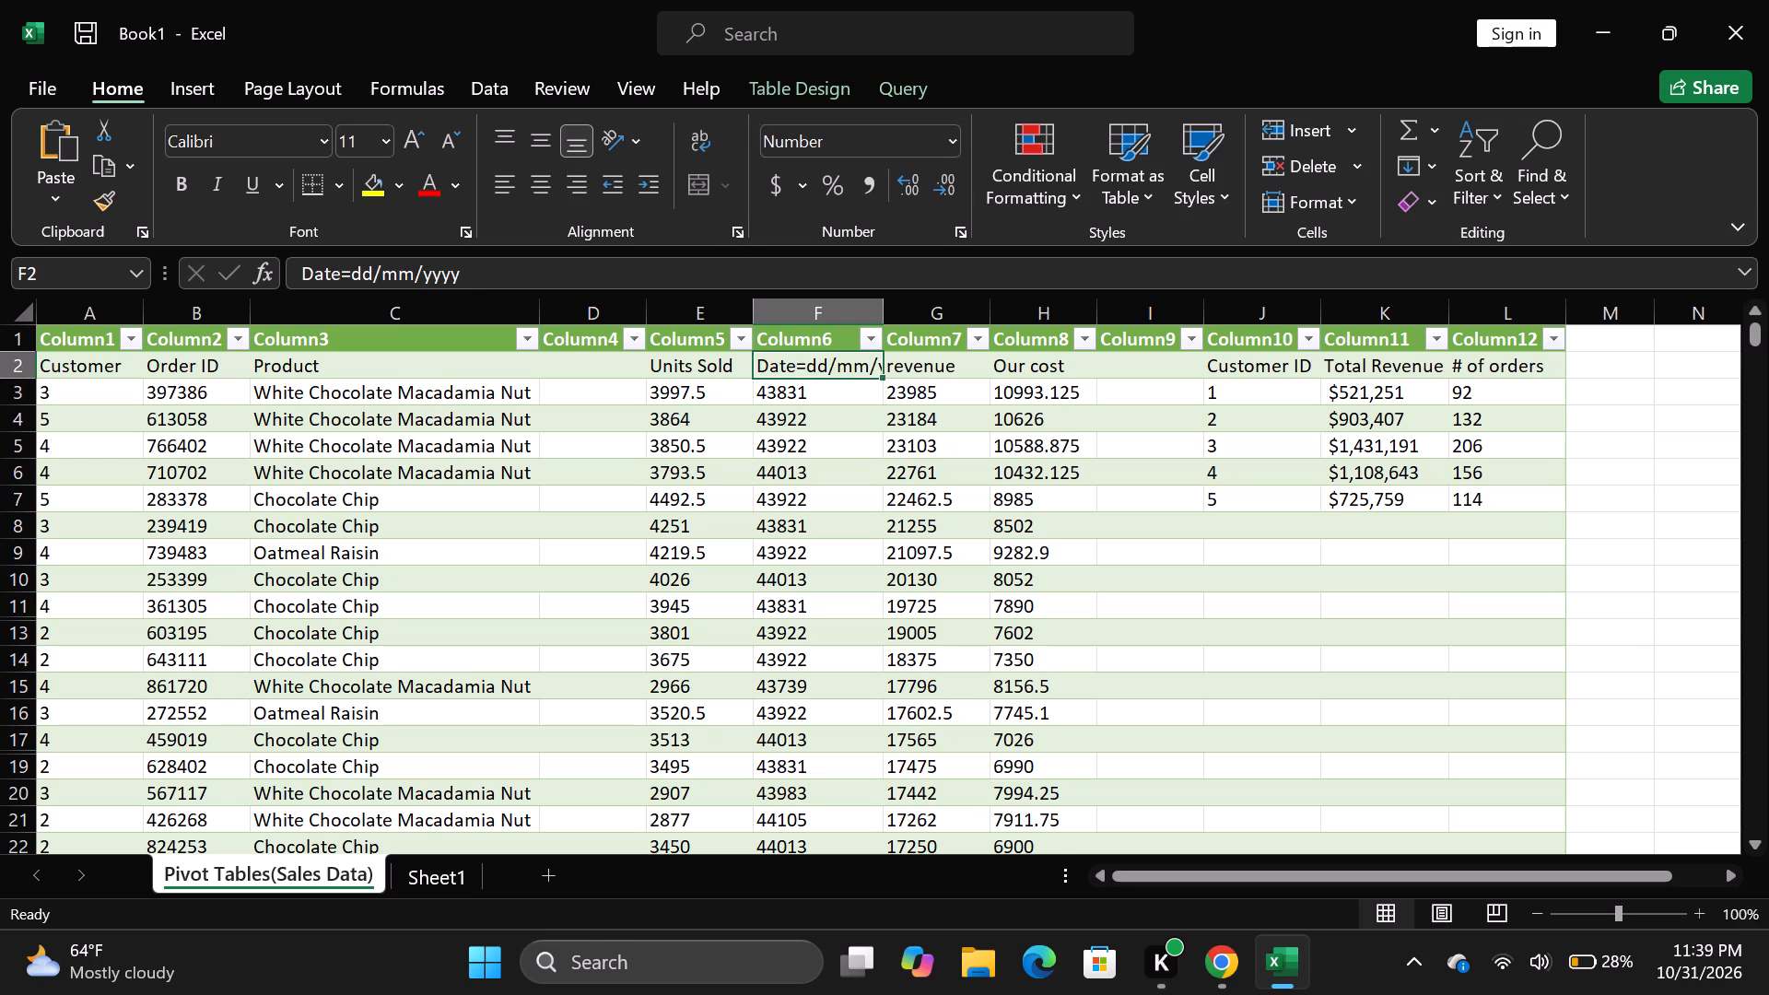
pyautogui.press('BackSpace')
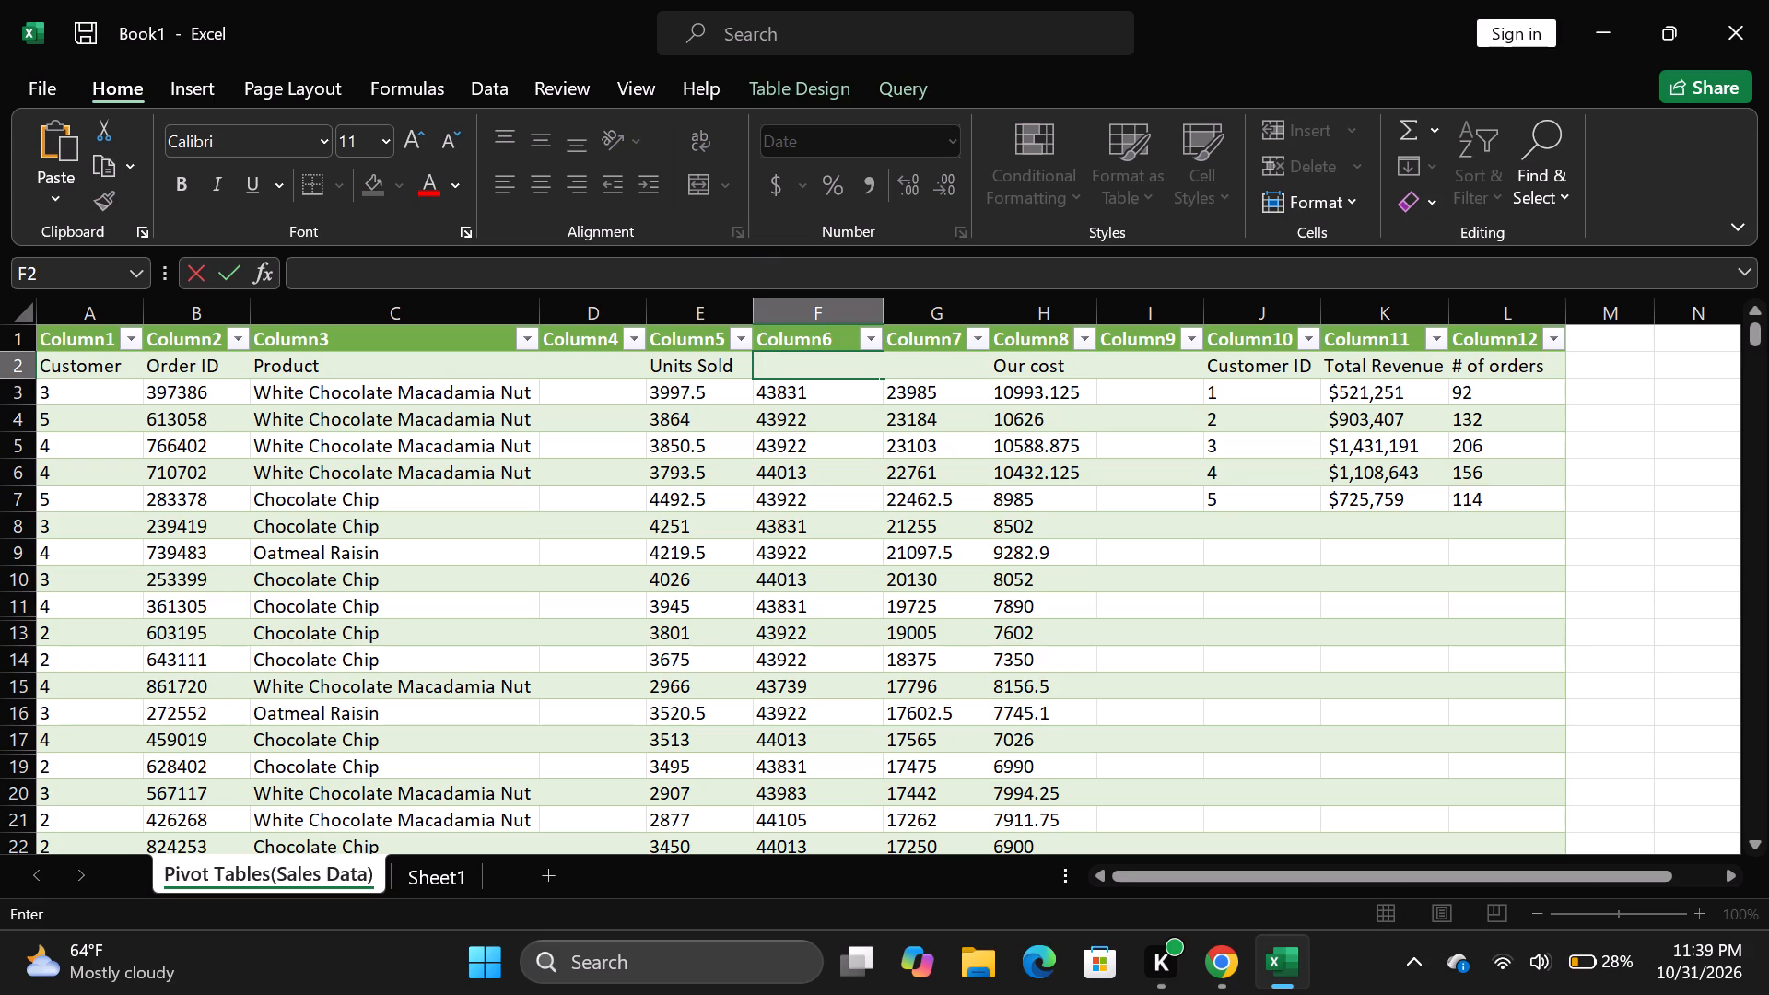
pyautogui.write('date')
pyautogui.click(943, 373)
pyautogui.moveTo(859, 357); pyautogui.dragTo(824, 440)
pyautogui.click(824, 440)
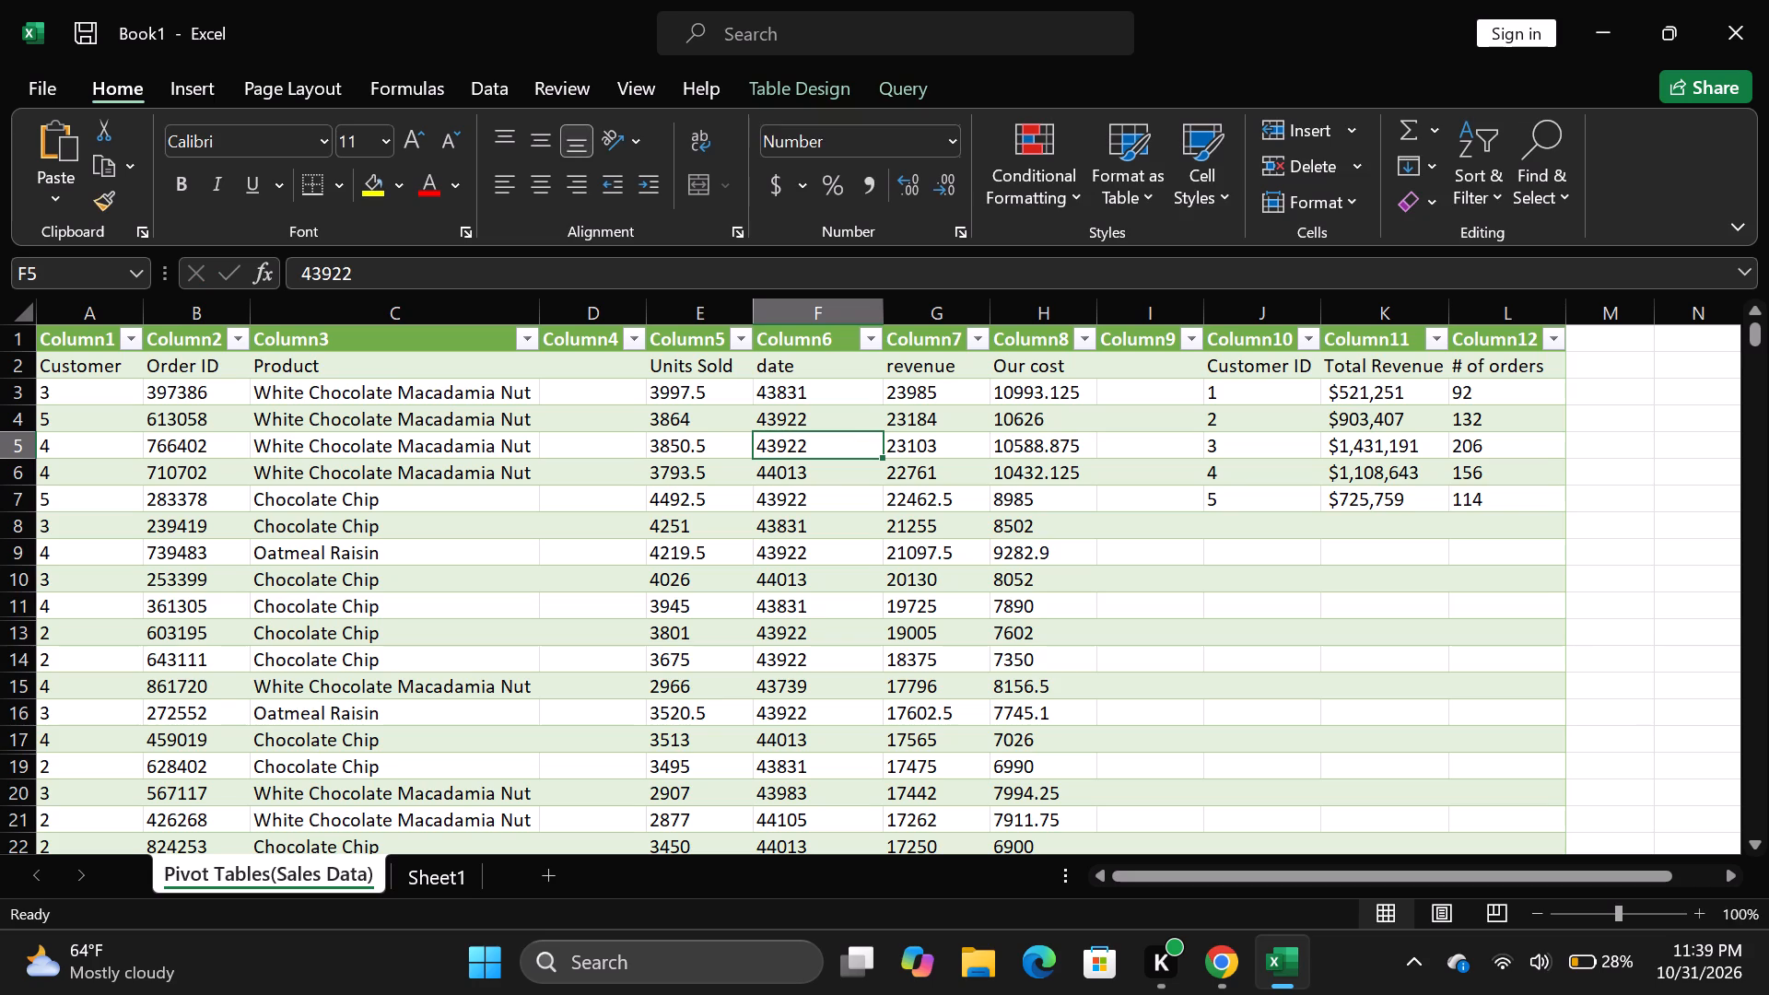
# Select the serial numbers in the date column from F3 through F20.
pyautogui.moveTo(791, 387); pyautogui.dragTo(826, 613)
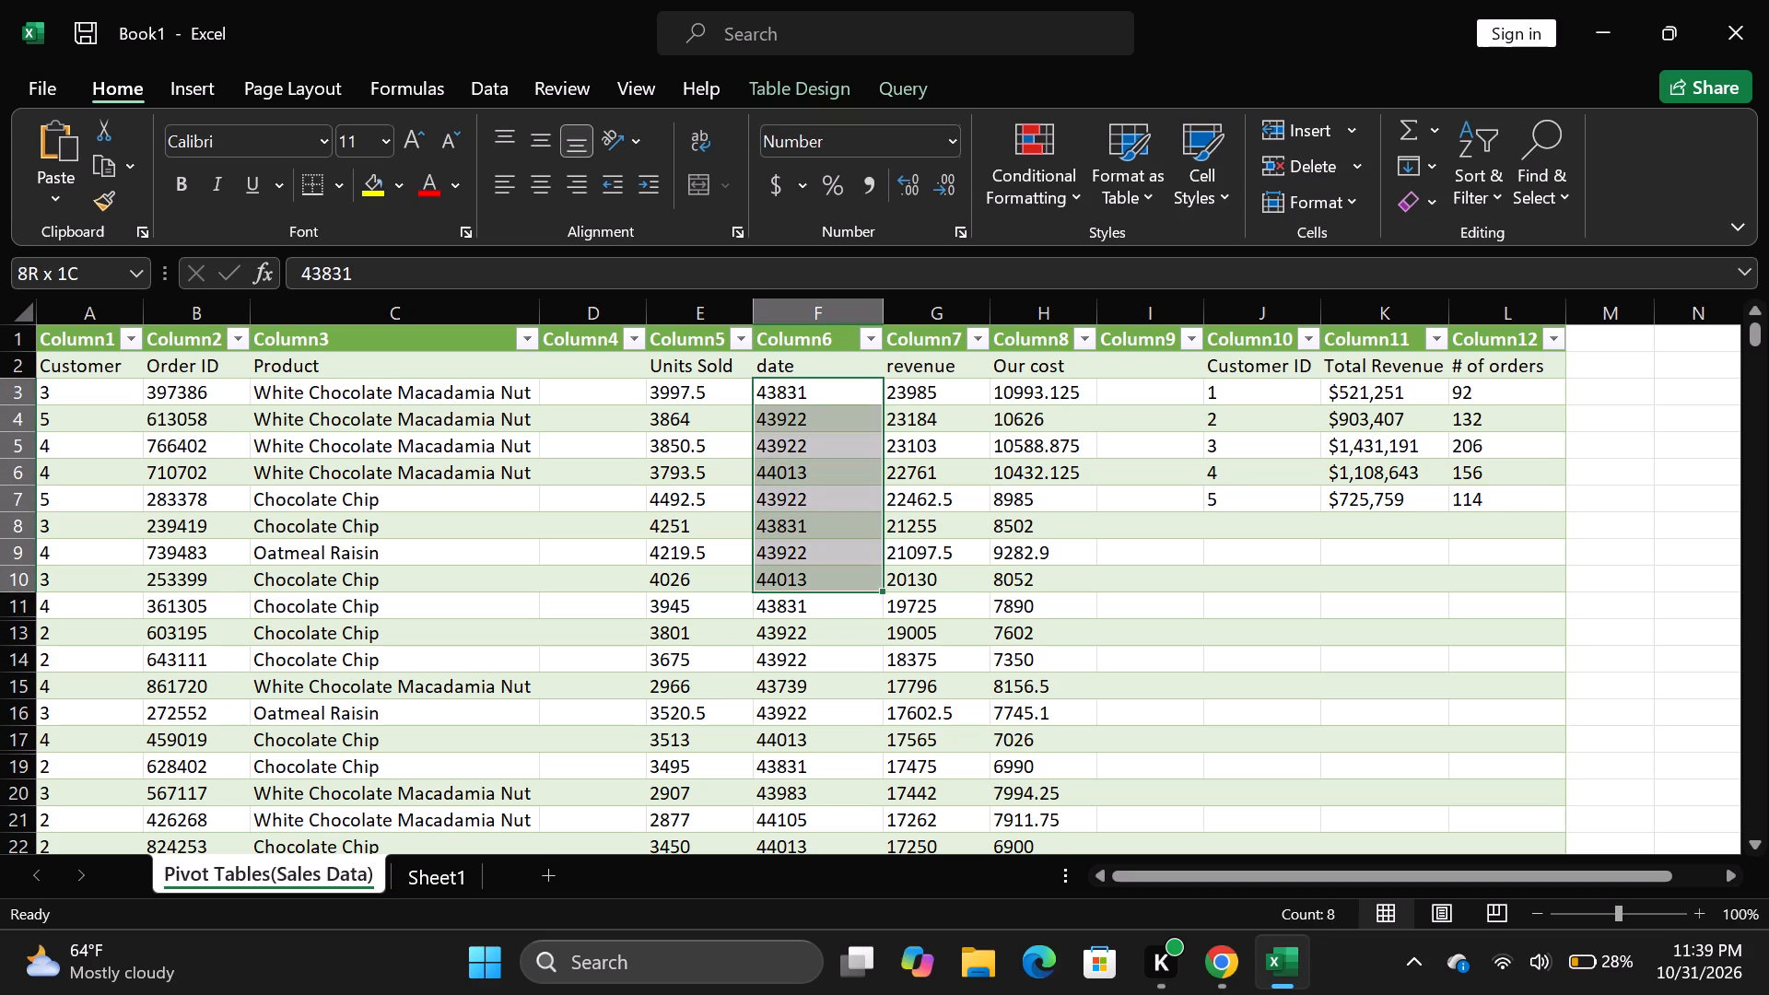
pyautogui.moveTo(826, 613); pyautogui.dragTo(815, 802)
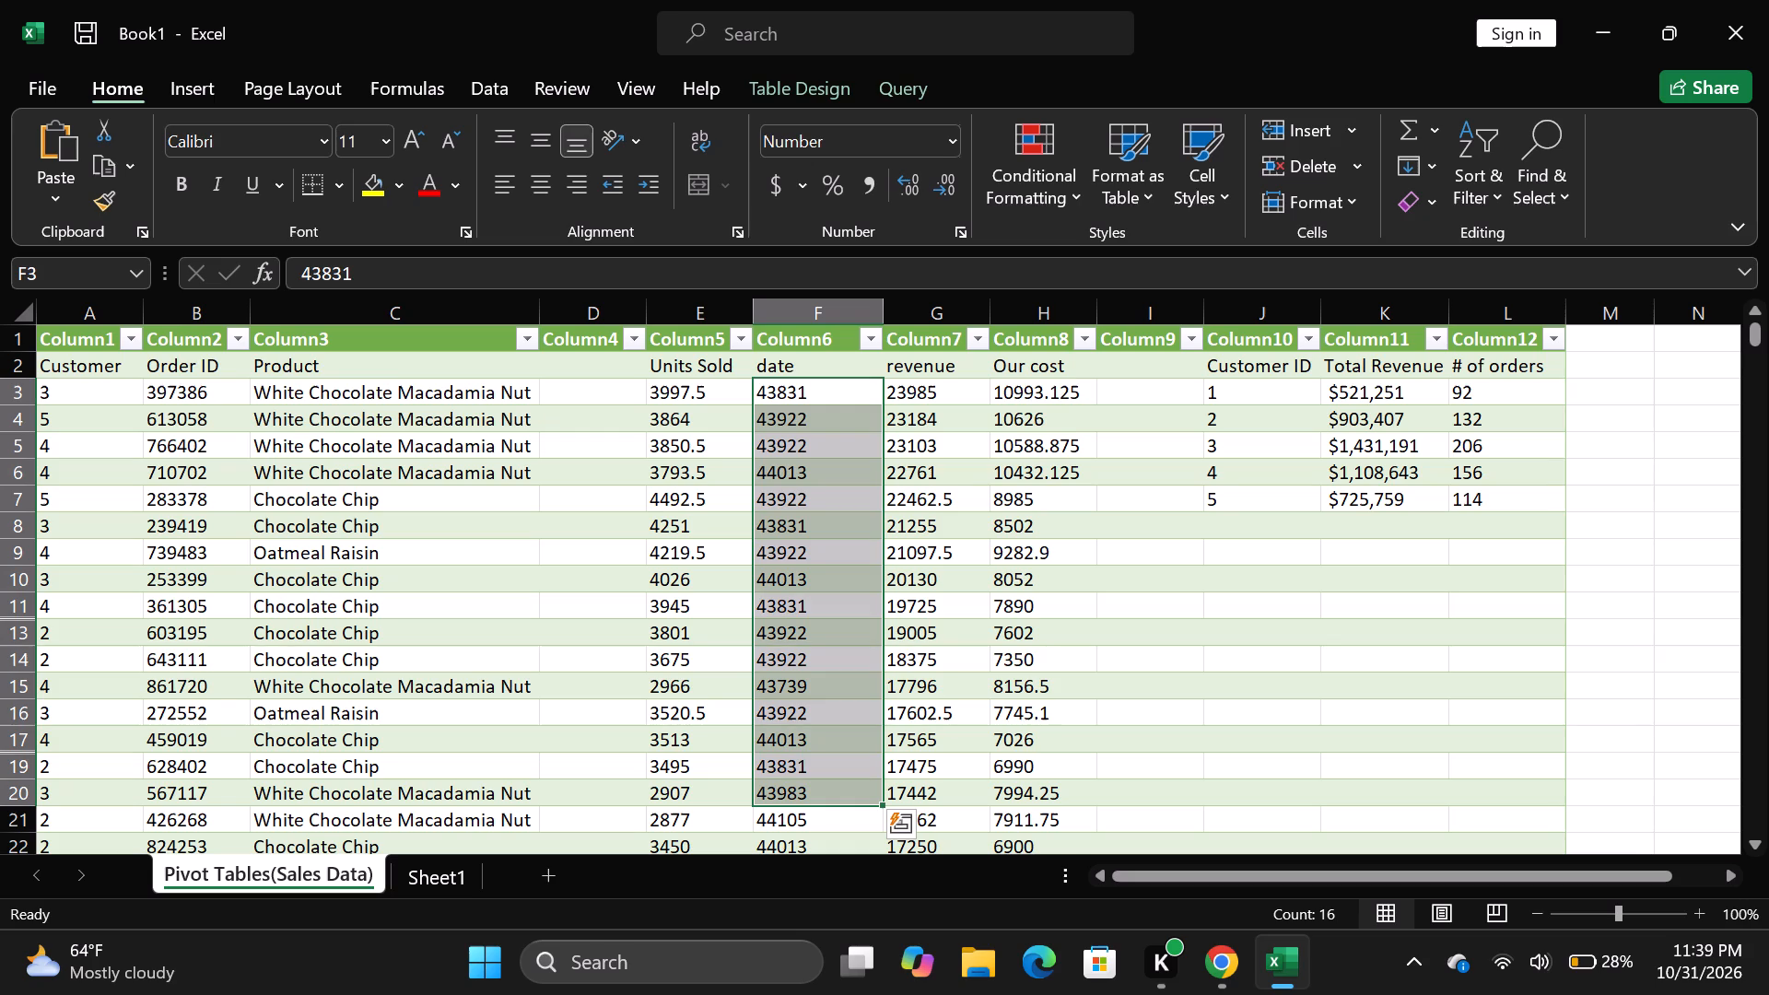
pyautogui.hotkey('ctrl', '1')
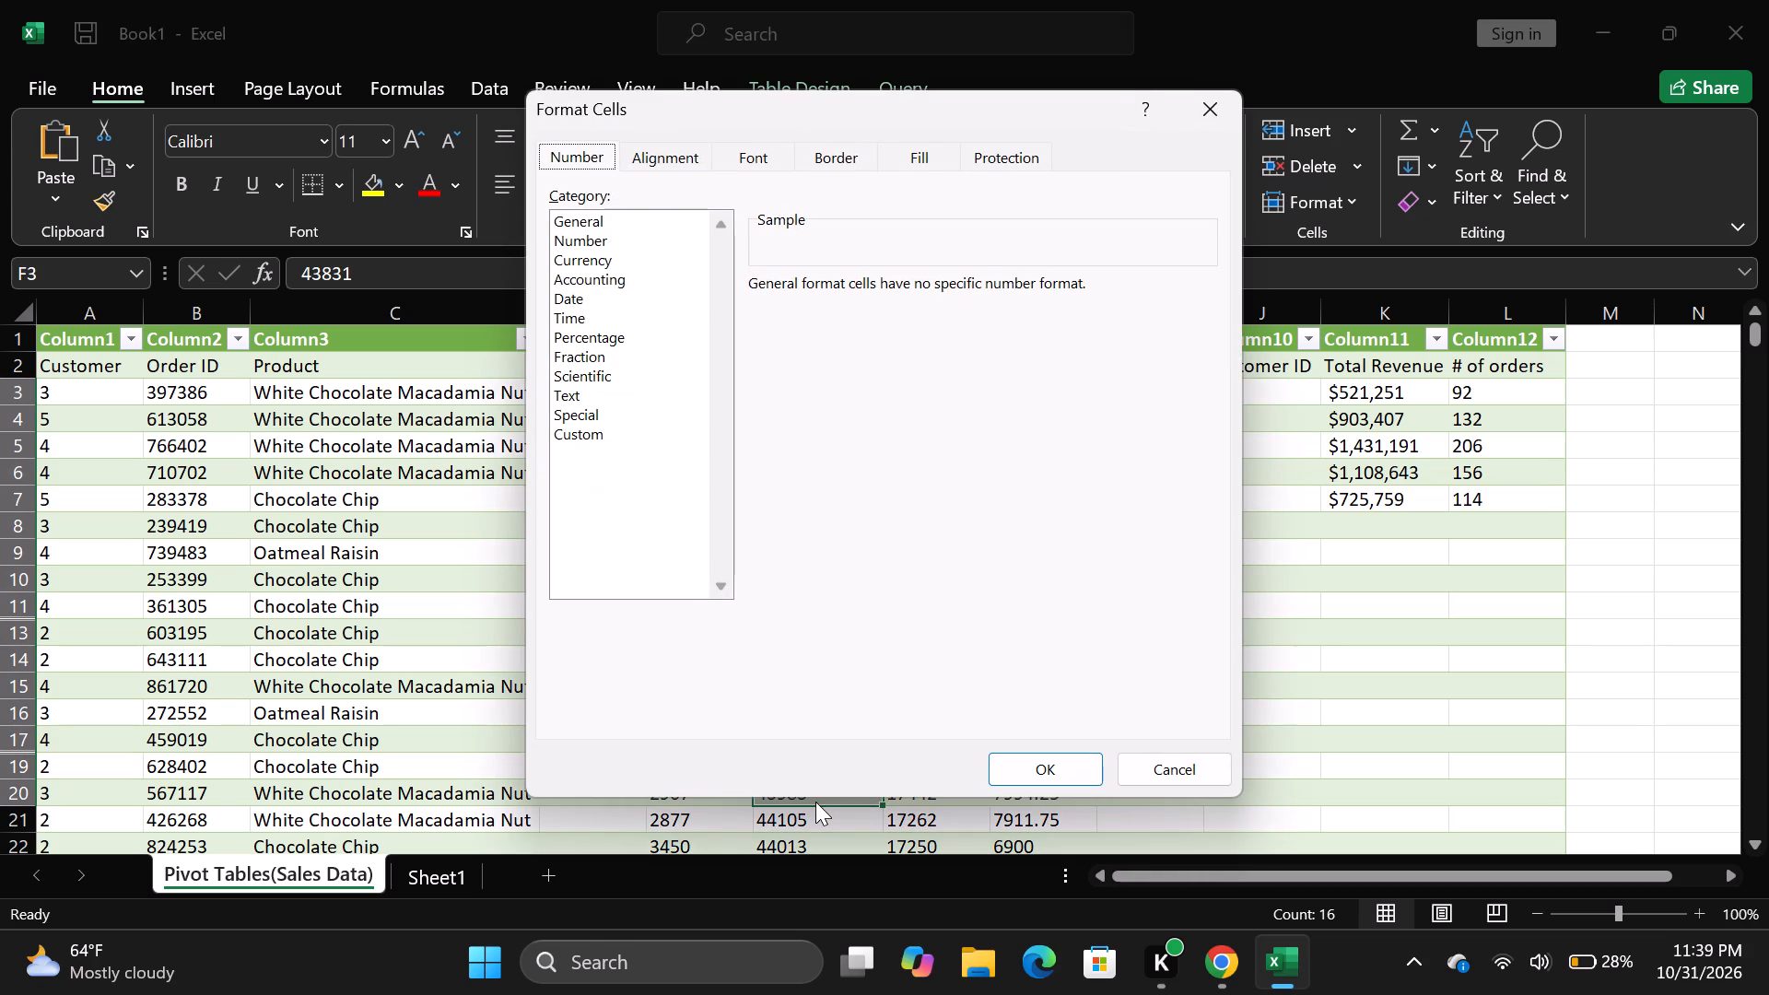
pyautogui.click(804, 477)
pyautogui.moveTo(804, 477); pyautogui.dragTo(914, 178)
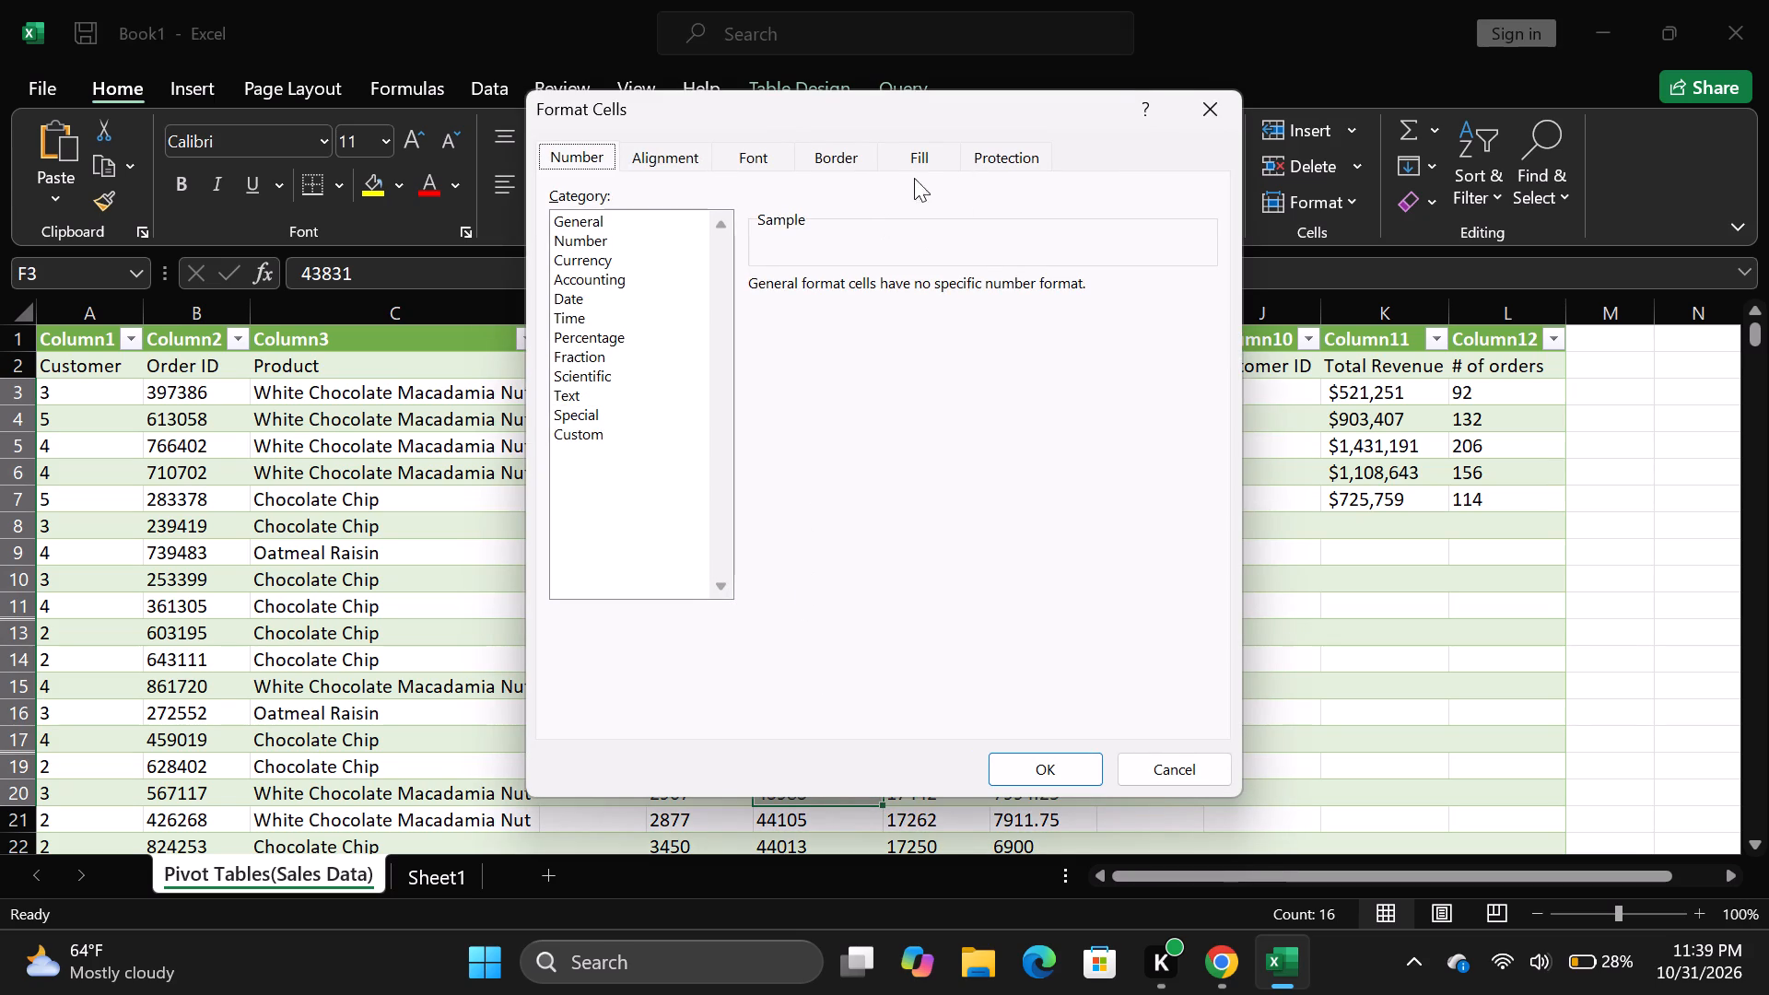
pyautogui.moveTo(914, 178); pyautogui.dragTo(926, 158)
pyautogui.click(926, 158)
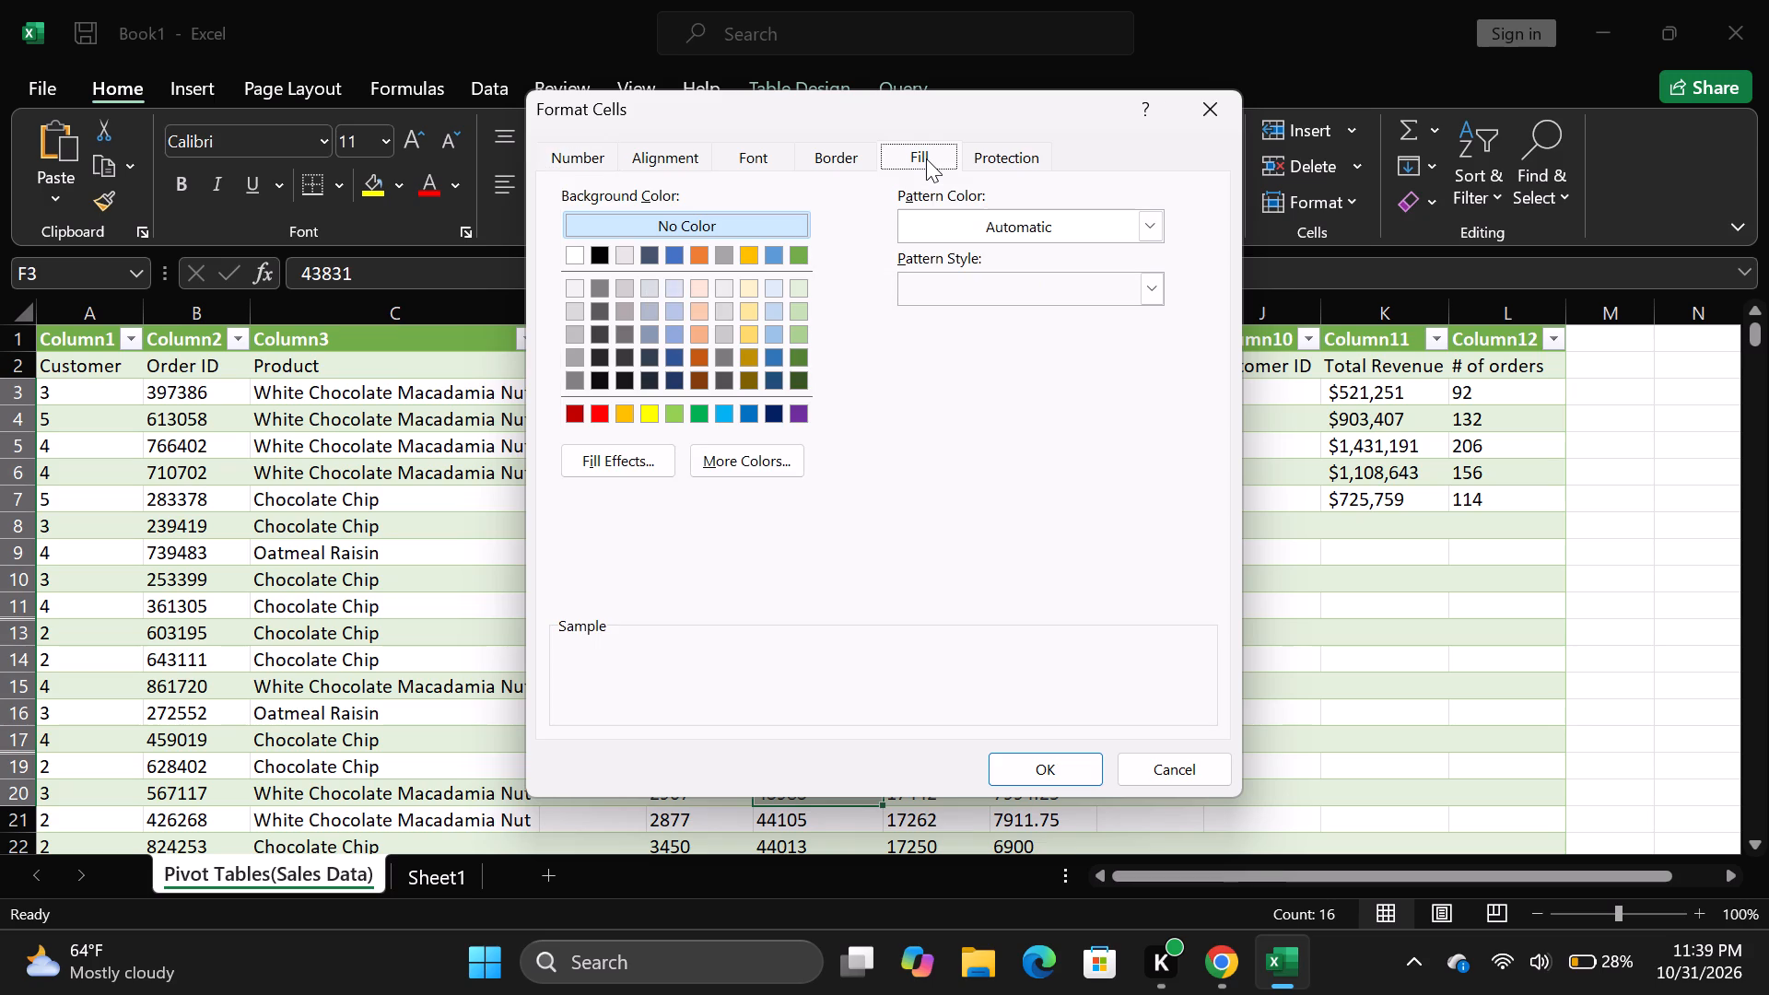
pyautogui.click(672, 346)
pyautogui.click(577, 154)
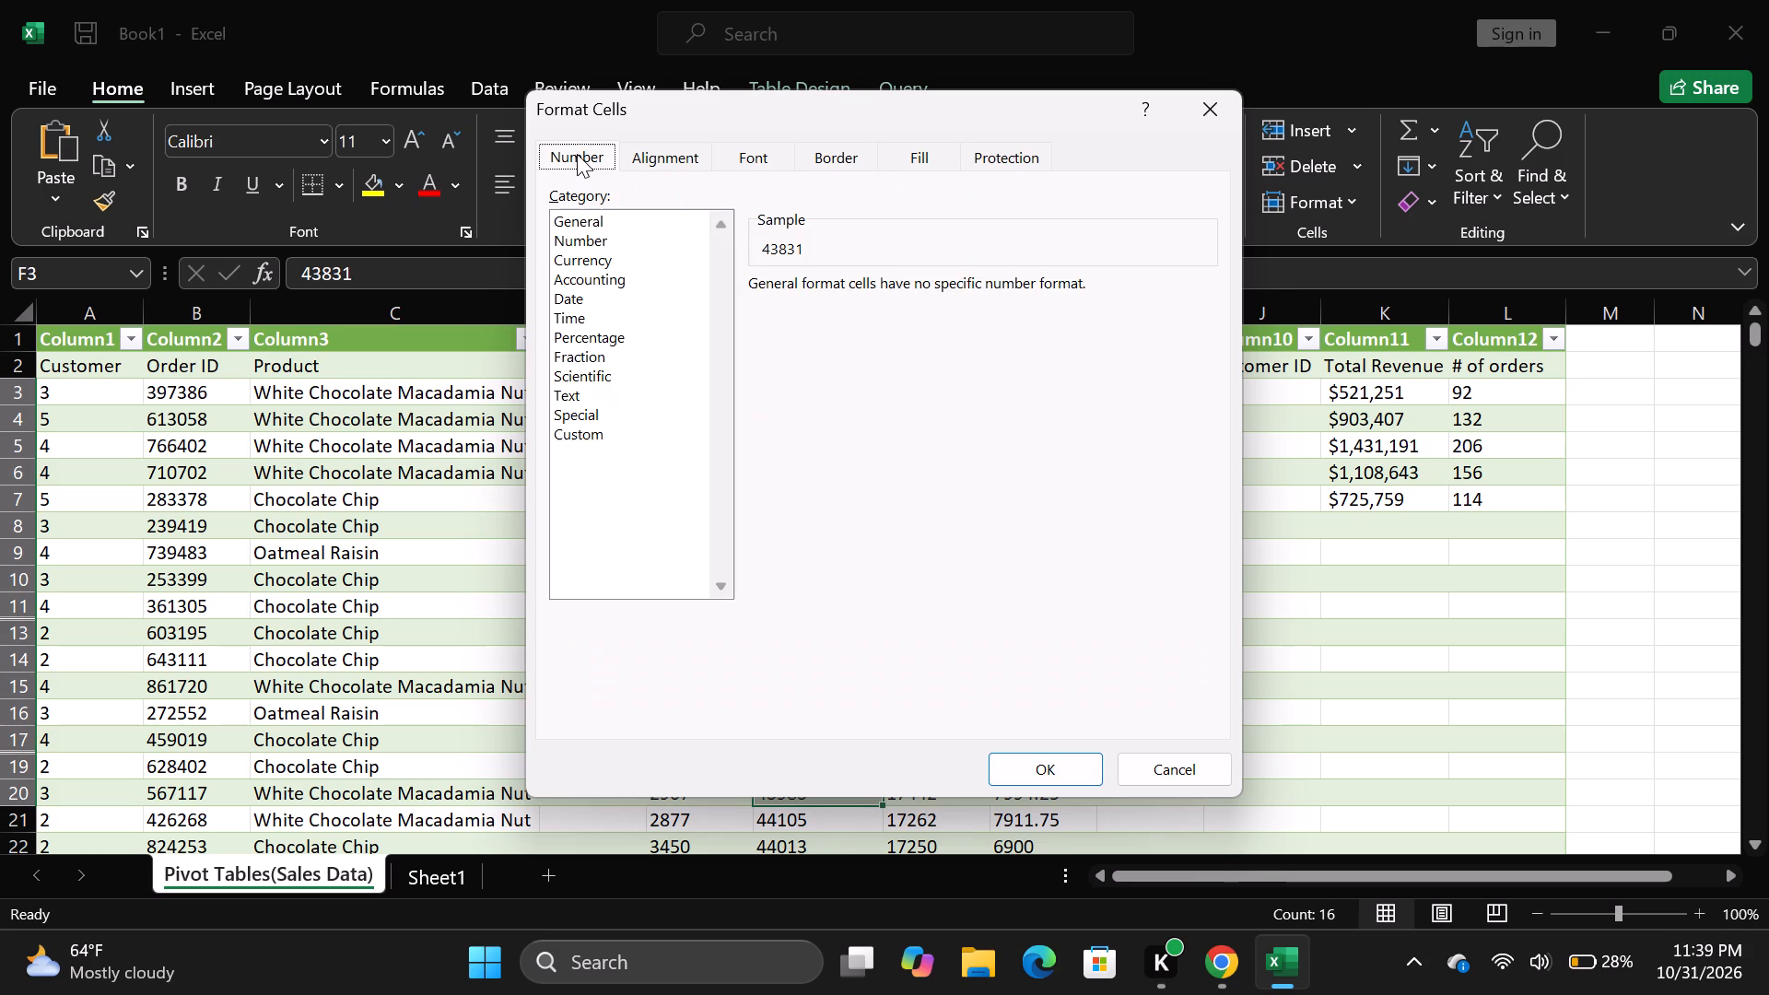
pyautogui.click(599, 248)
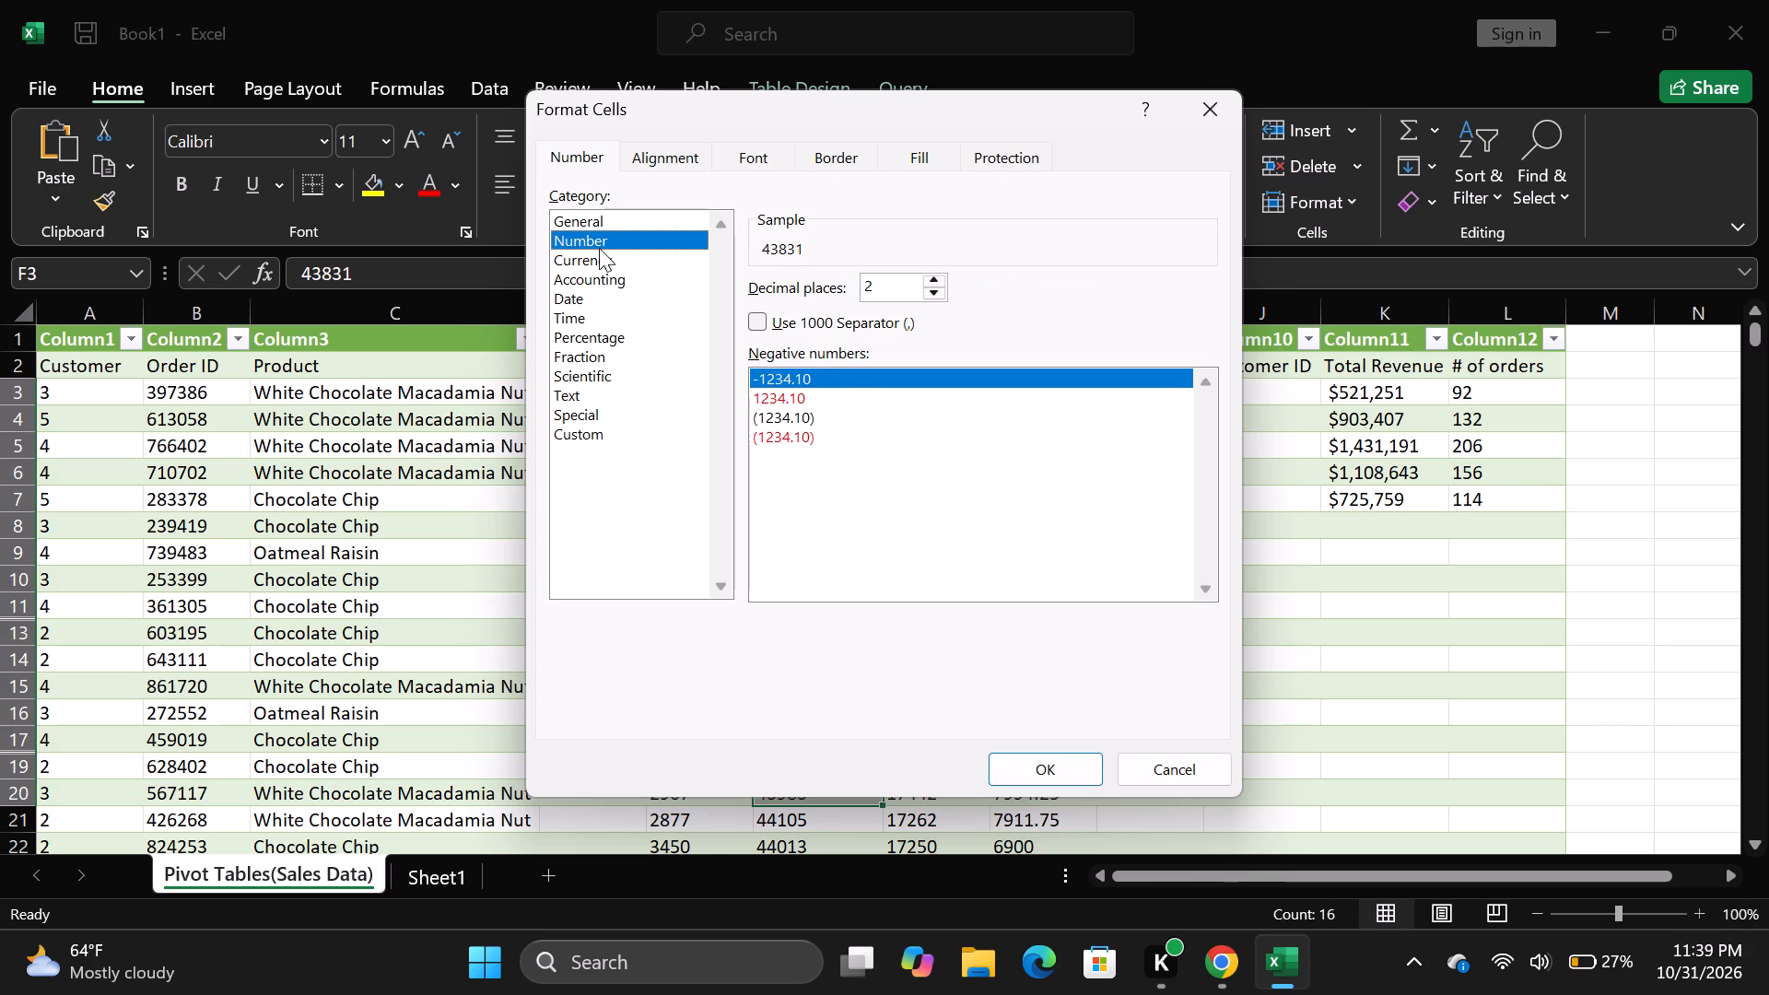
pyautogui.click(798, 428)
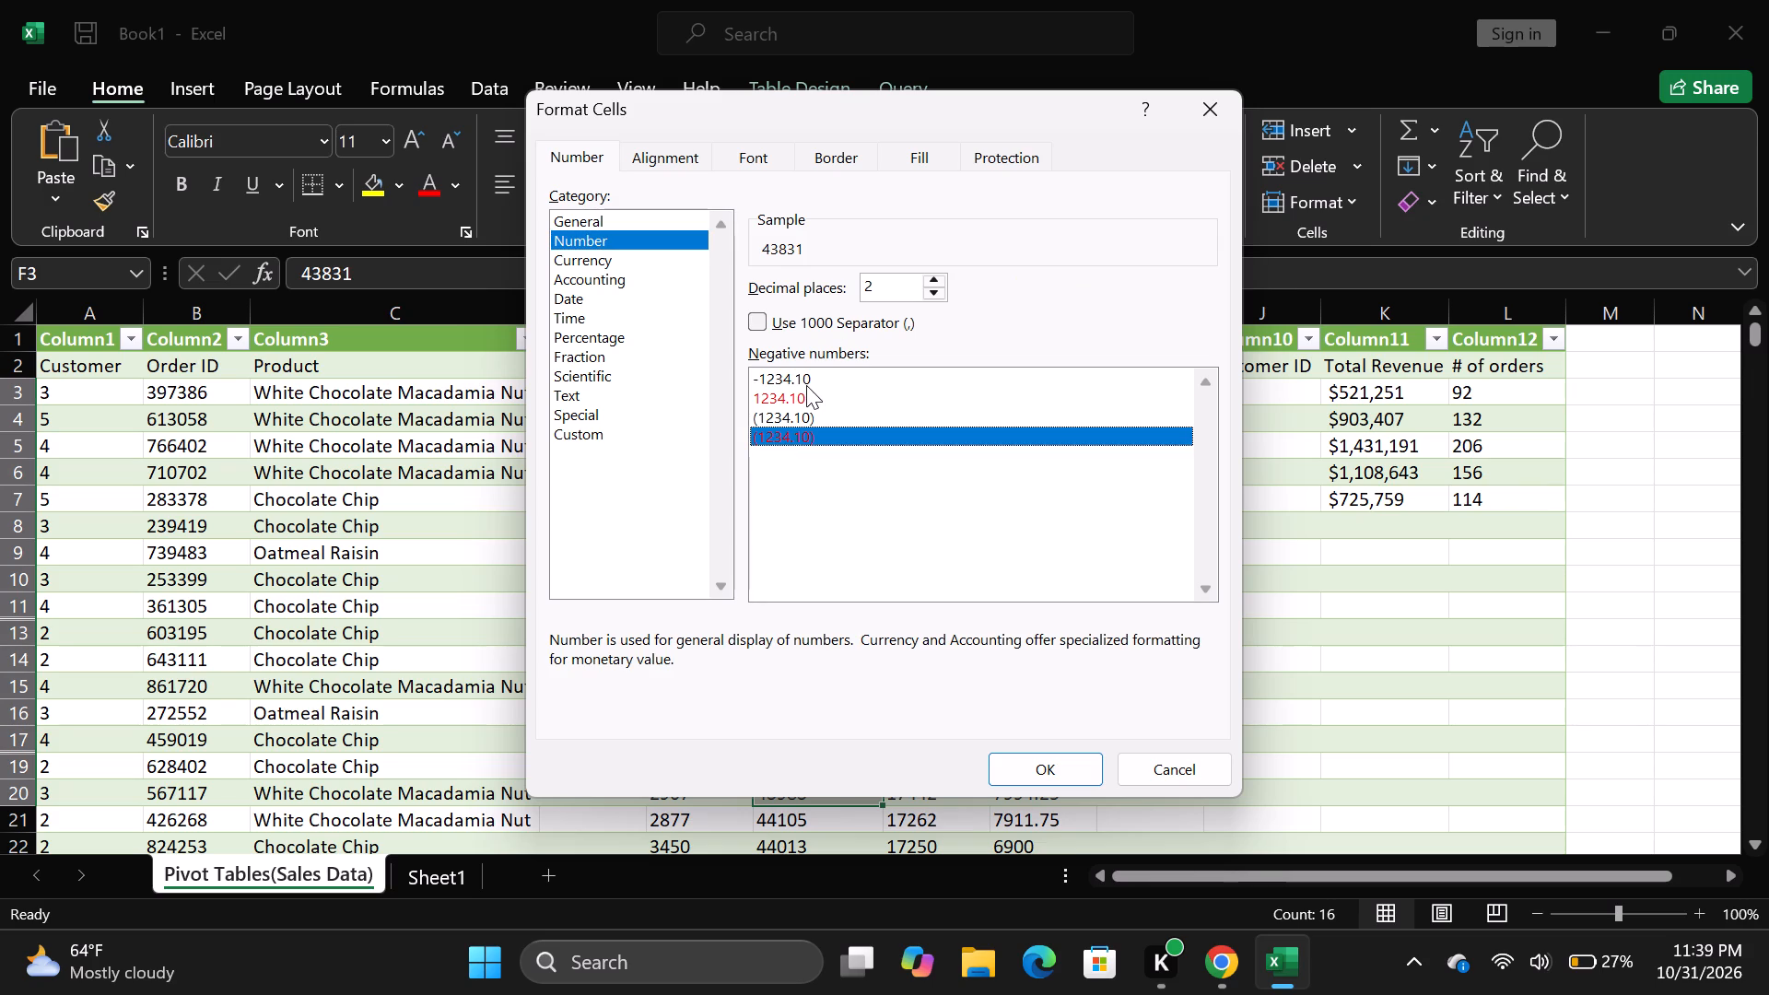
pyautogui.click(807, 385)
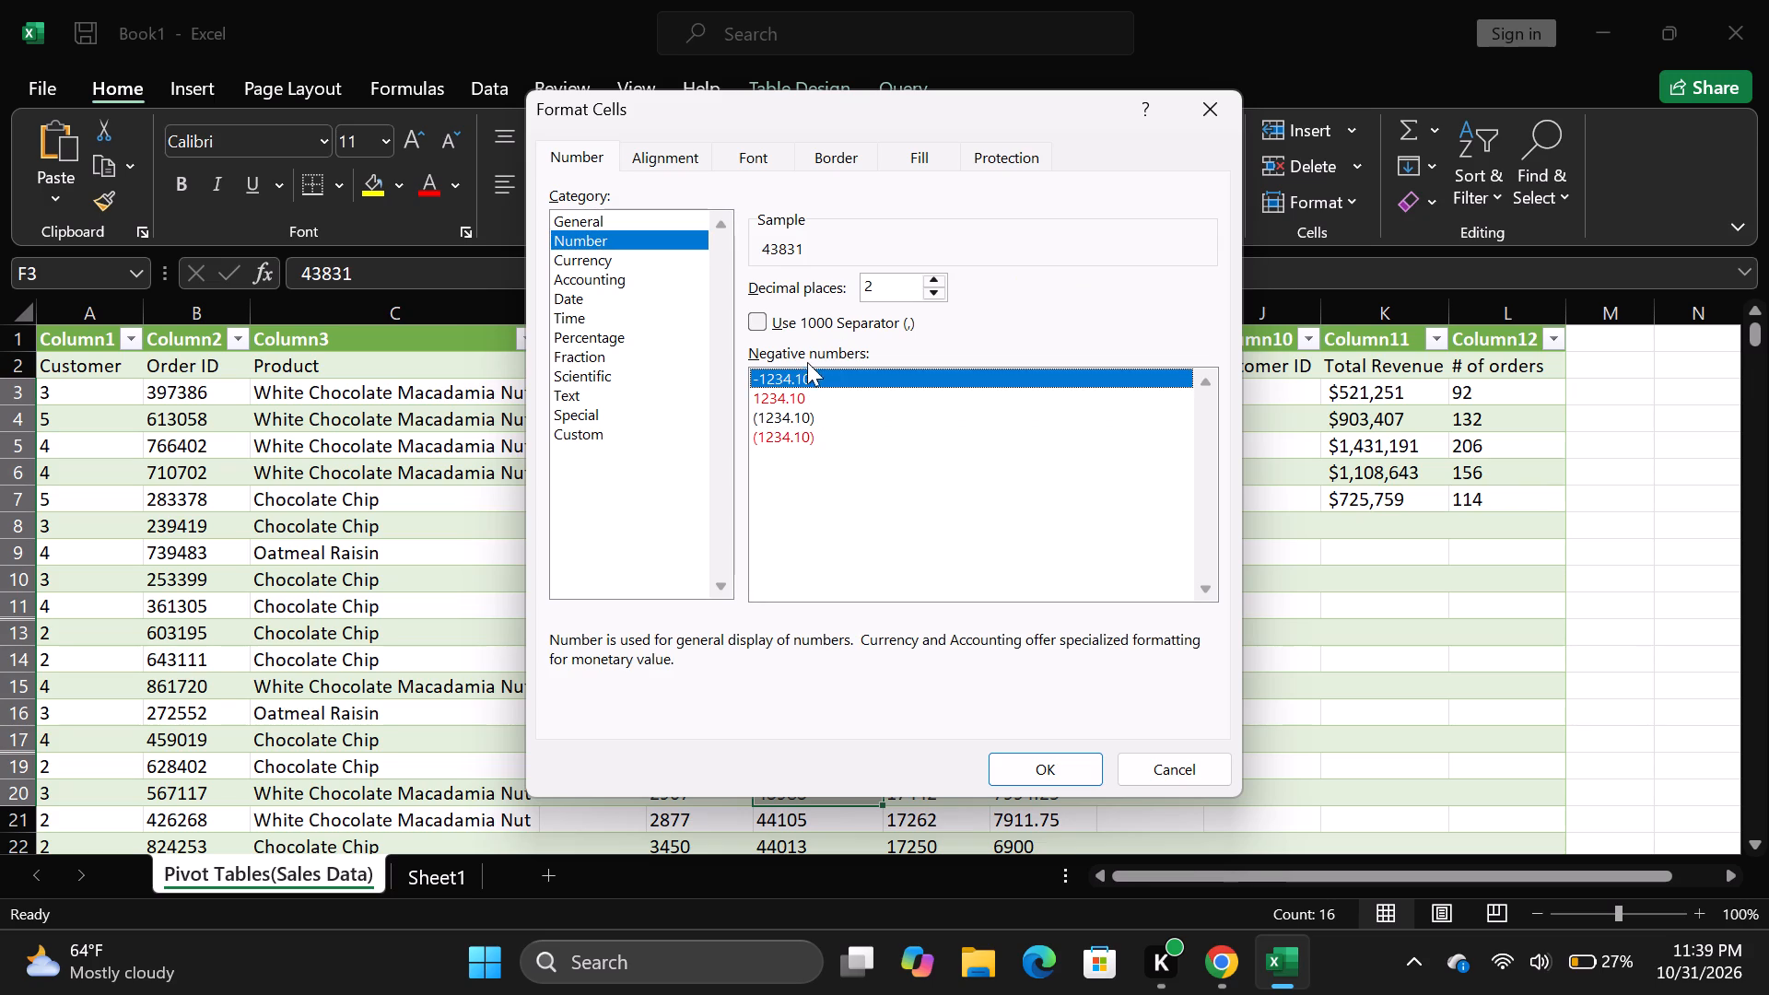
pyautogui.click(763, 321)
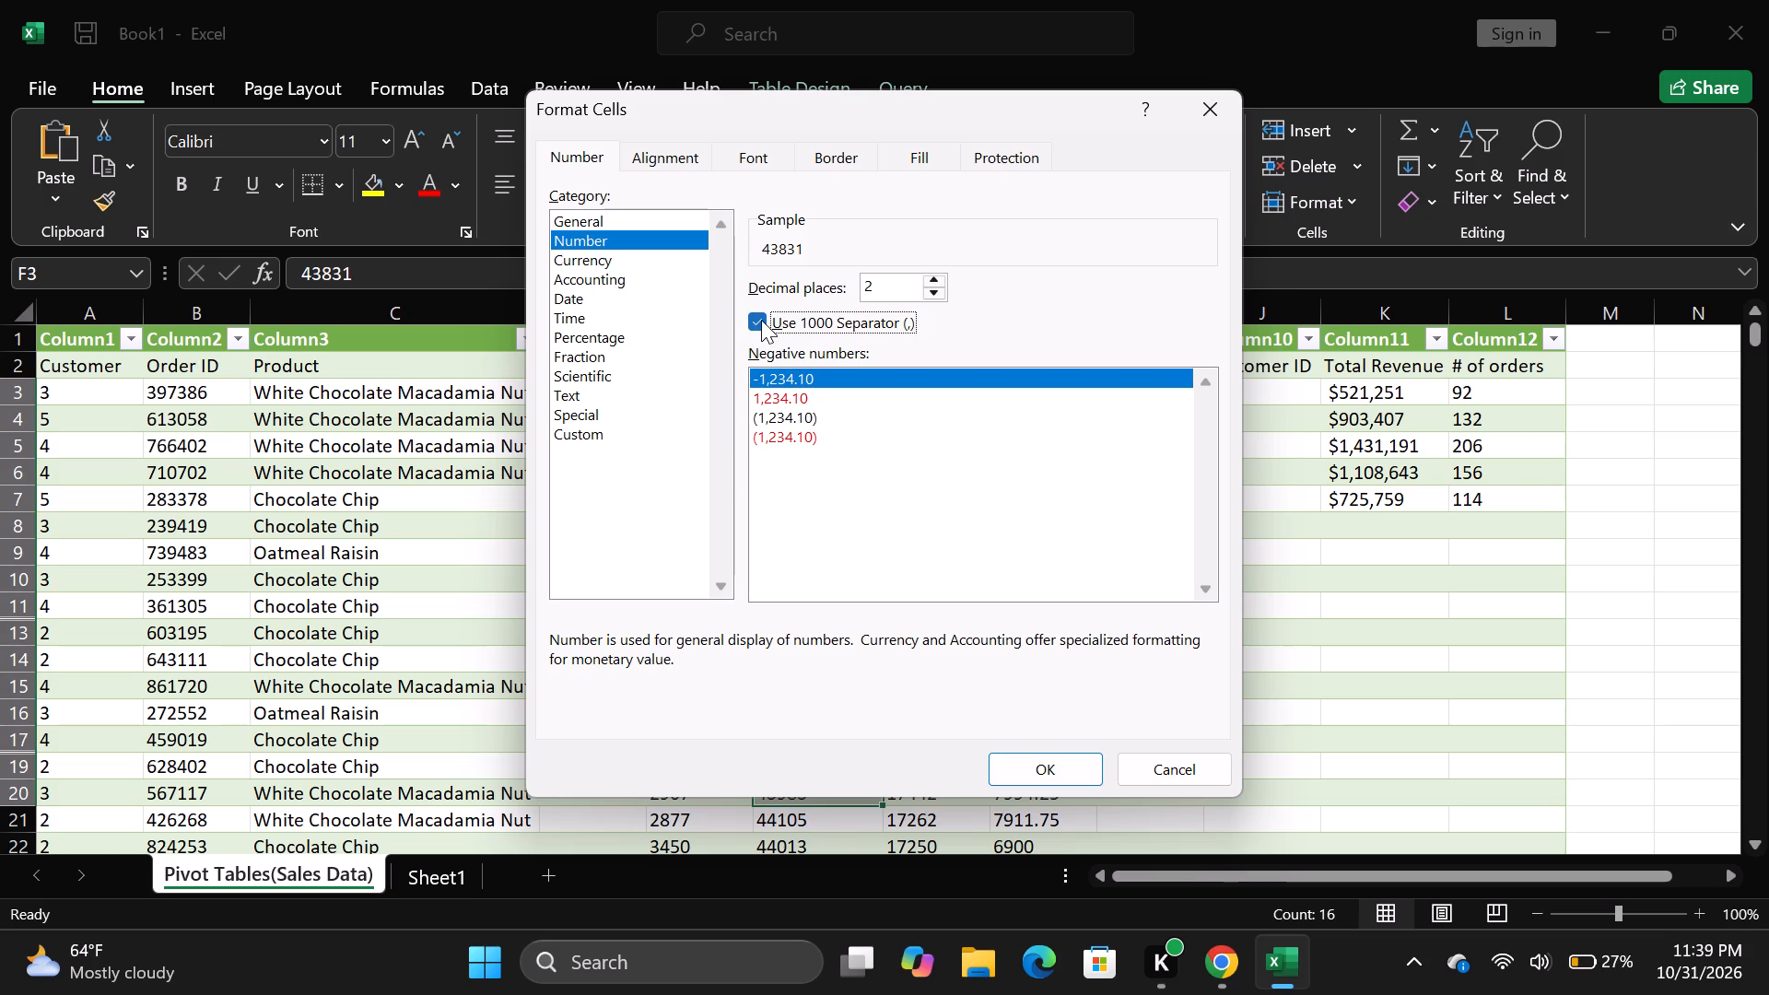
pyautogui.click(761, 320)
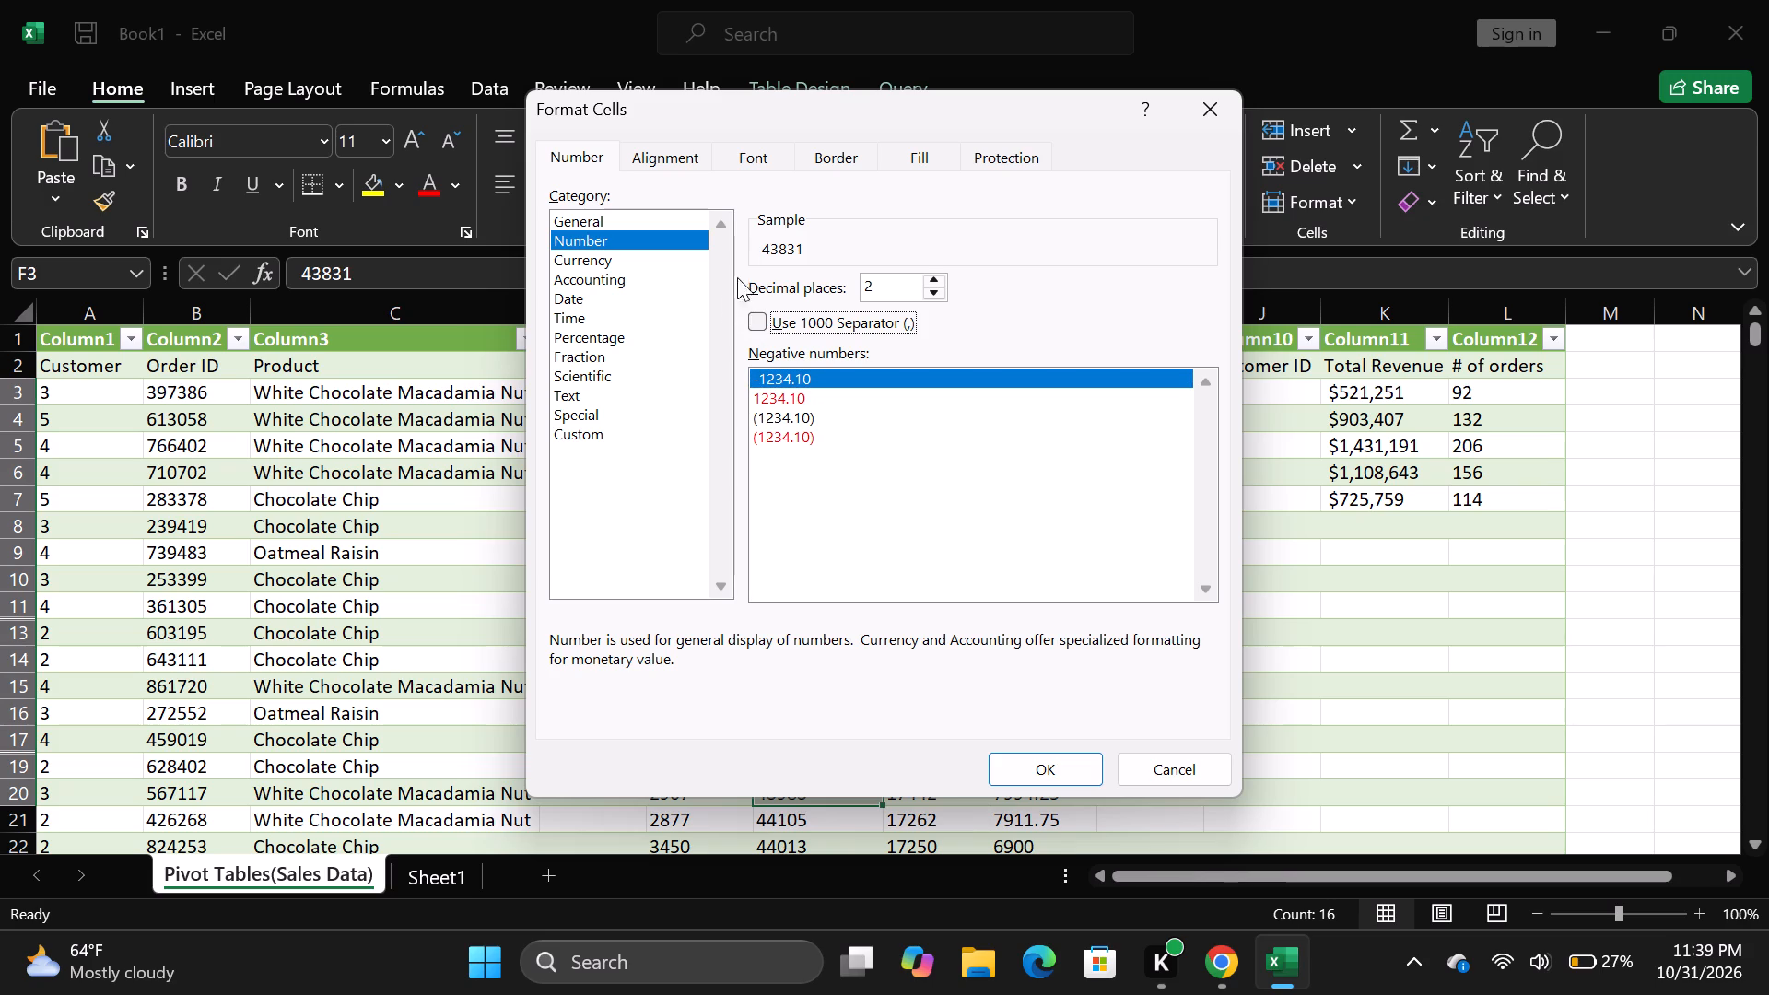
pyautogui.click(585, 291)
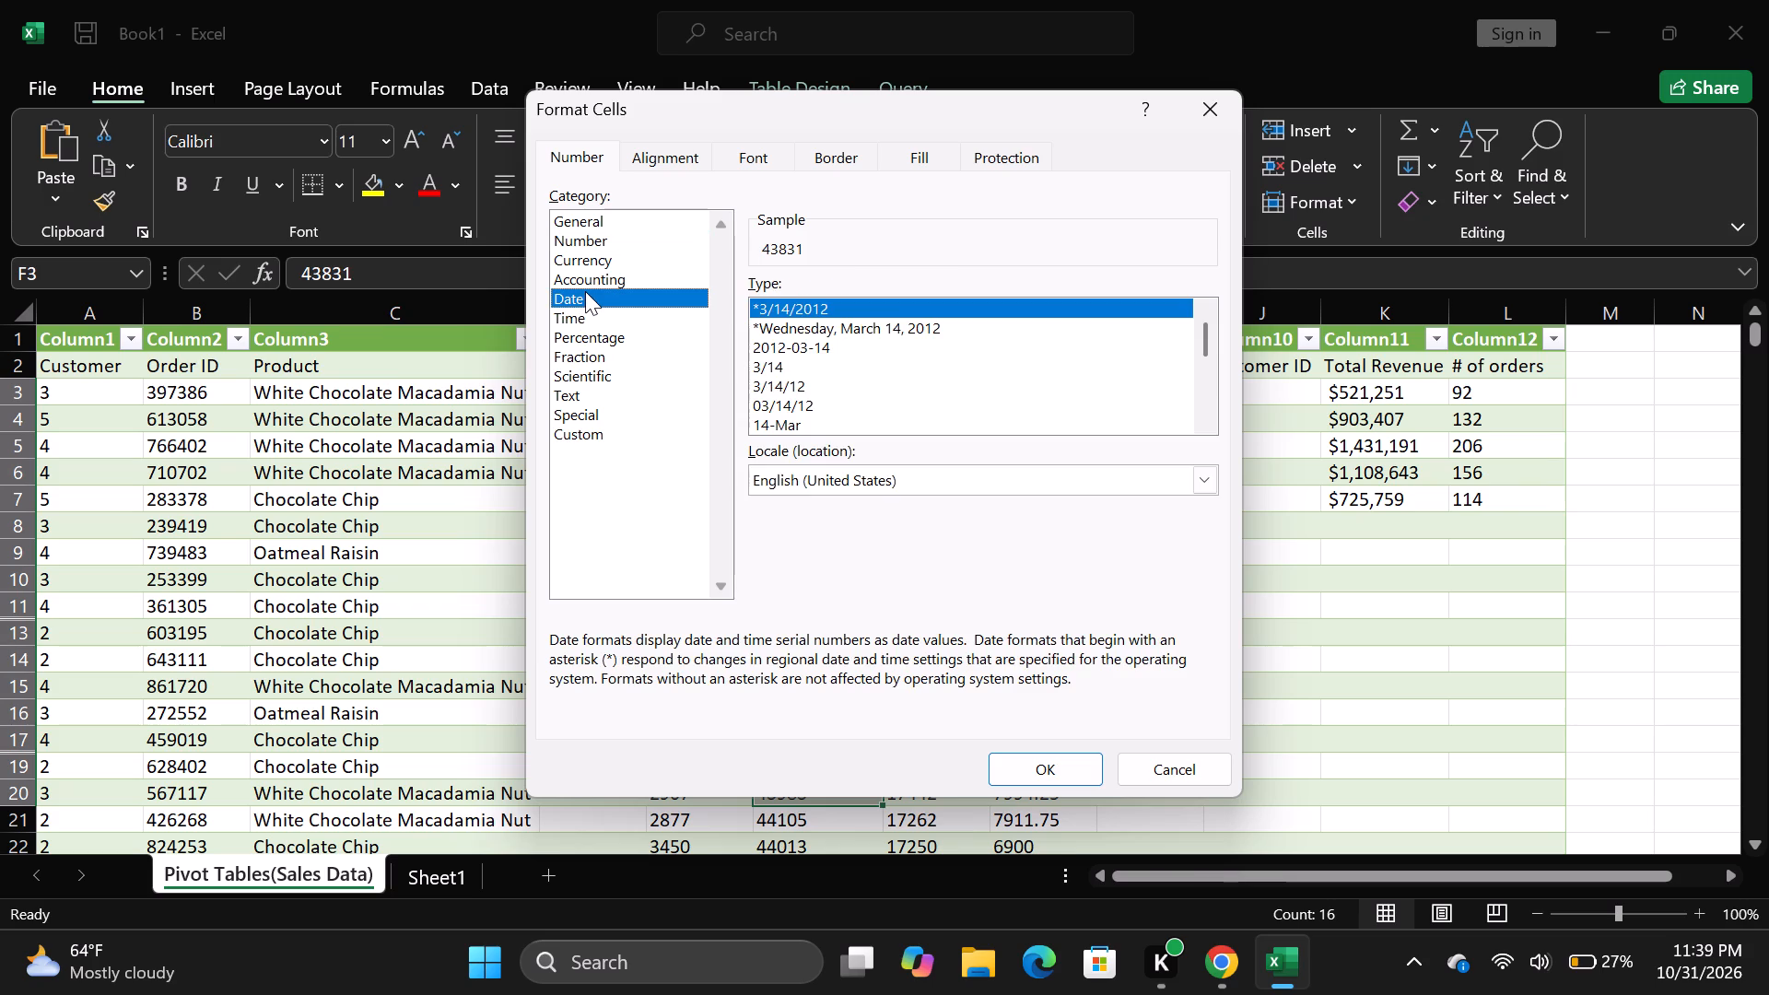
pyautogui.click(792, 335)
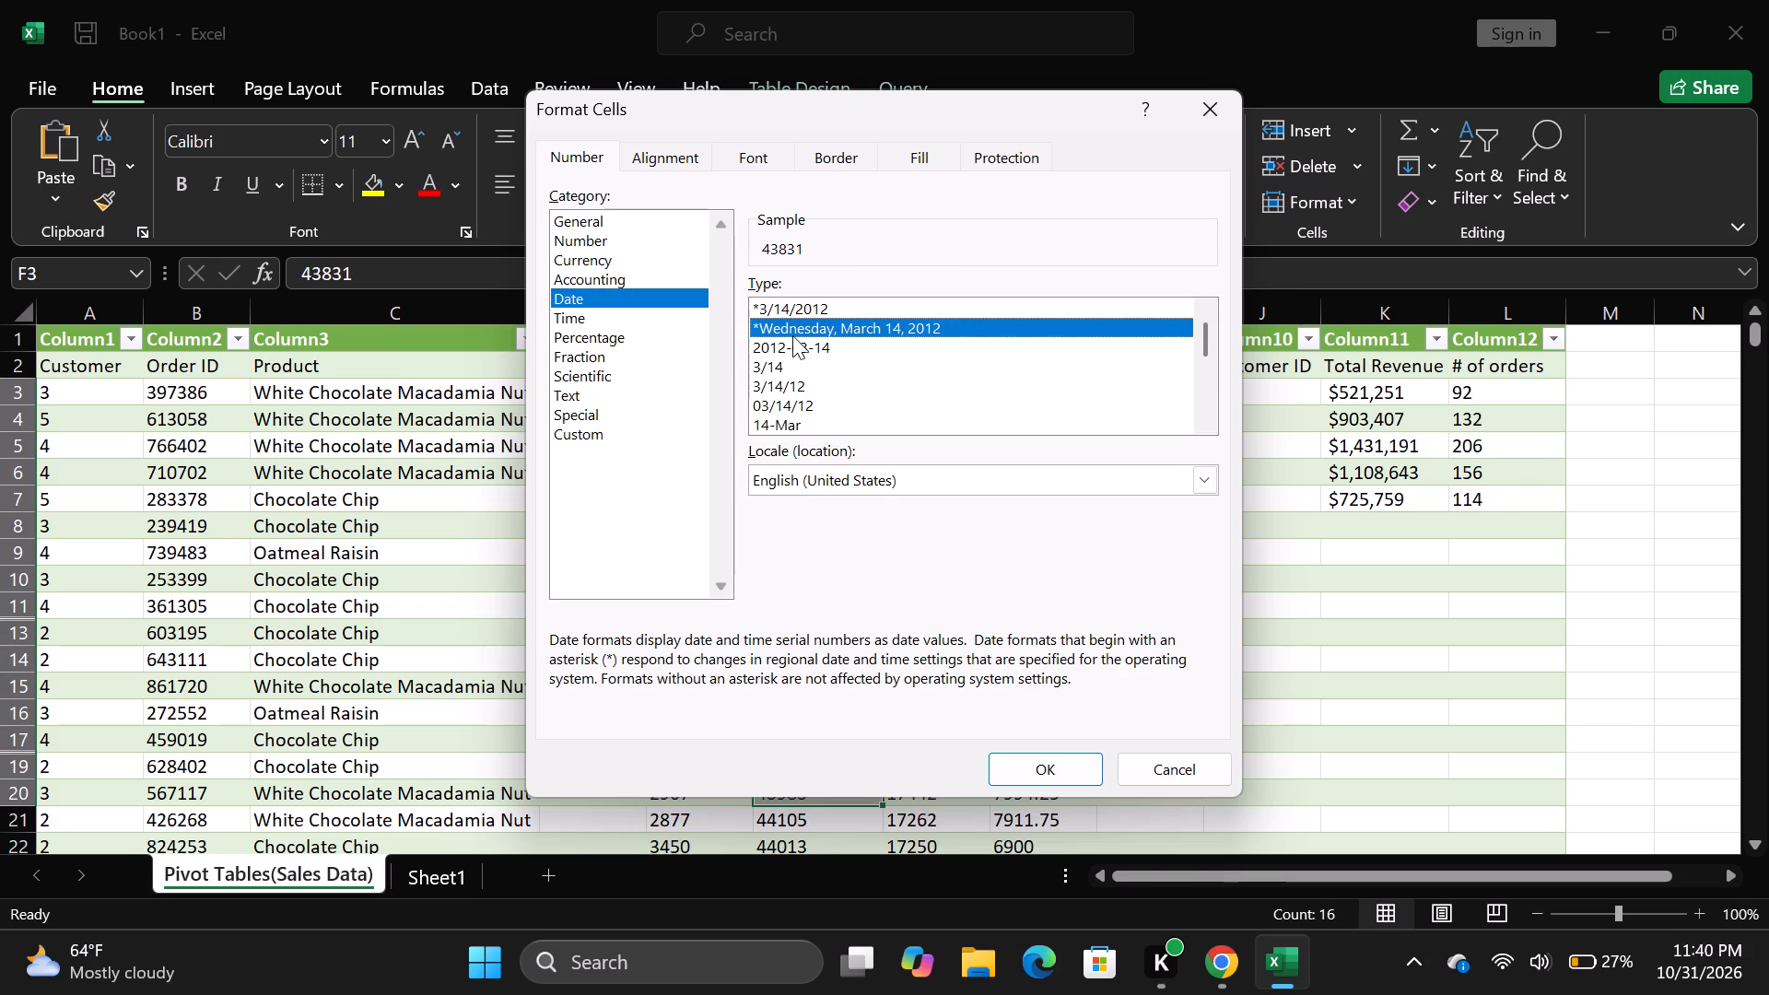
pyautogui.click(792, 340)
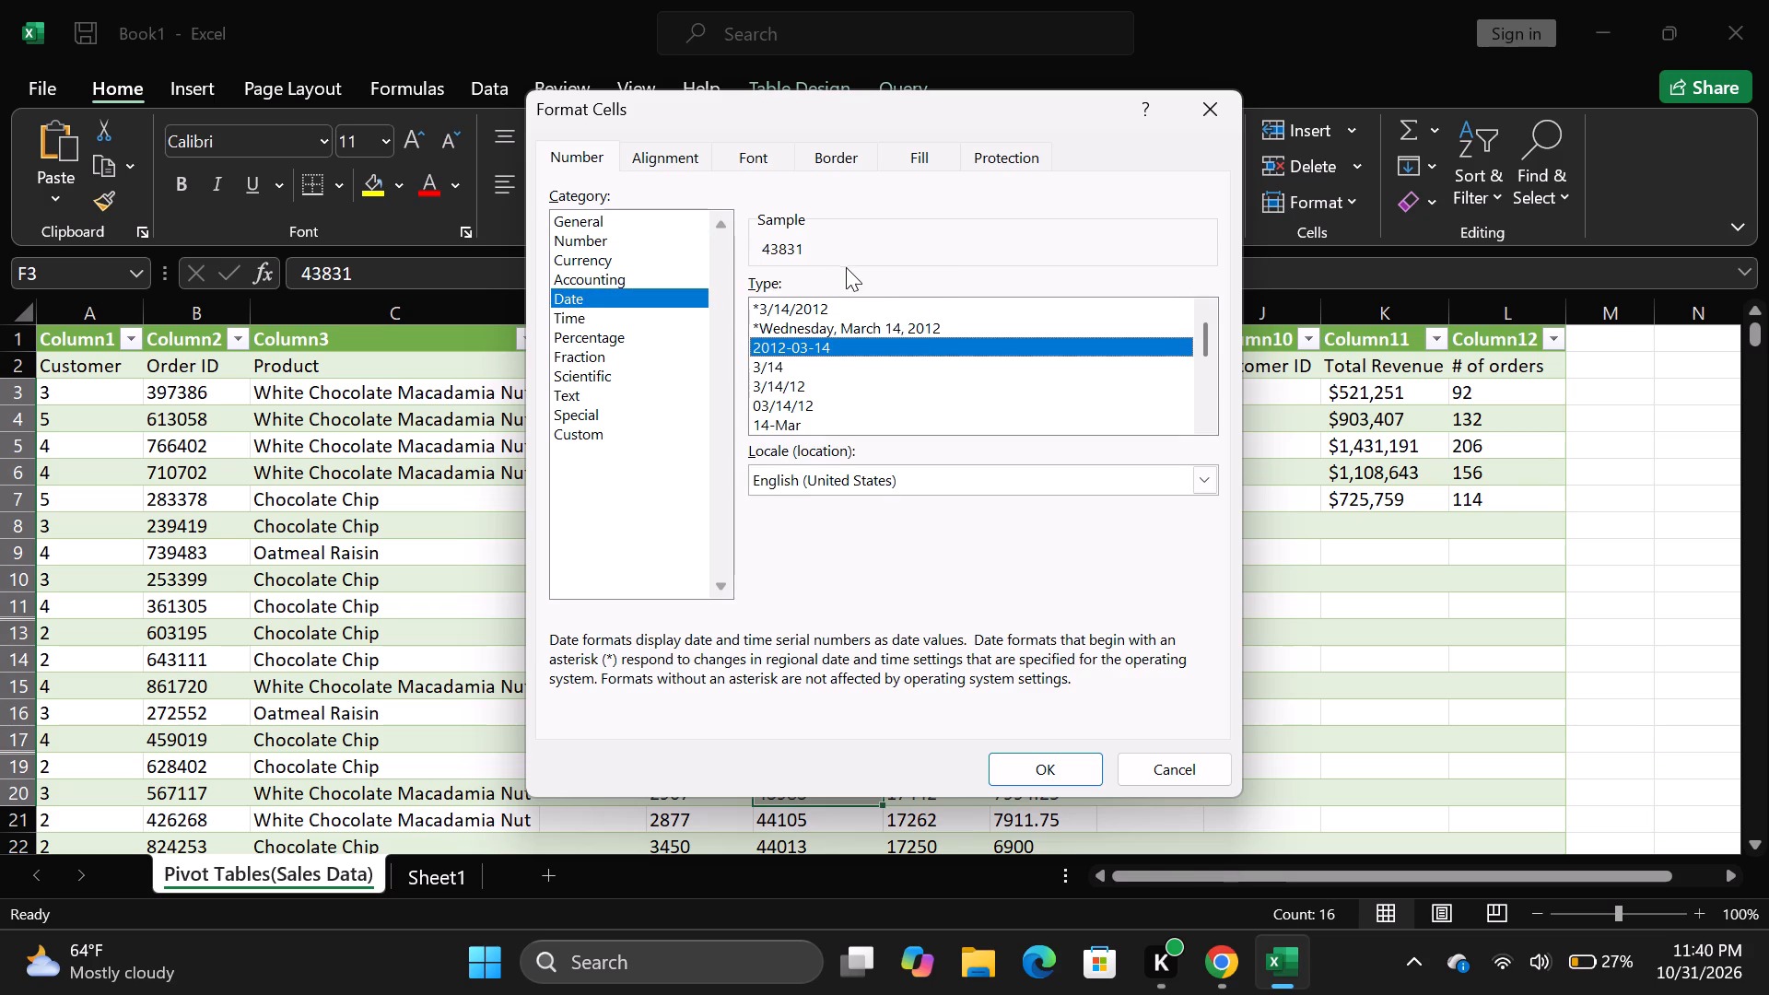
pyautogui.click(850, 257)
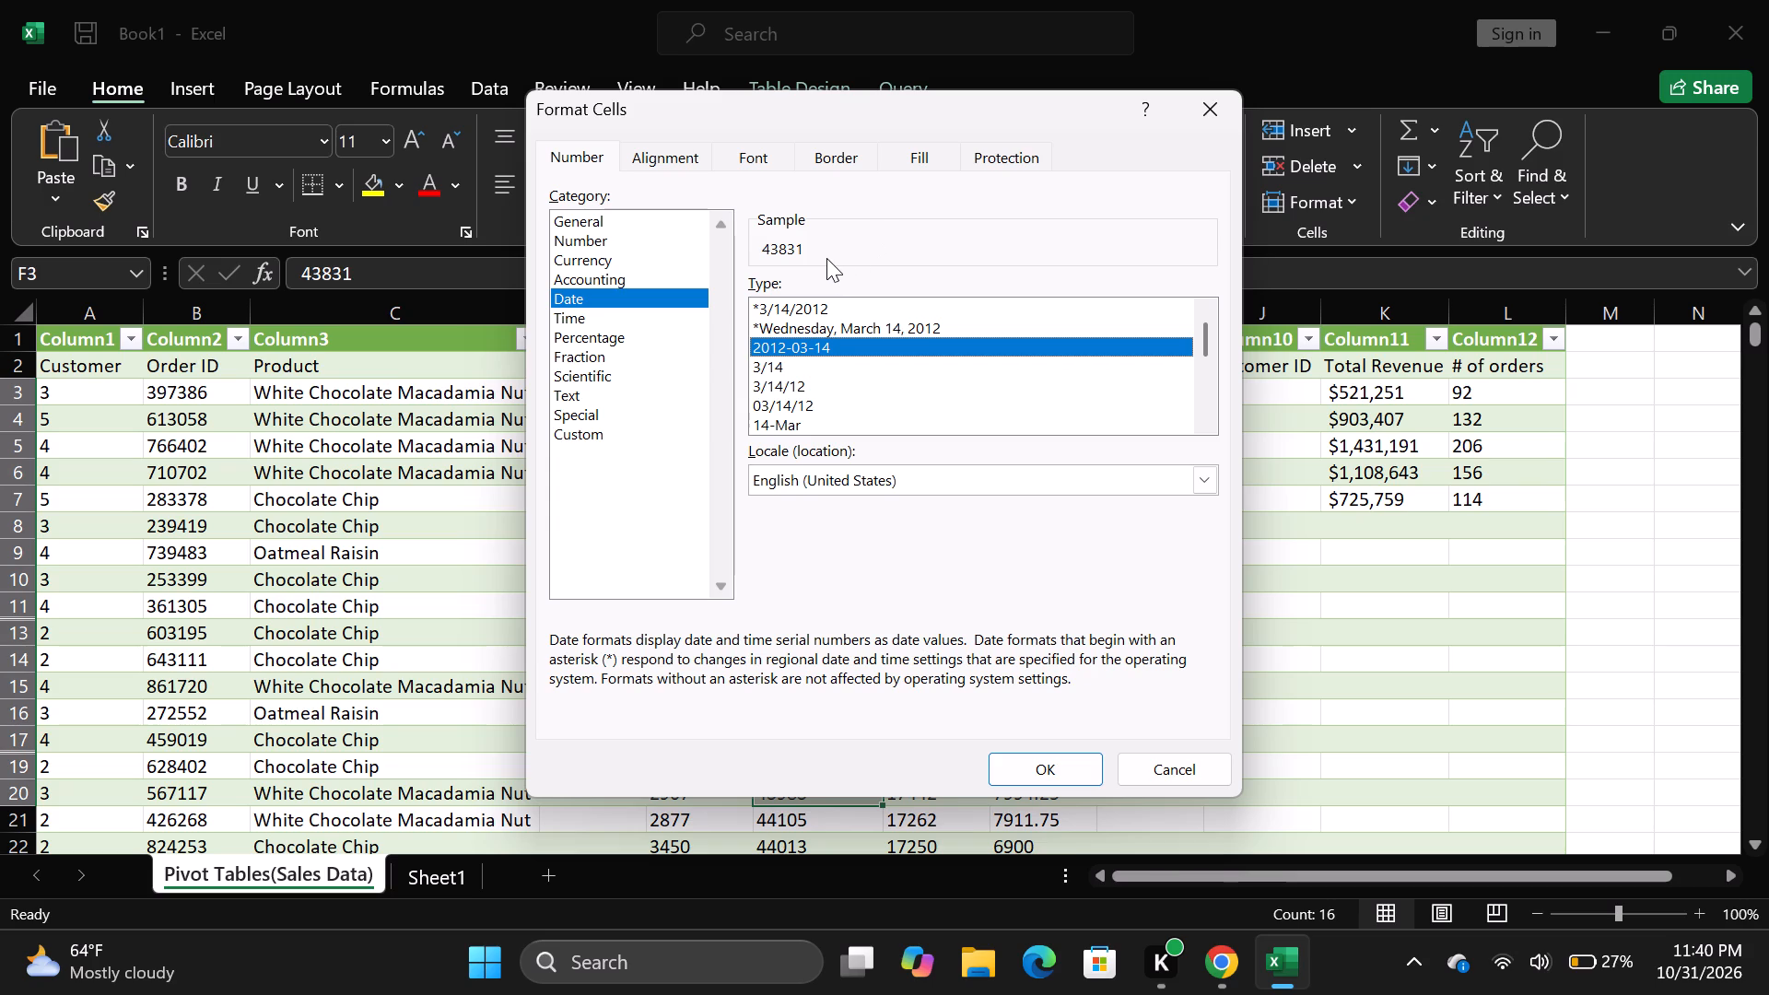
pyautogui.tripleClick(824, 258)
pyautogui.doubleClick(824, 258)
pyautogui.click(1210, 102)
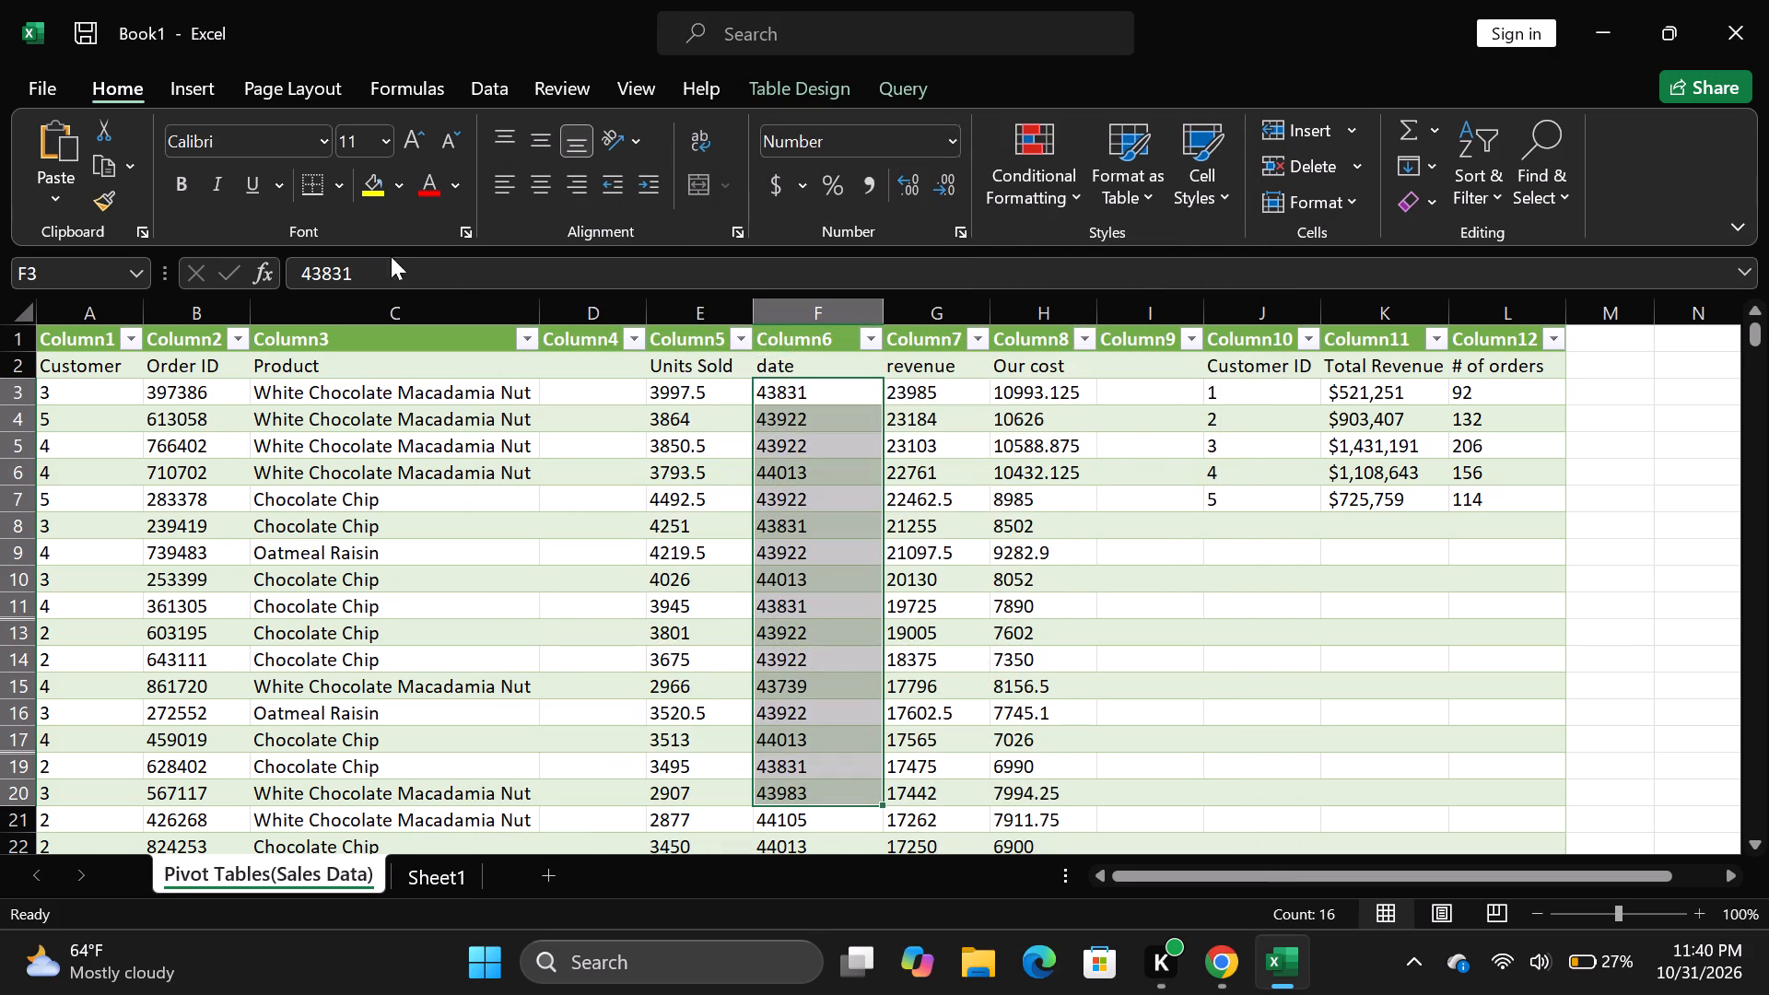
# Erase the serial number in cell F3, the first value under the date header.
pyautogui.click(405, 273)
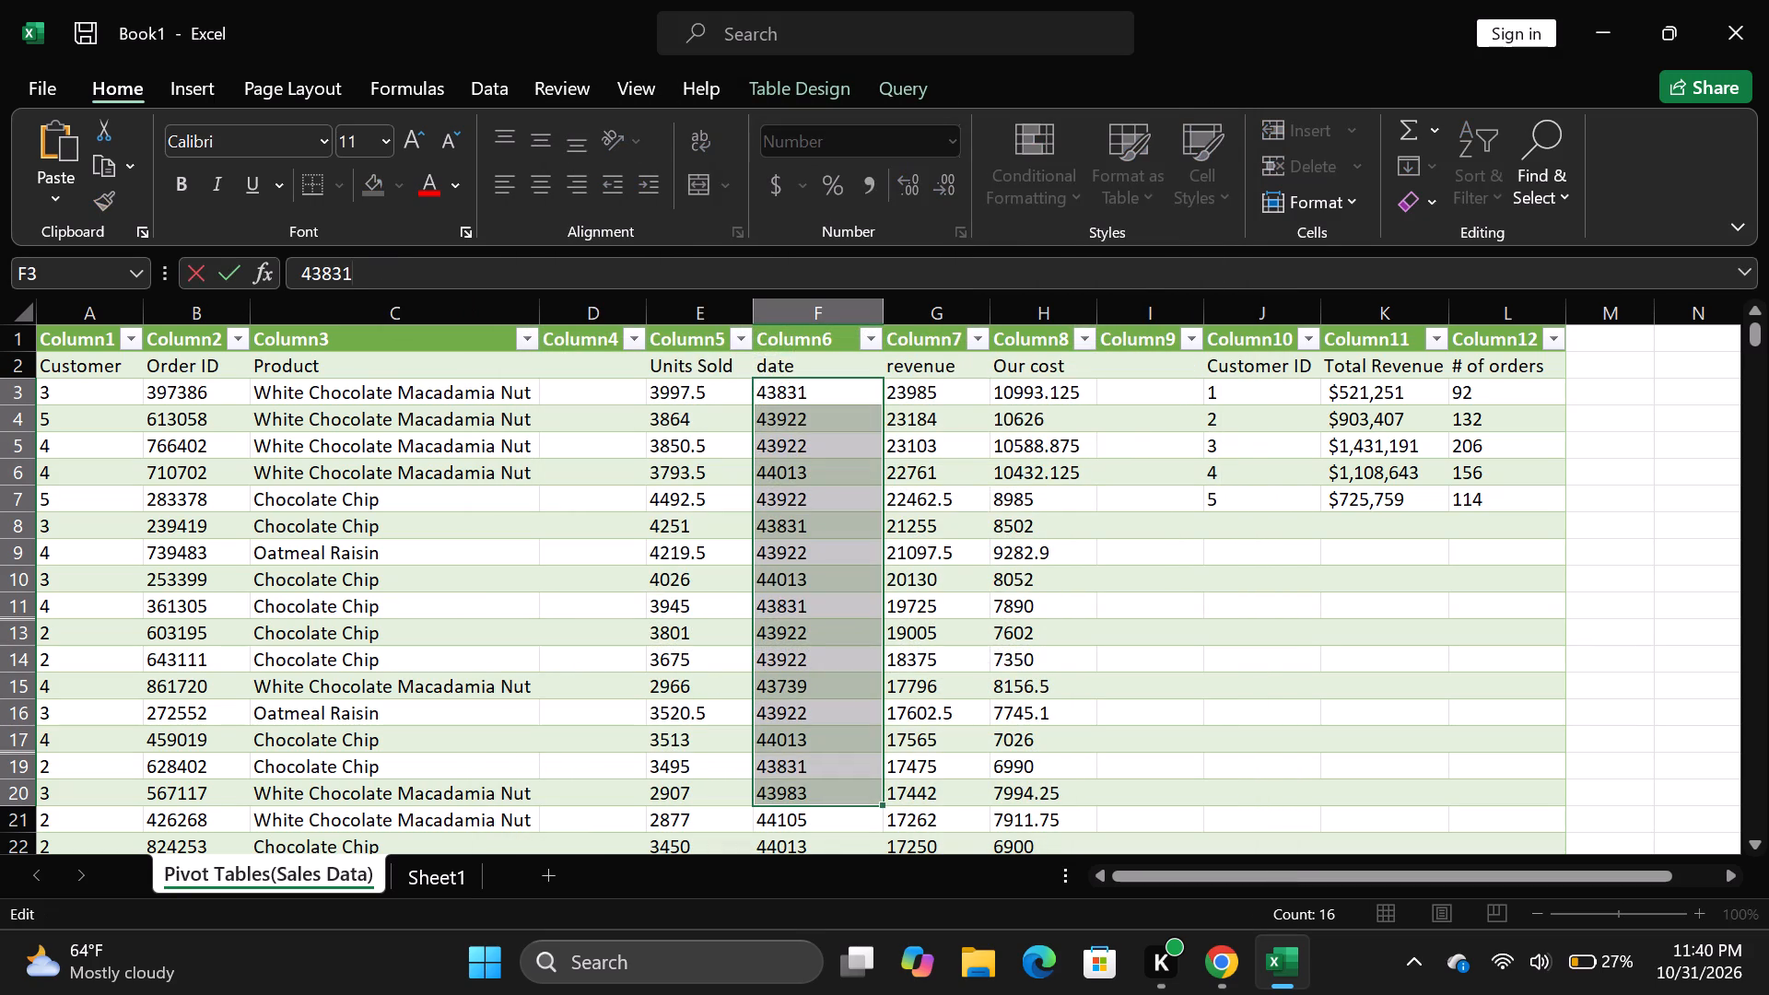
pyautogui.press('BackSpace')
pyautogui.press('BackSpace')
pyautogui.press('BackSpace')
pyautogui.press('BackSpace')
pyautogui.press('BackSpace')
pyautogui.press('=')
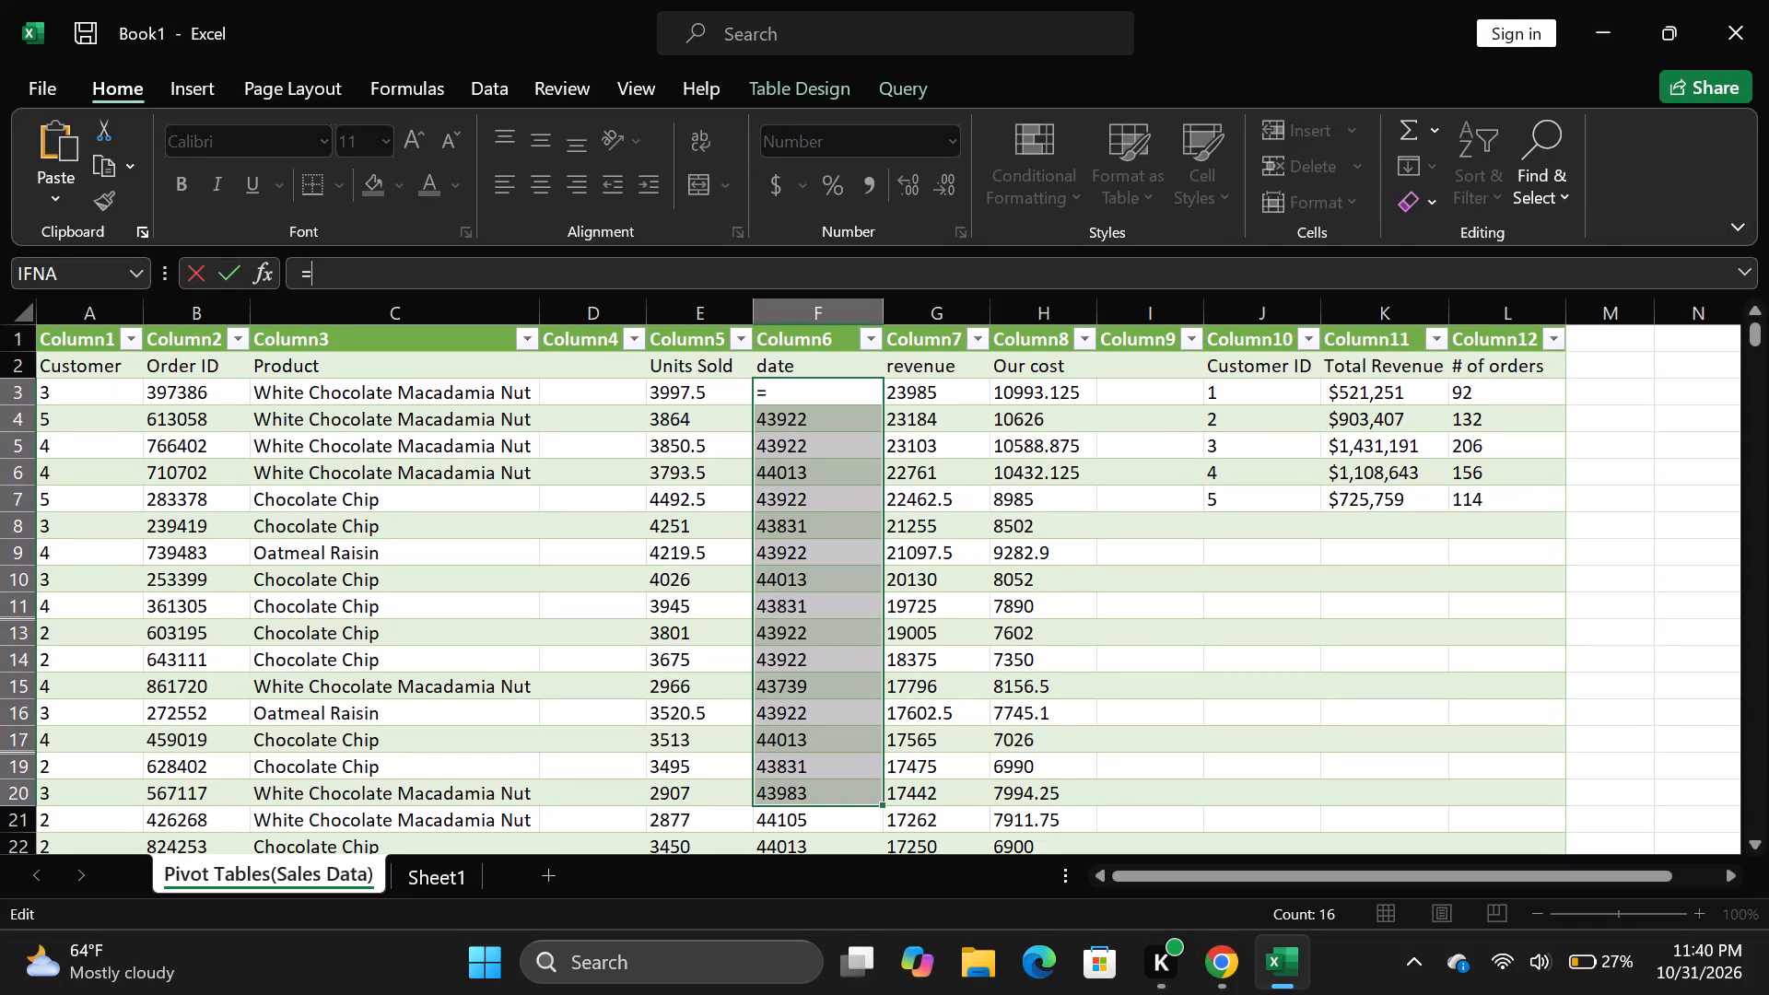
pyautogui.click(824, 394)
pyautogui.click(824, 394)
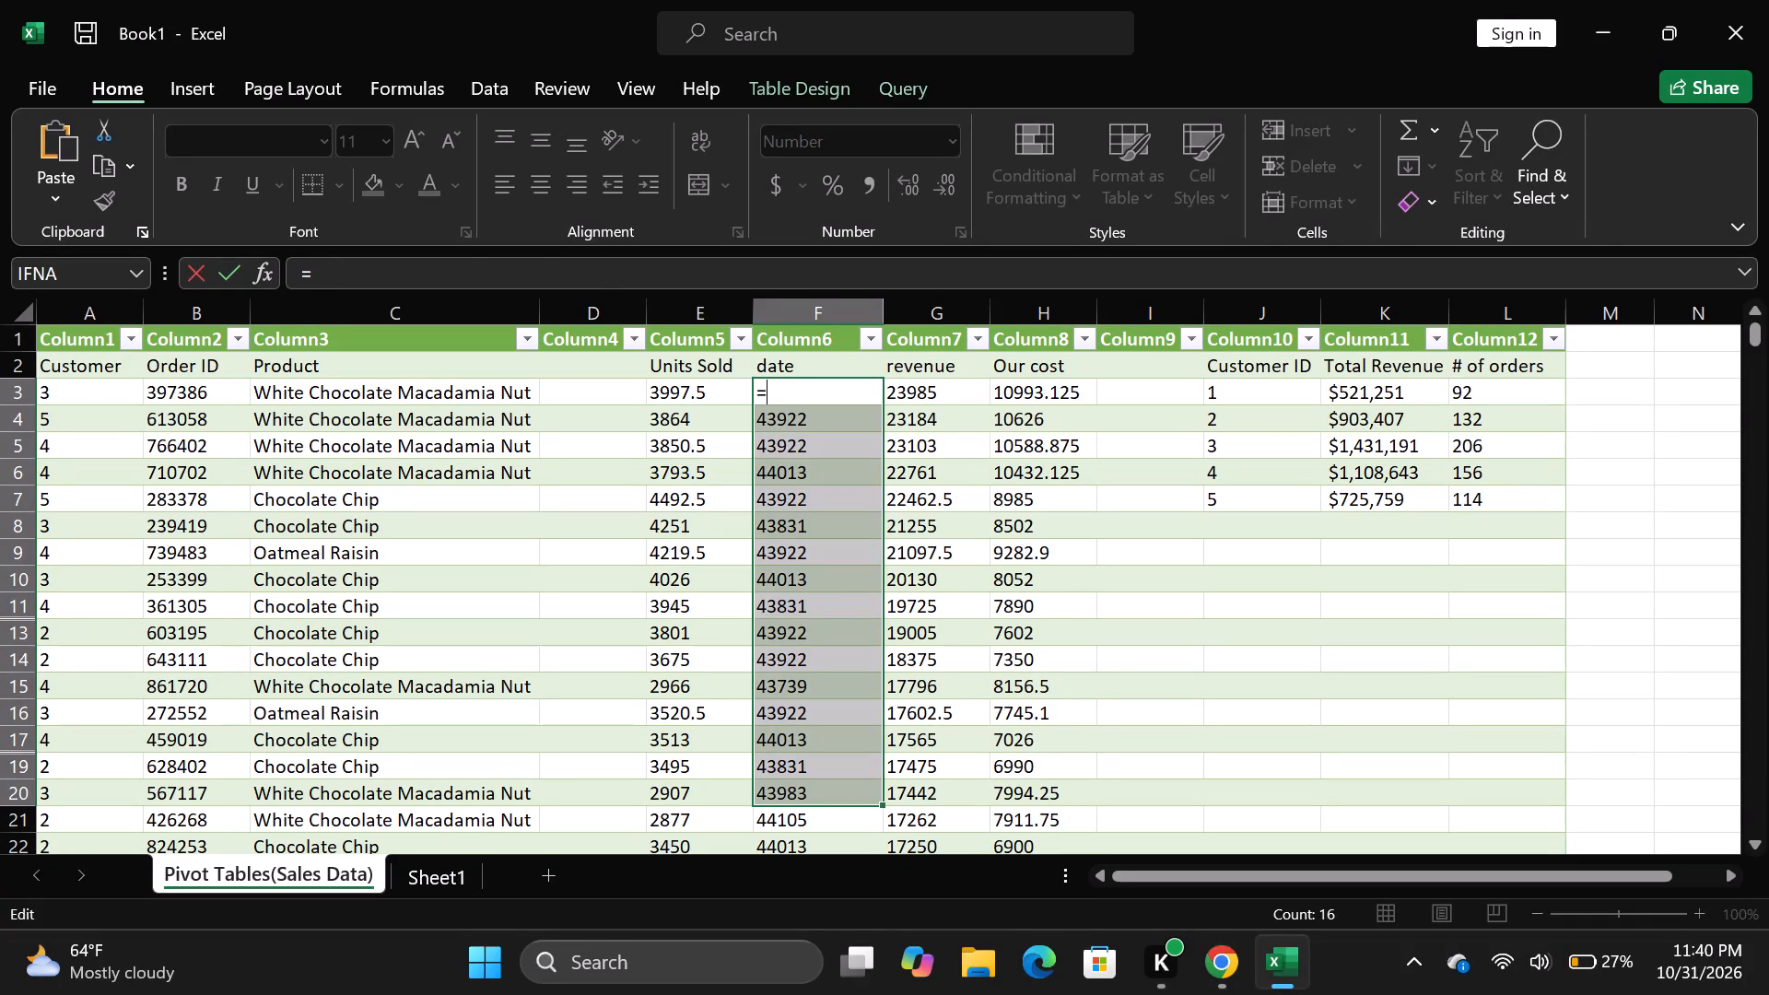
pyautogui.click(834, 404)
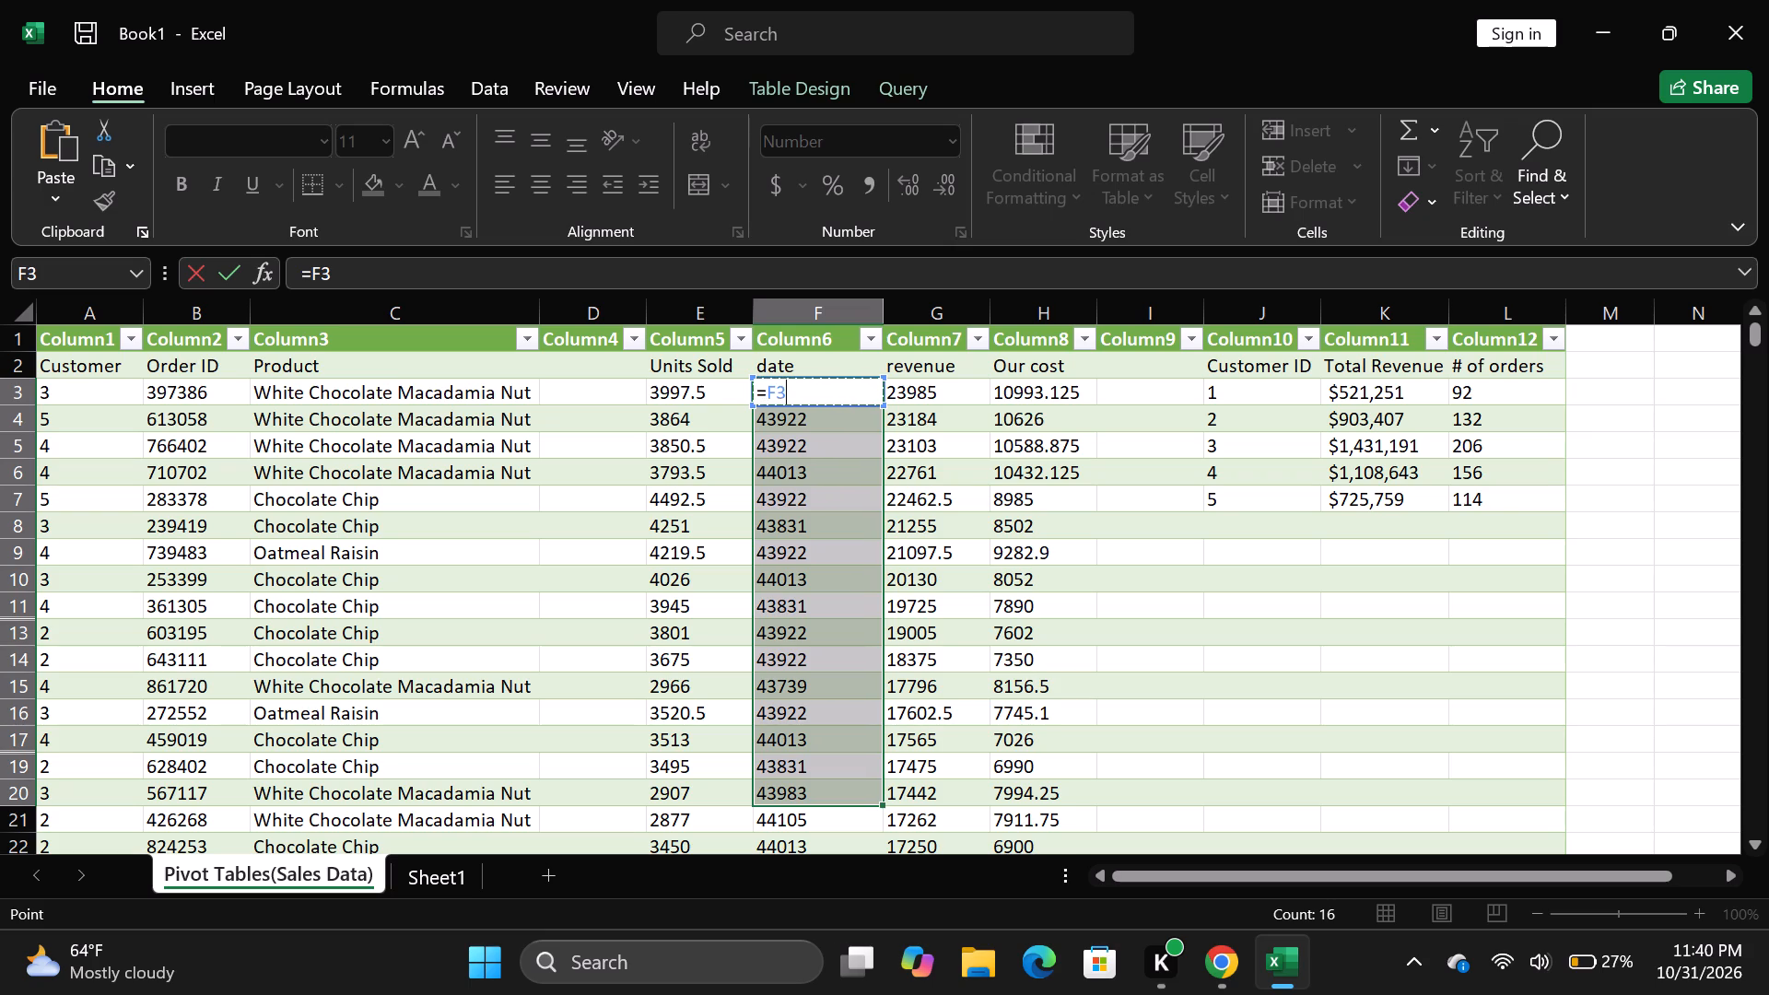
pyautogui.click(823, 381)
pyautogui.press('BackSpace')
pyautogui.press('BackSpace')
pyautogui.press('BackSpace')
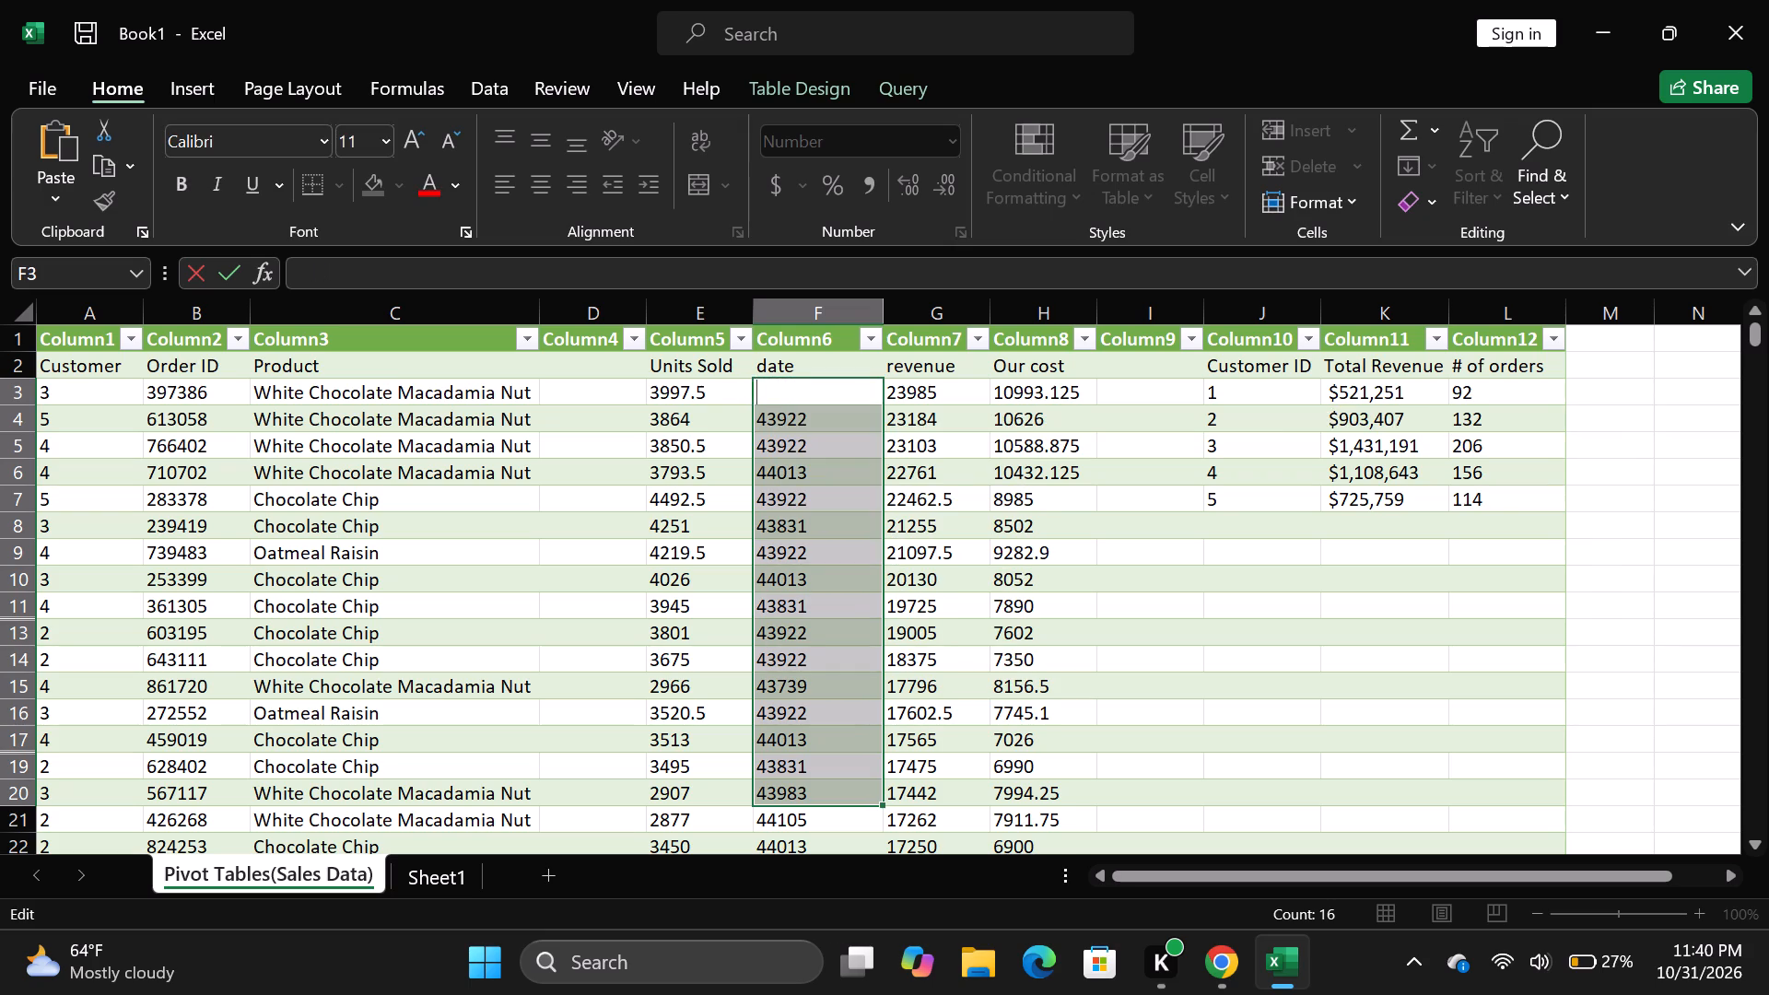
# Enter a formula in cell F3 that begins with =datevalue.
pyautogui.click(560, 274)
pyautogui.press('=')
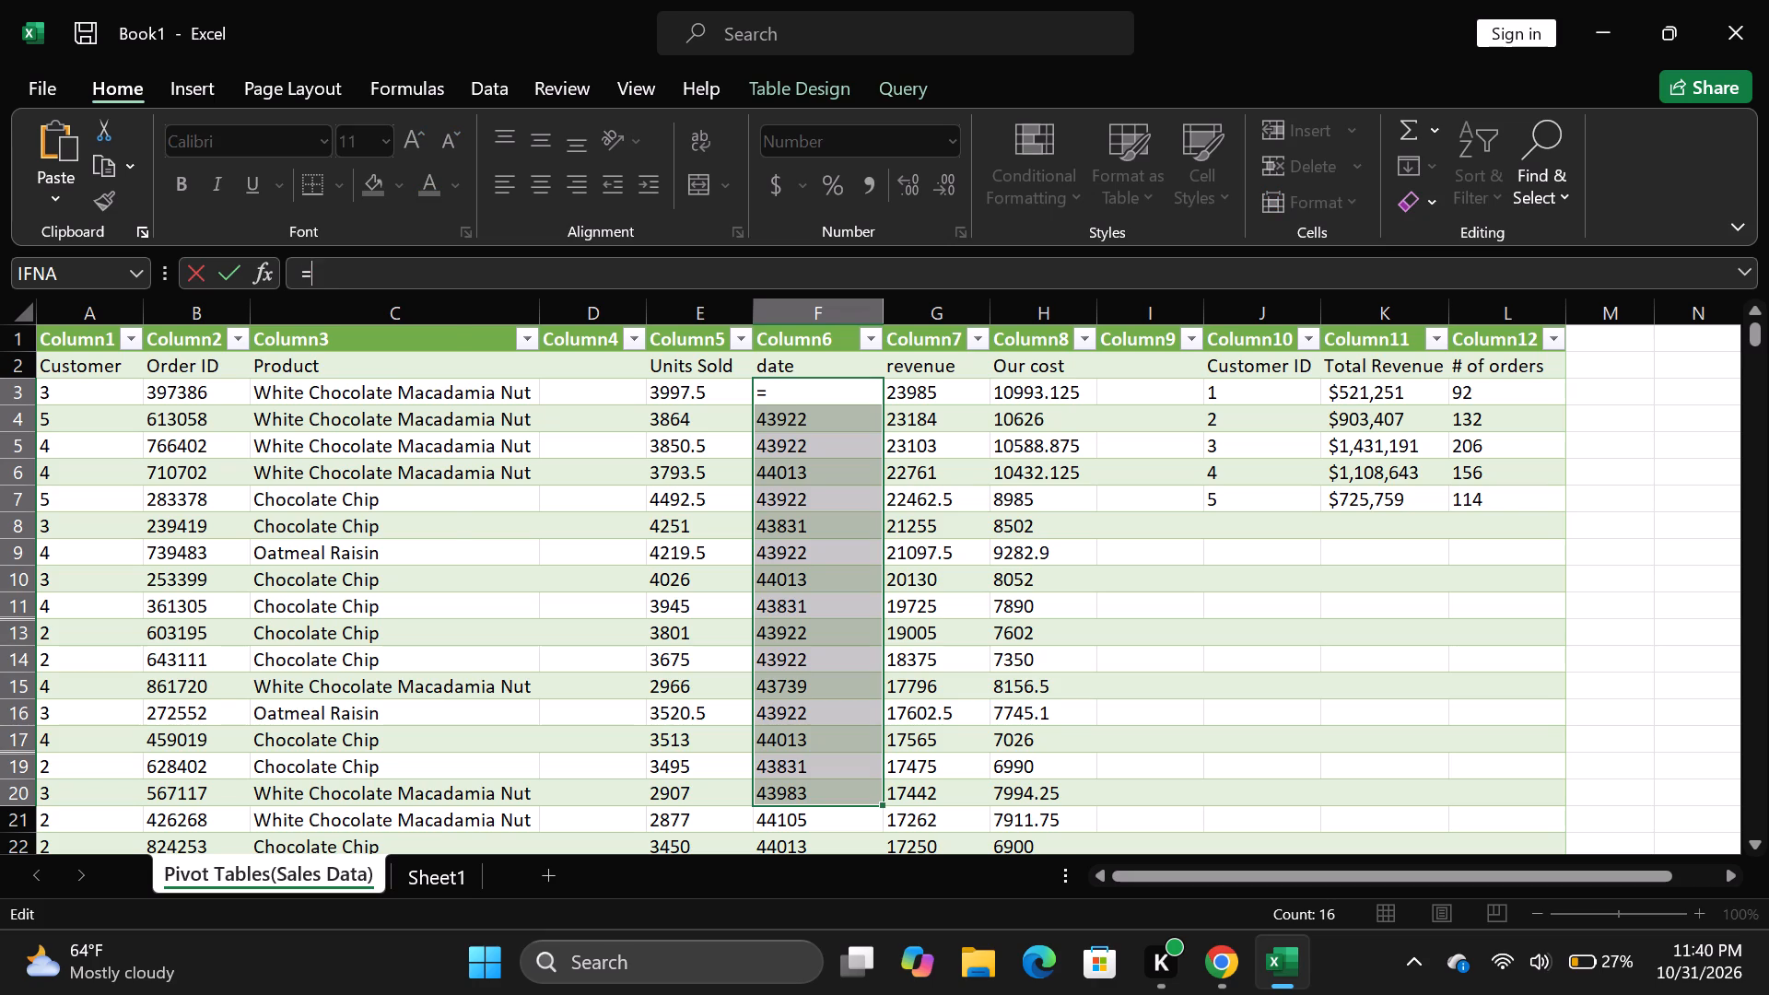
pyautogui.write('da')
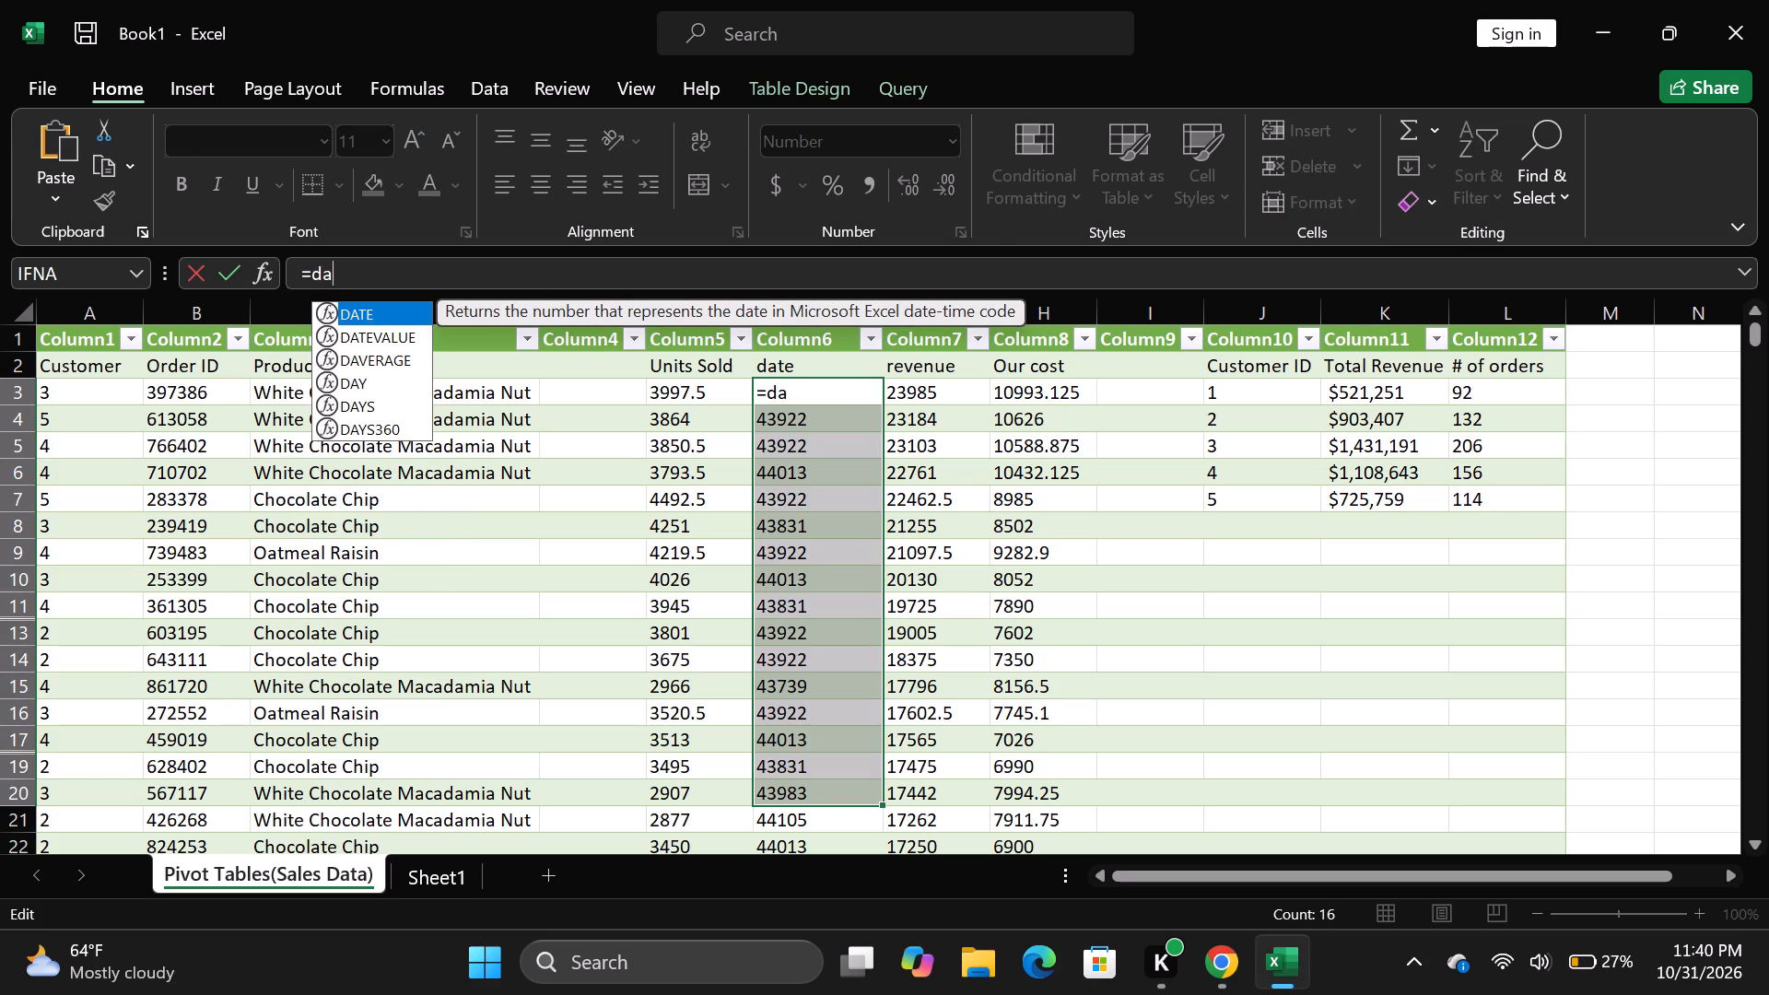
pyautogui.click(369, 334)
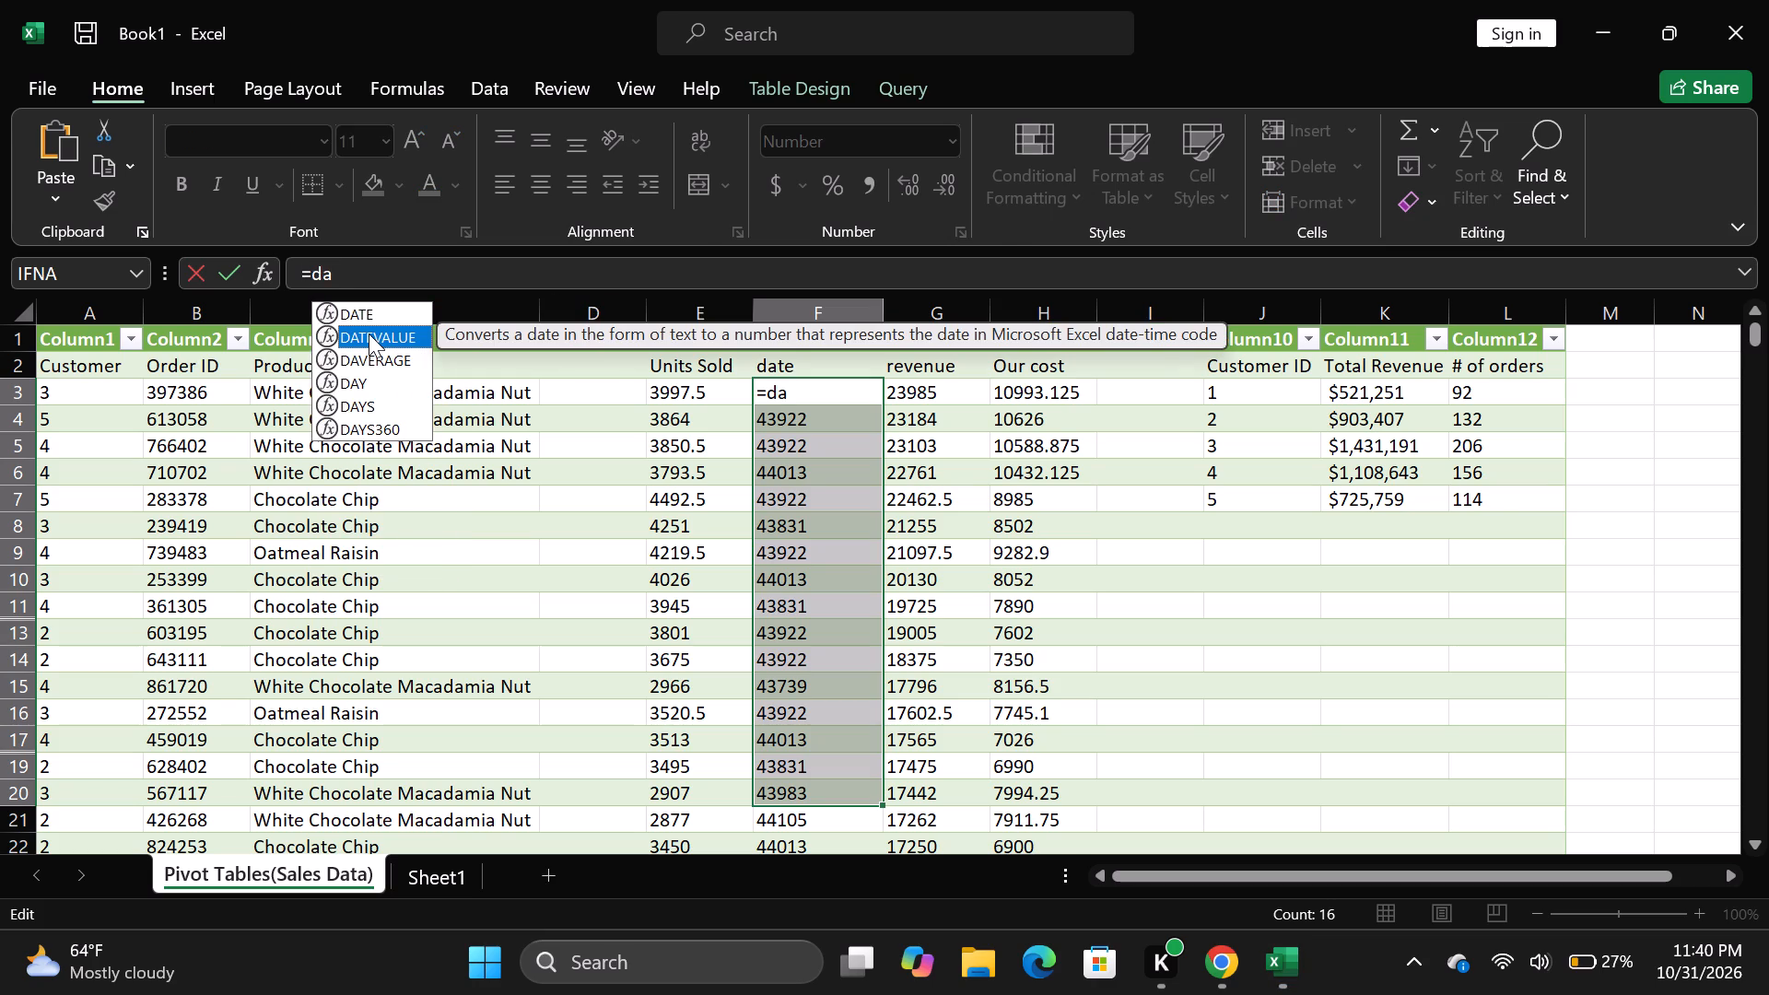
pyautogui.click(369, 334)
pyautogui.click(355, 273)
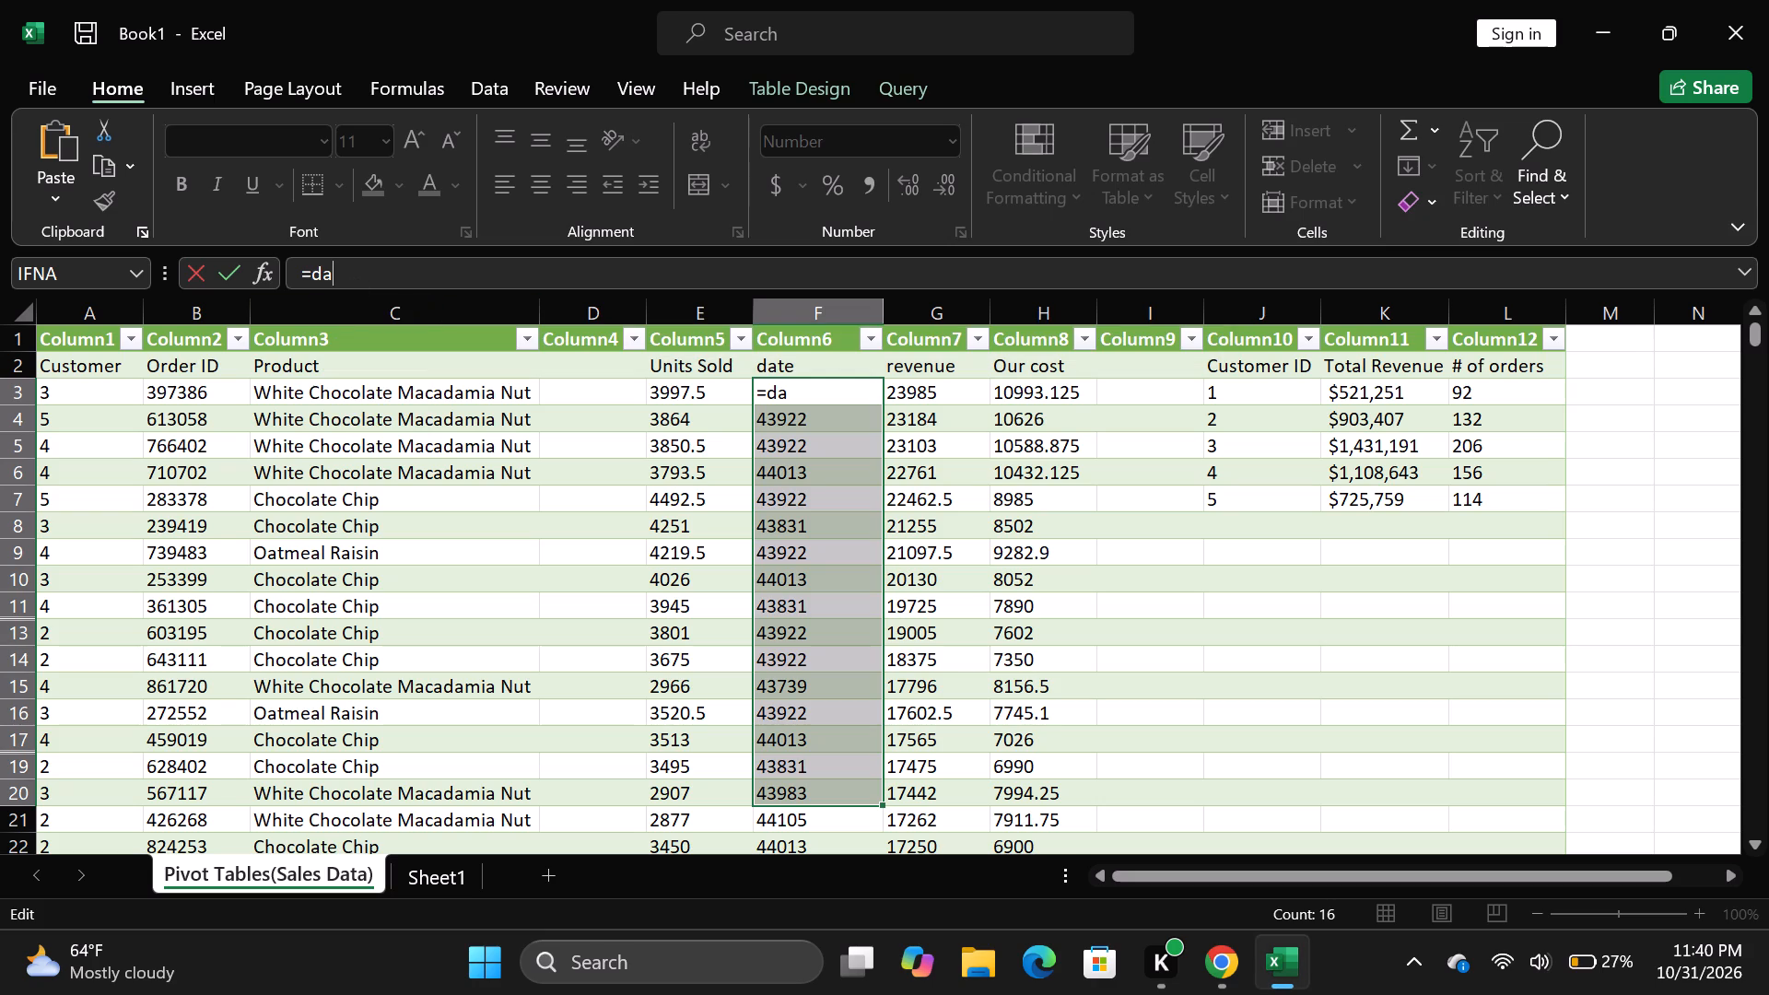
pyautogui.write('te')
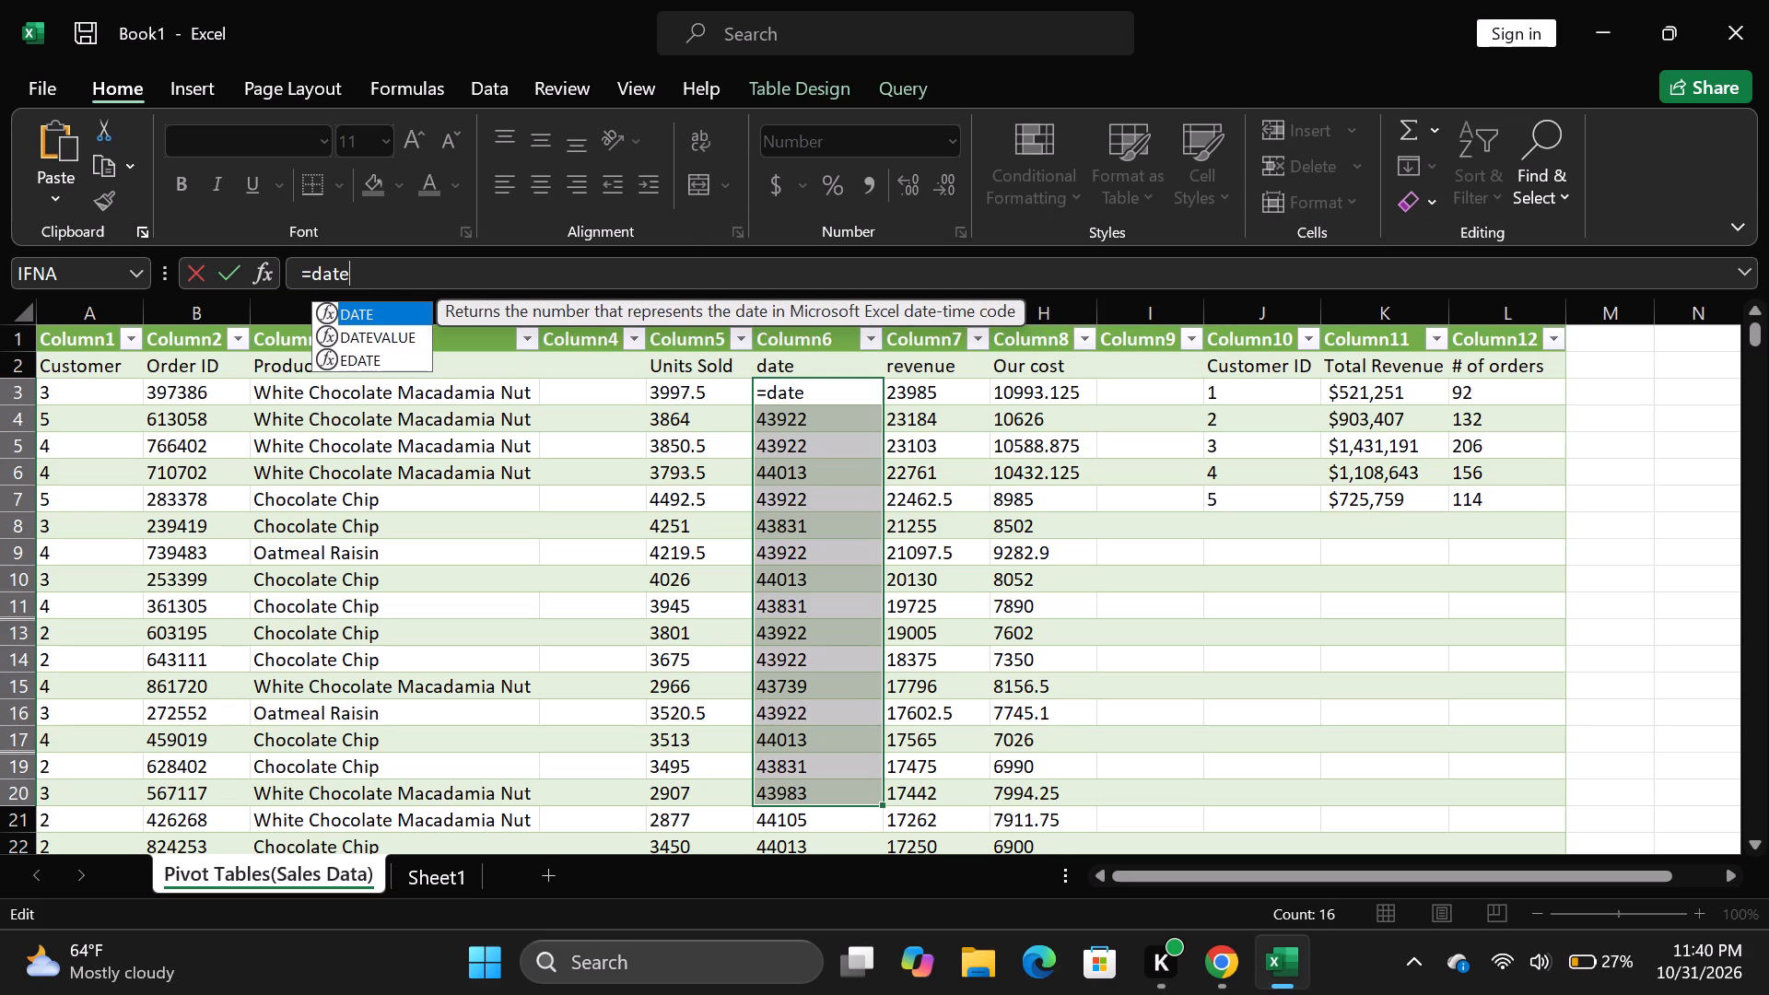
pyautogui.write('value')
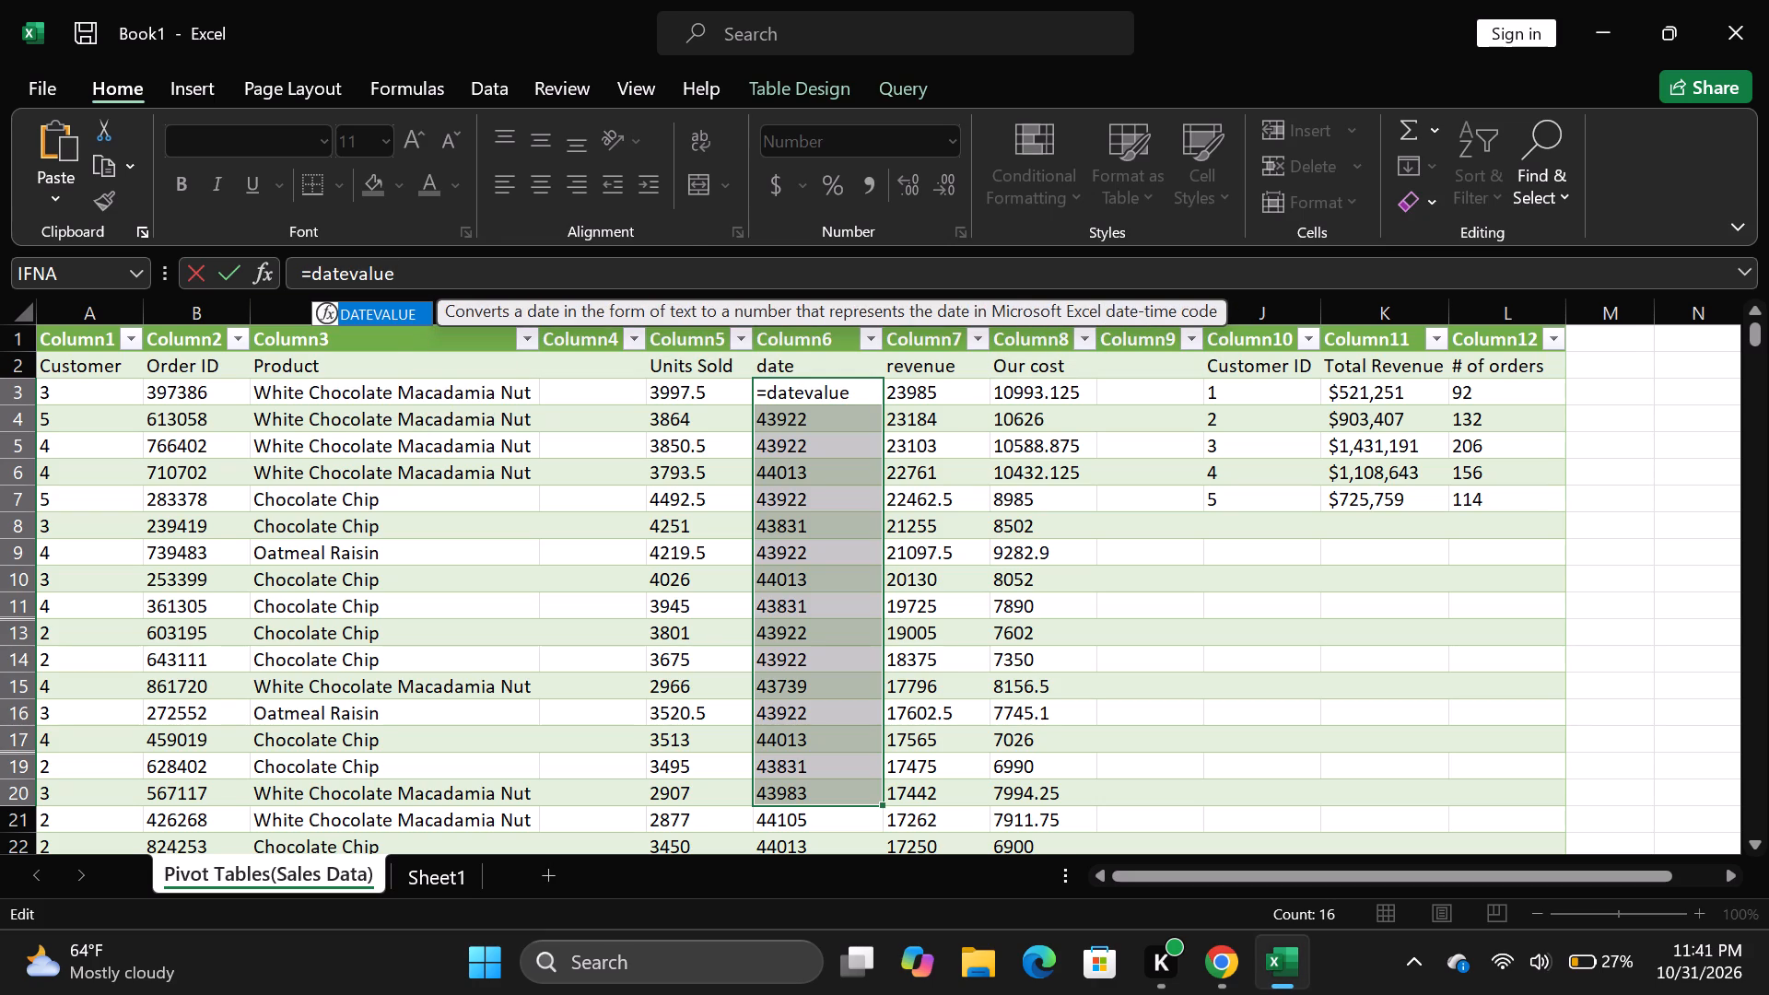
pyautogui.click(404, 270)
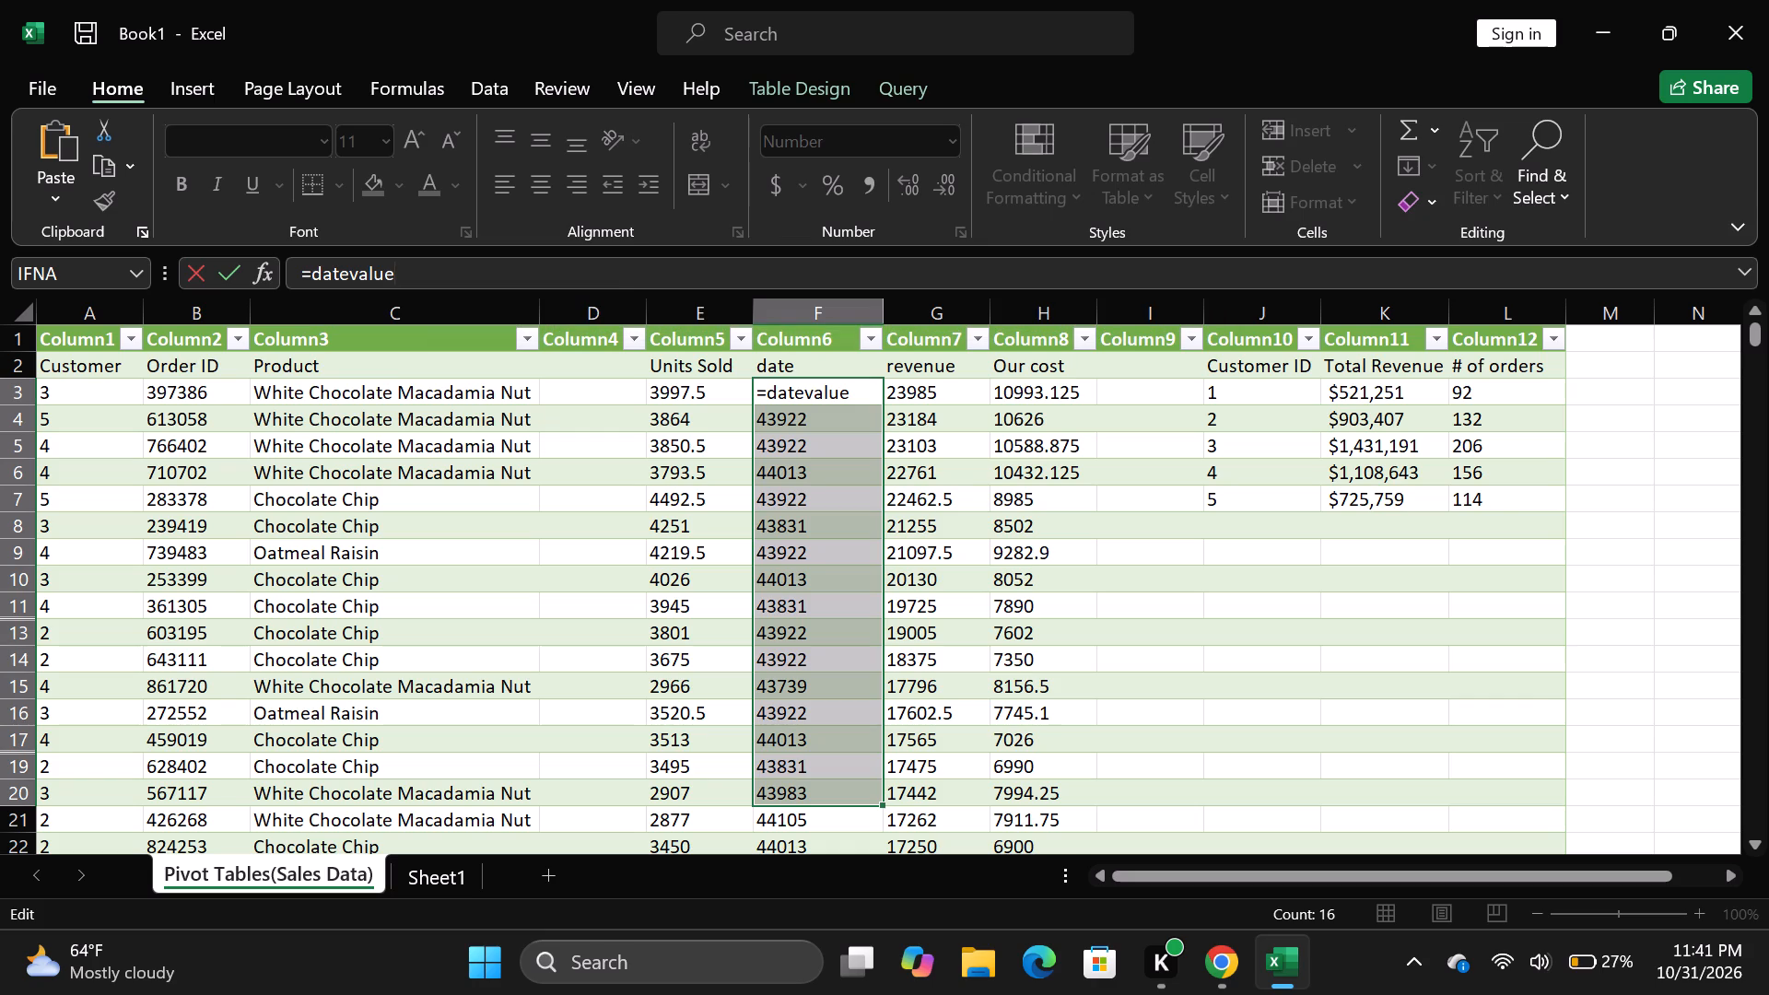
pyautogui.hotkey('ctrl', '9')
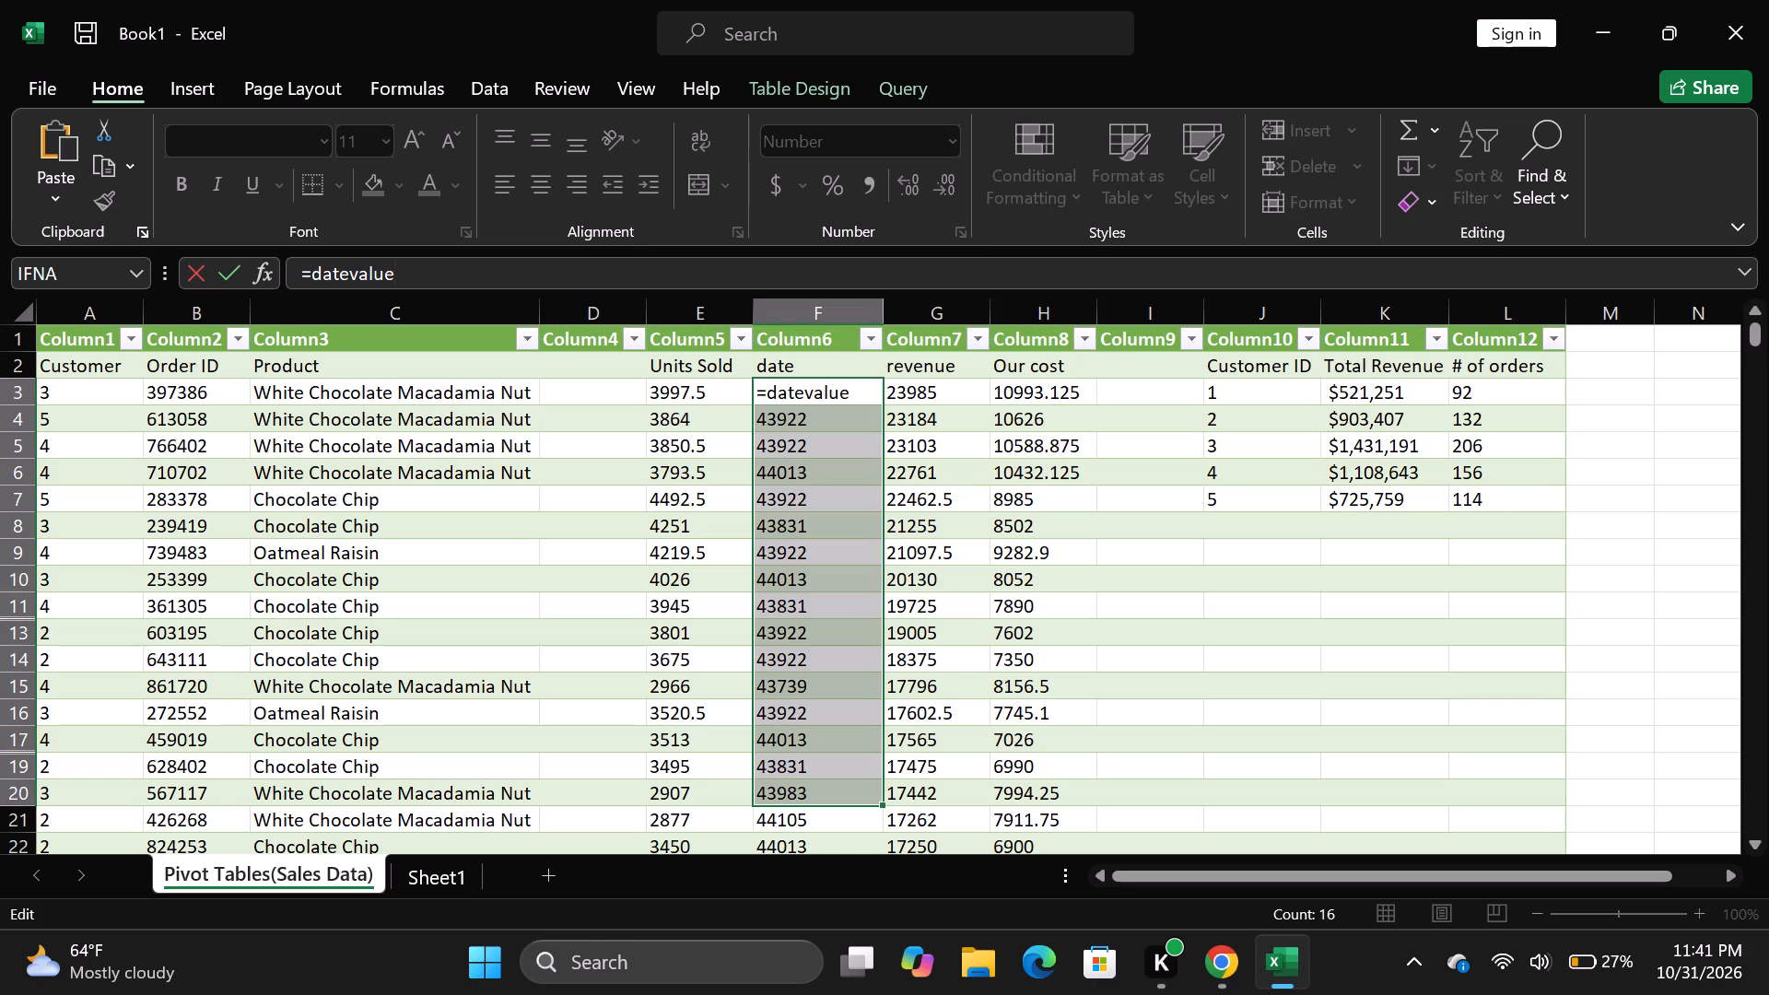
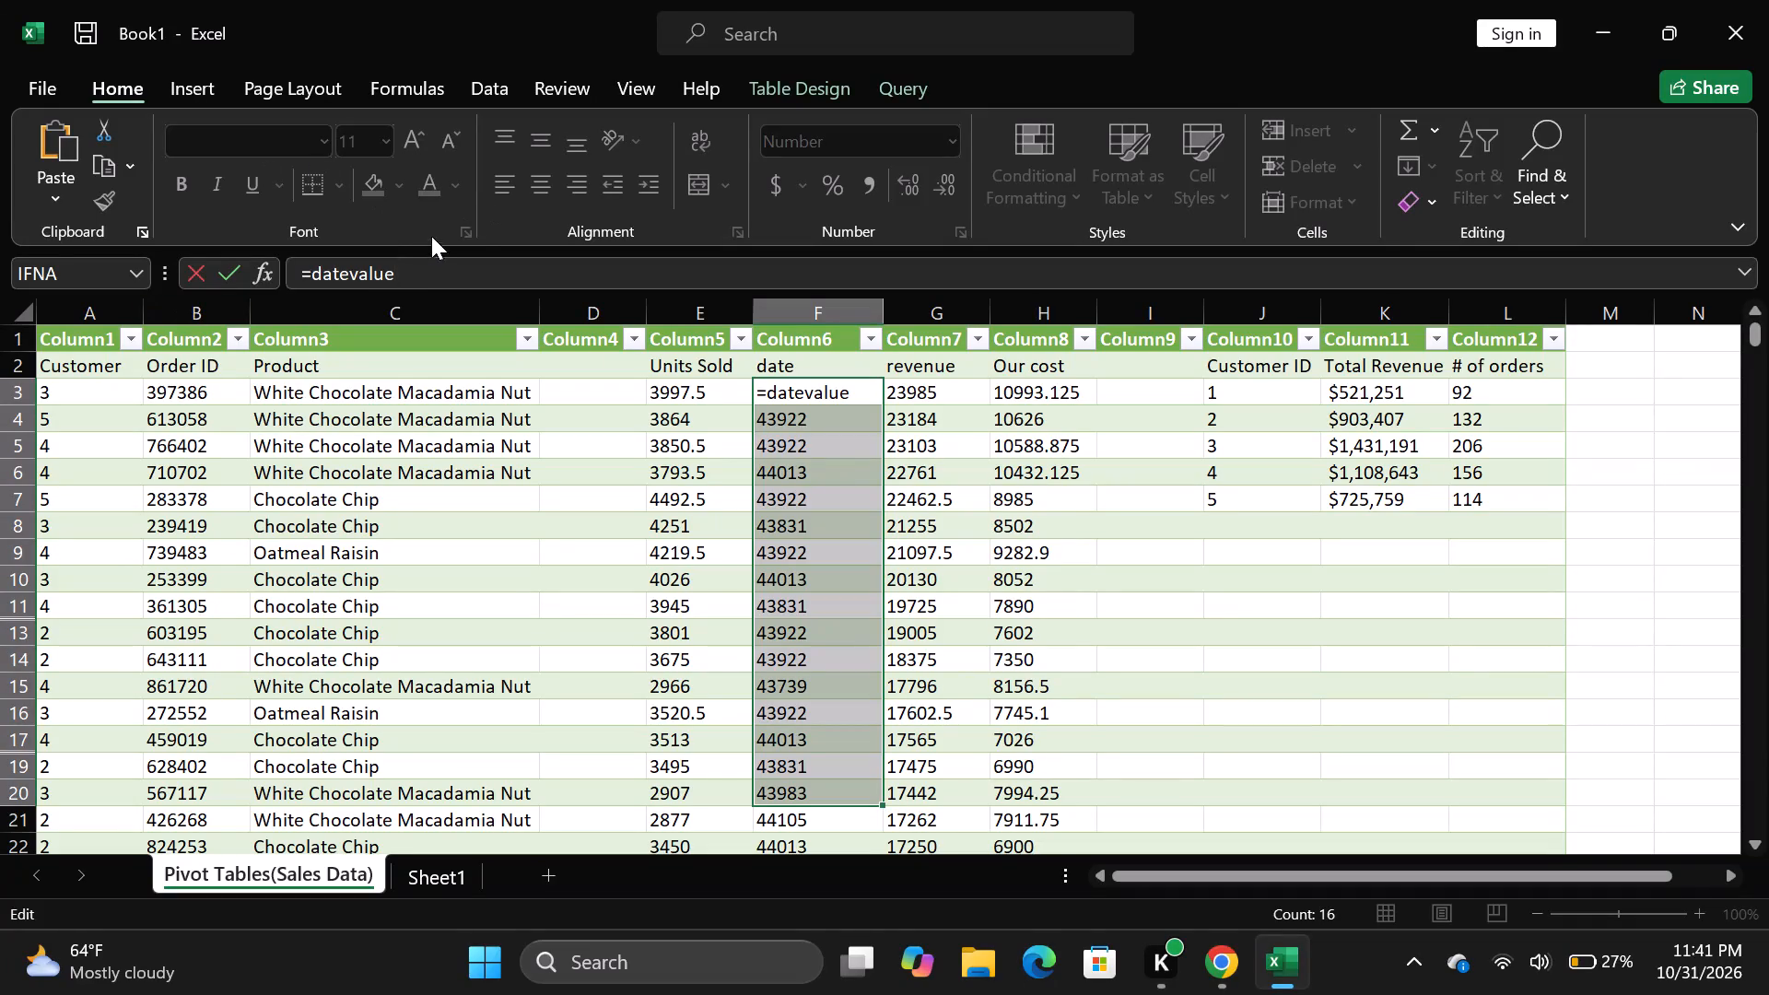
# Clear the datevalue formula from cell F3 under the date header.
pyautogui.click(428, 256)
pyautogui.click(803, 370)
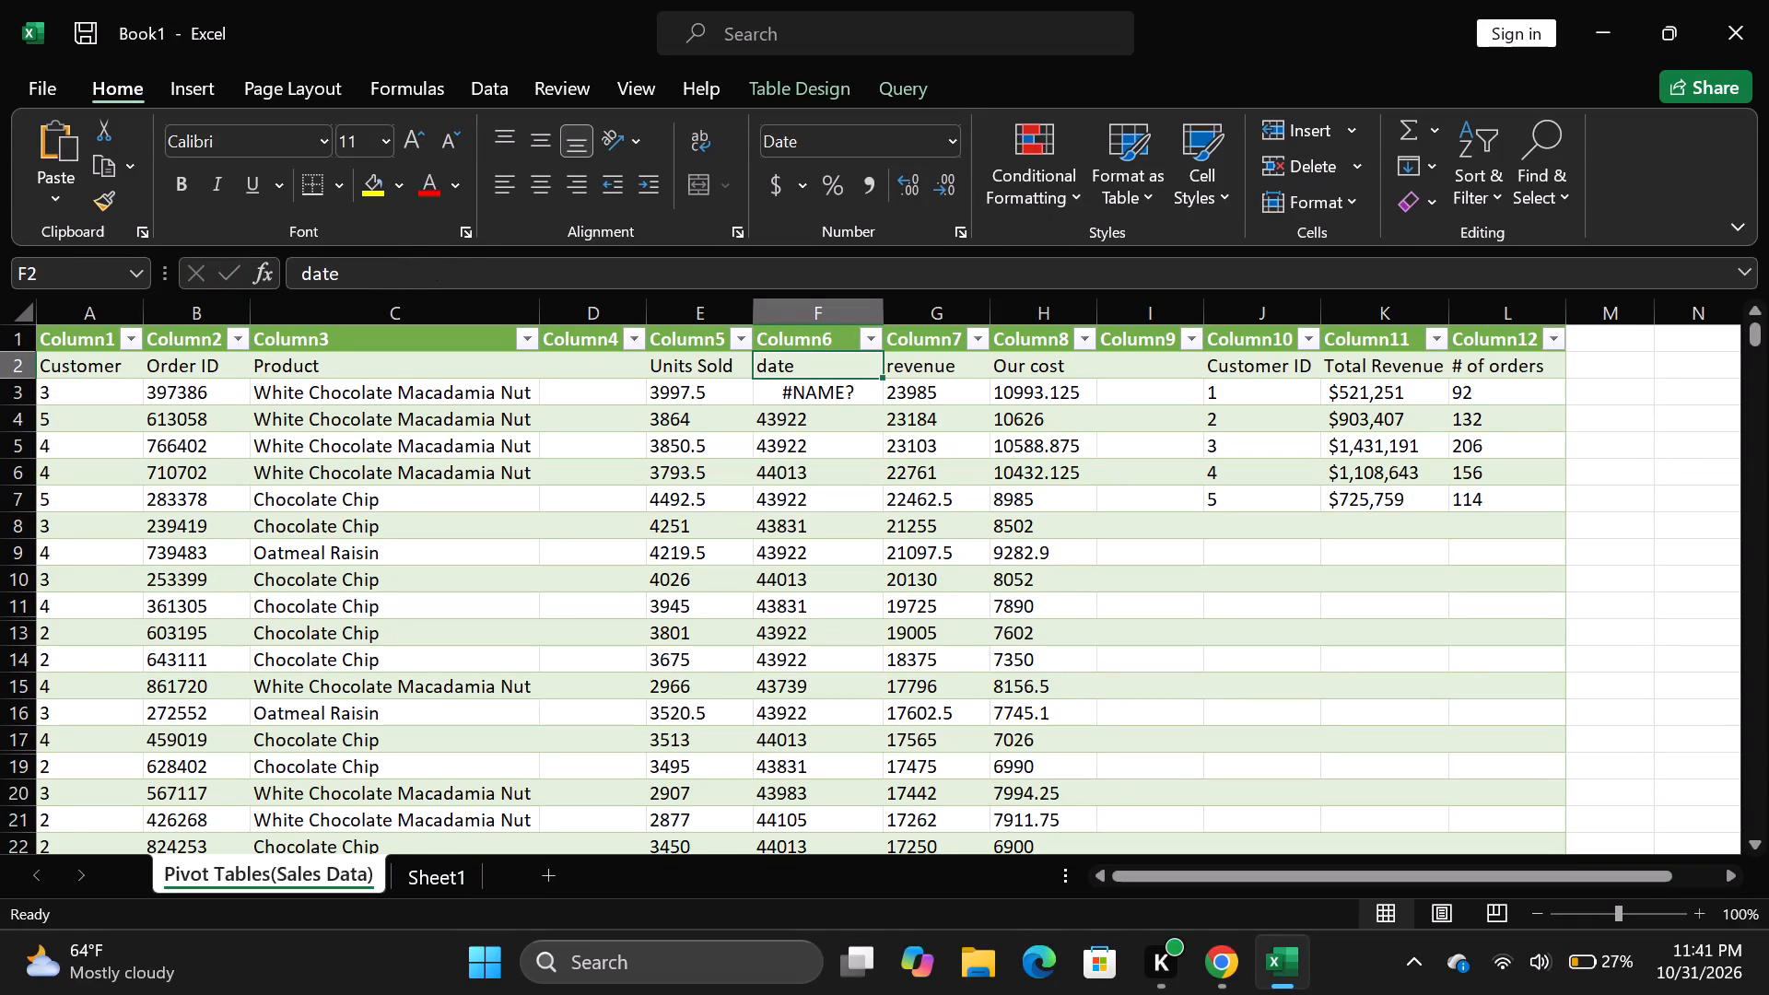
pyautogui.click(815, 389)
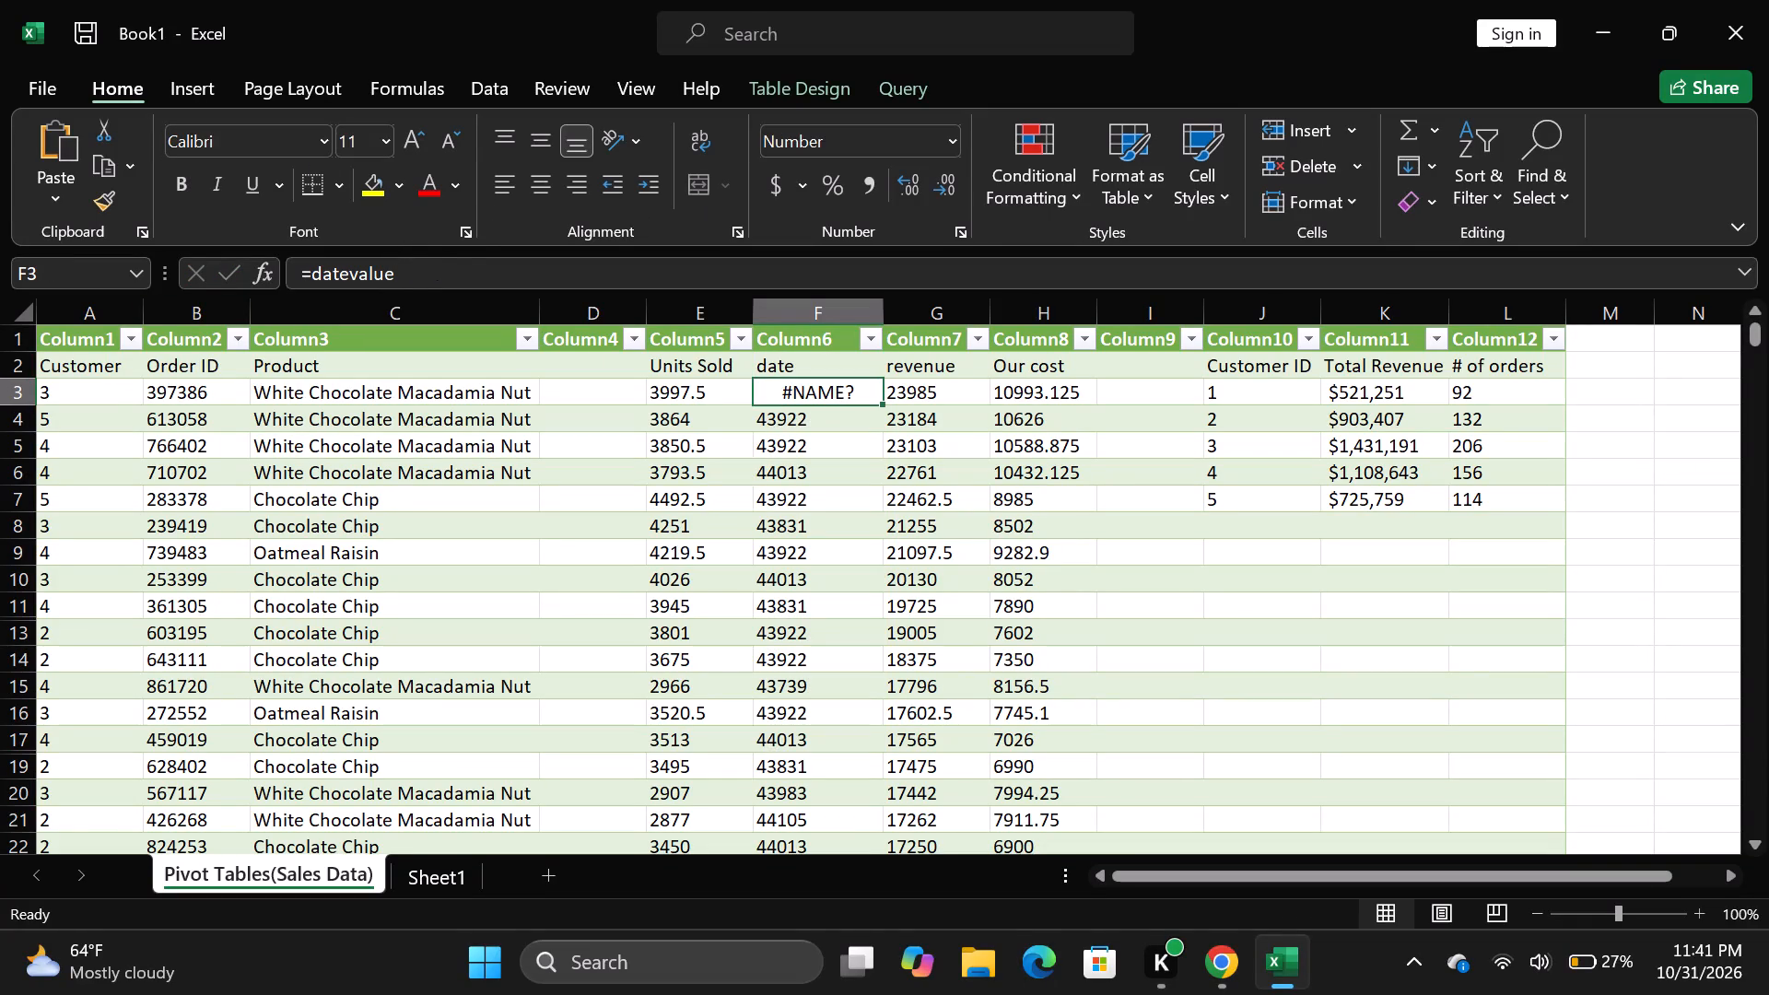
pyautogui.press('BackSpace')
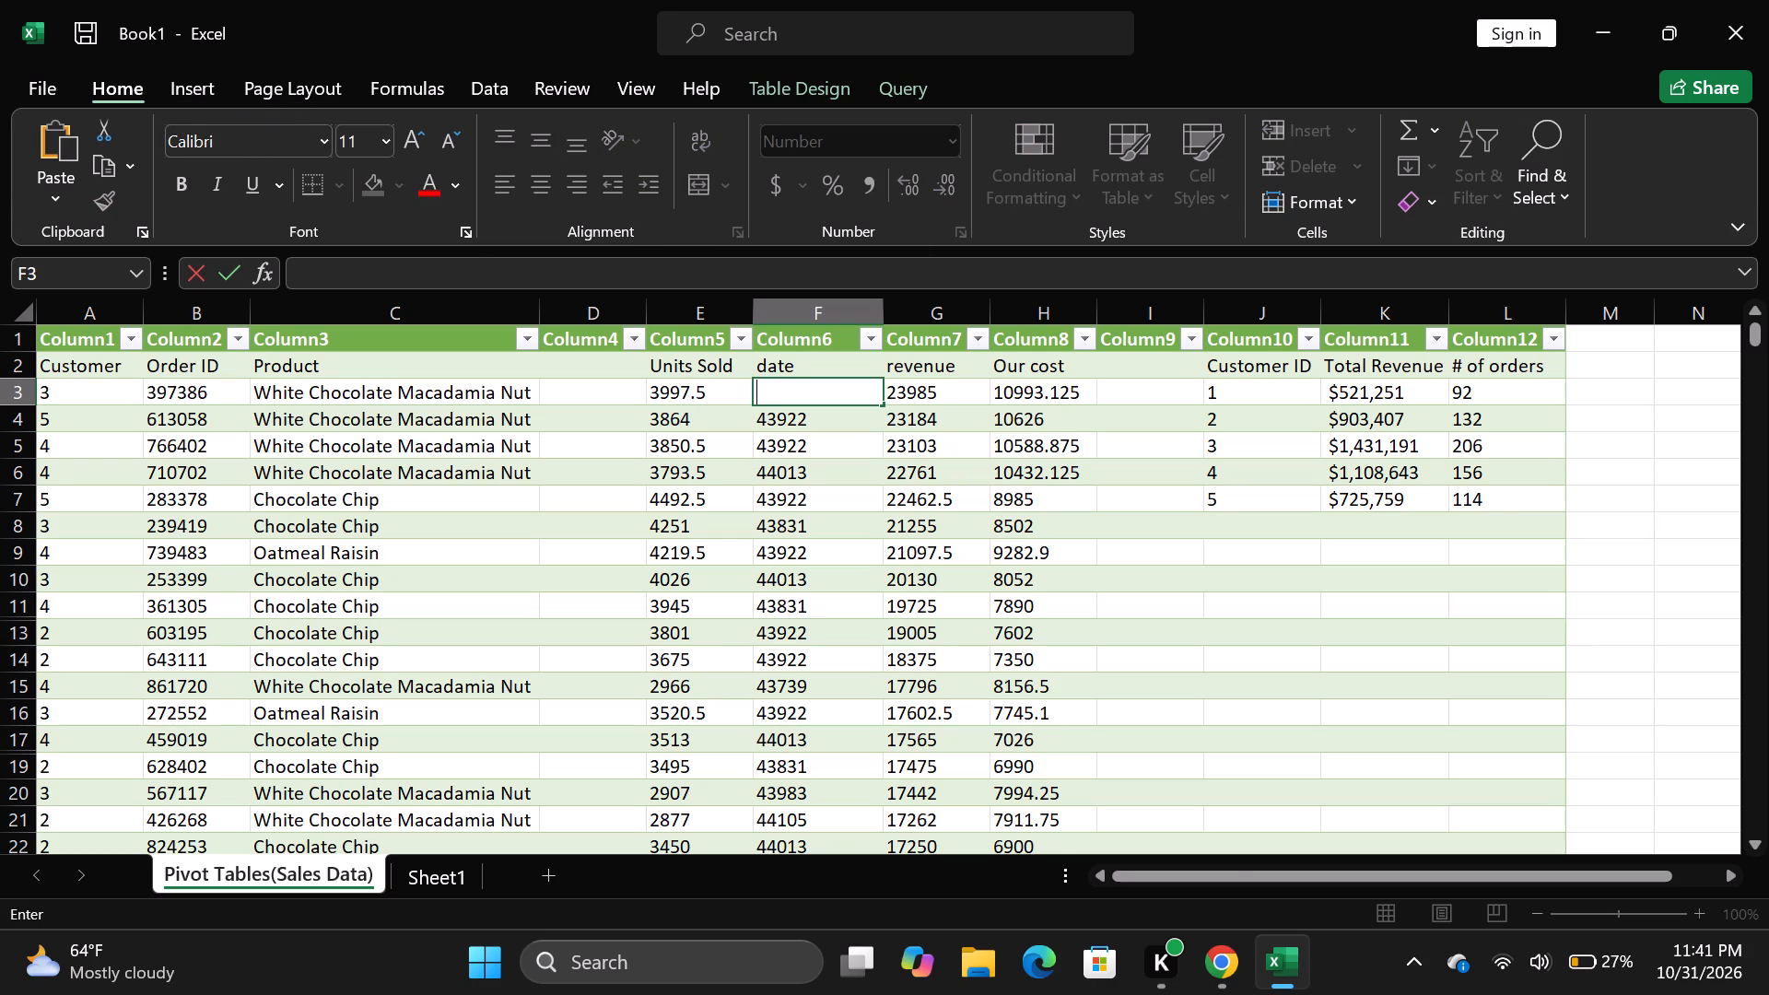
# Create a new blank workbook.
pyautogui.click(52, 81)
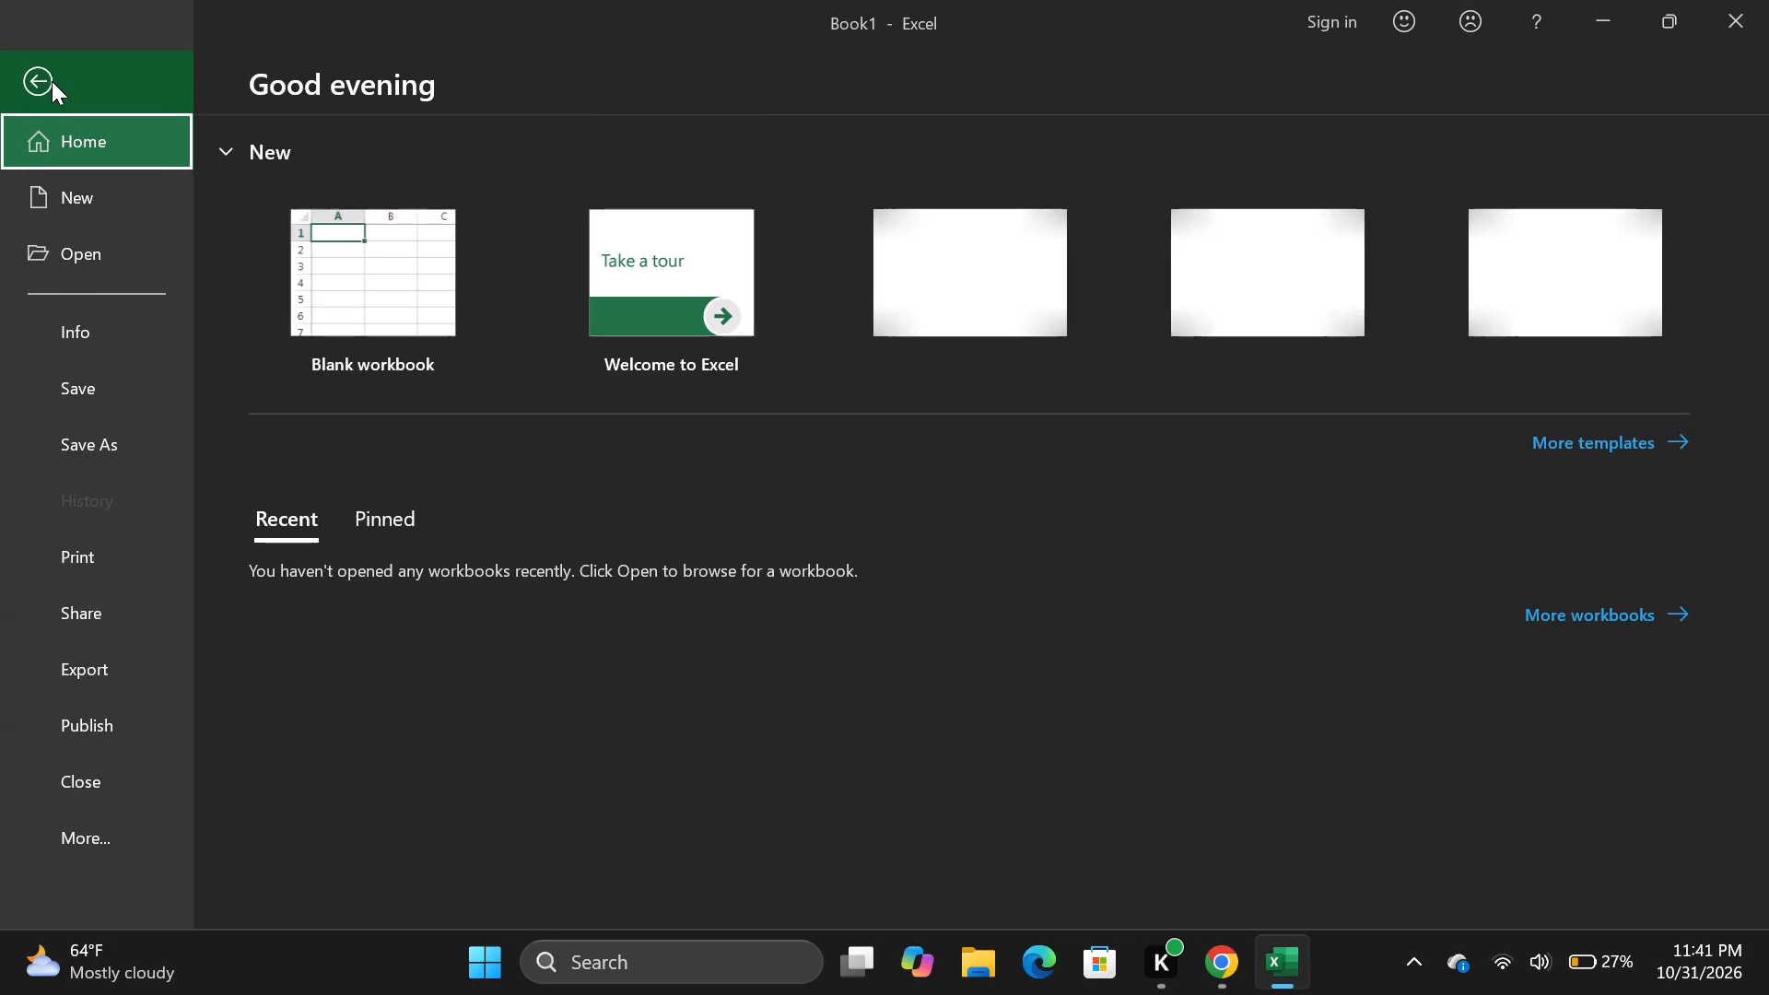
pyautogui.click(386, 287)
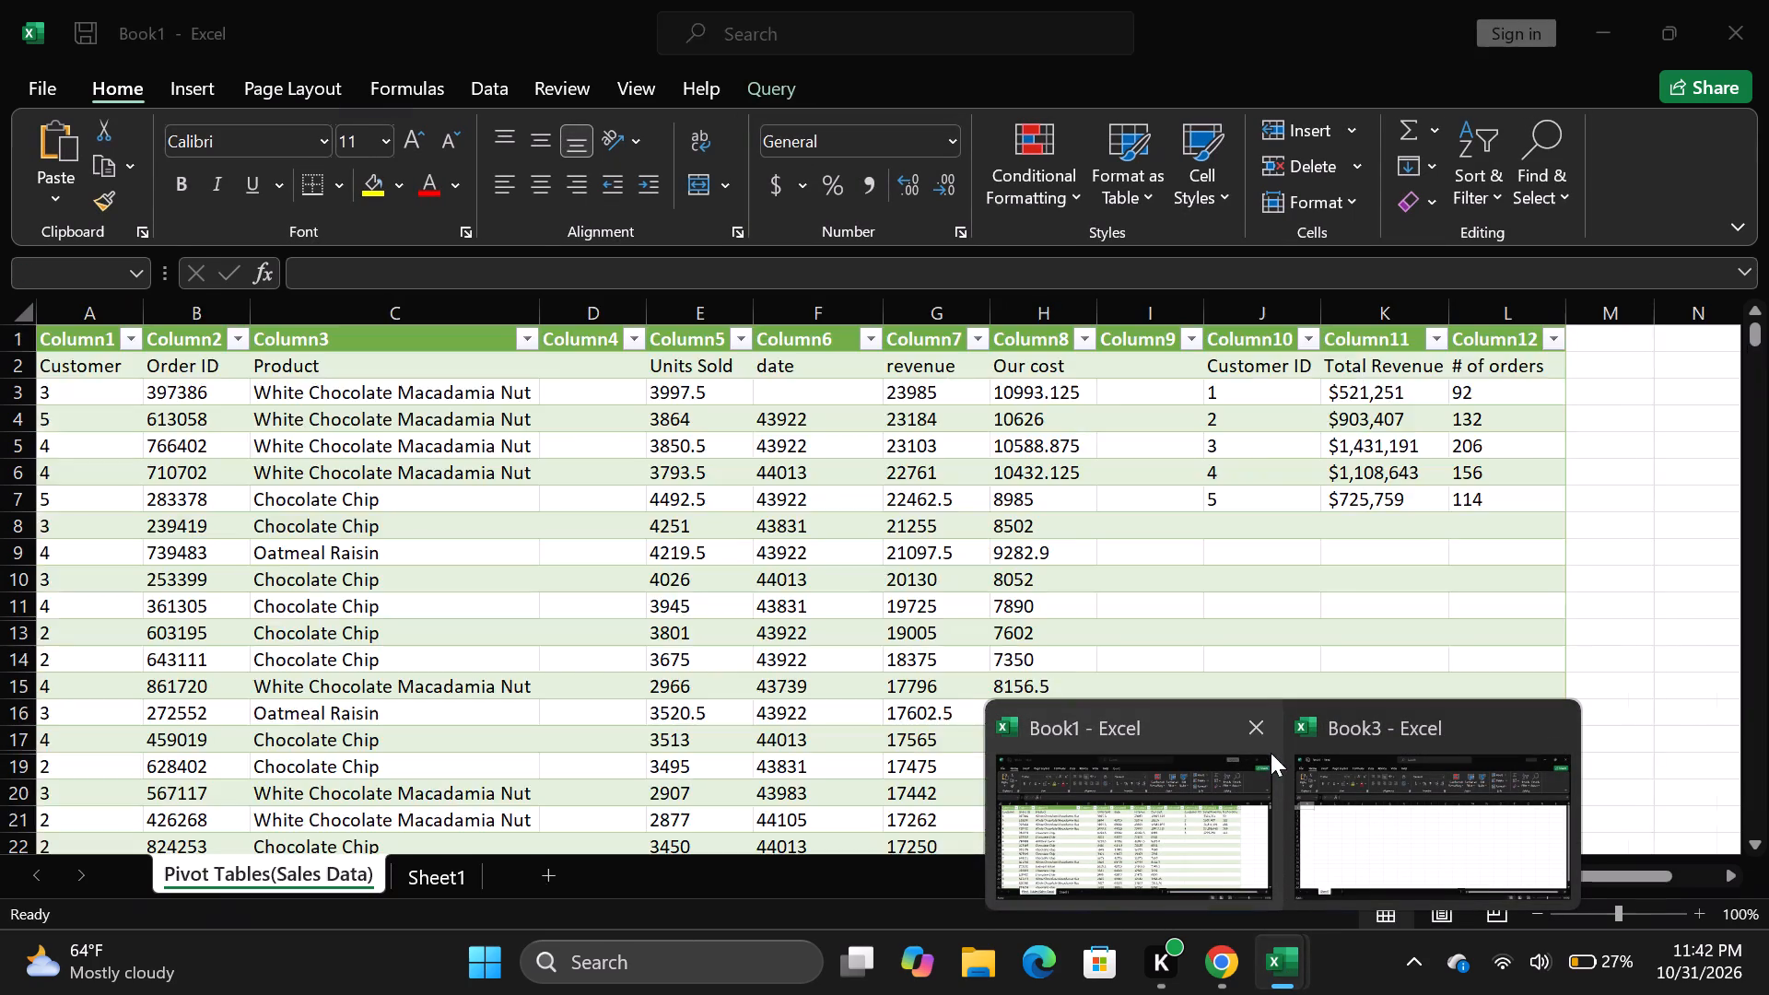
# Close the Book1 workbook without saving its changes.
pyautogui.click(1262, 737)
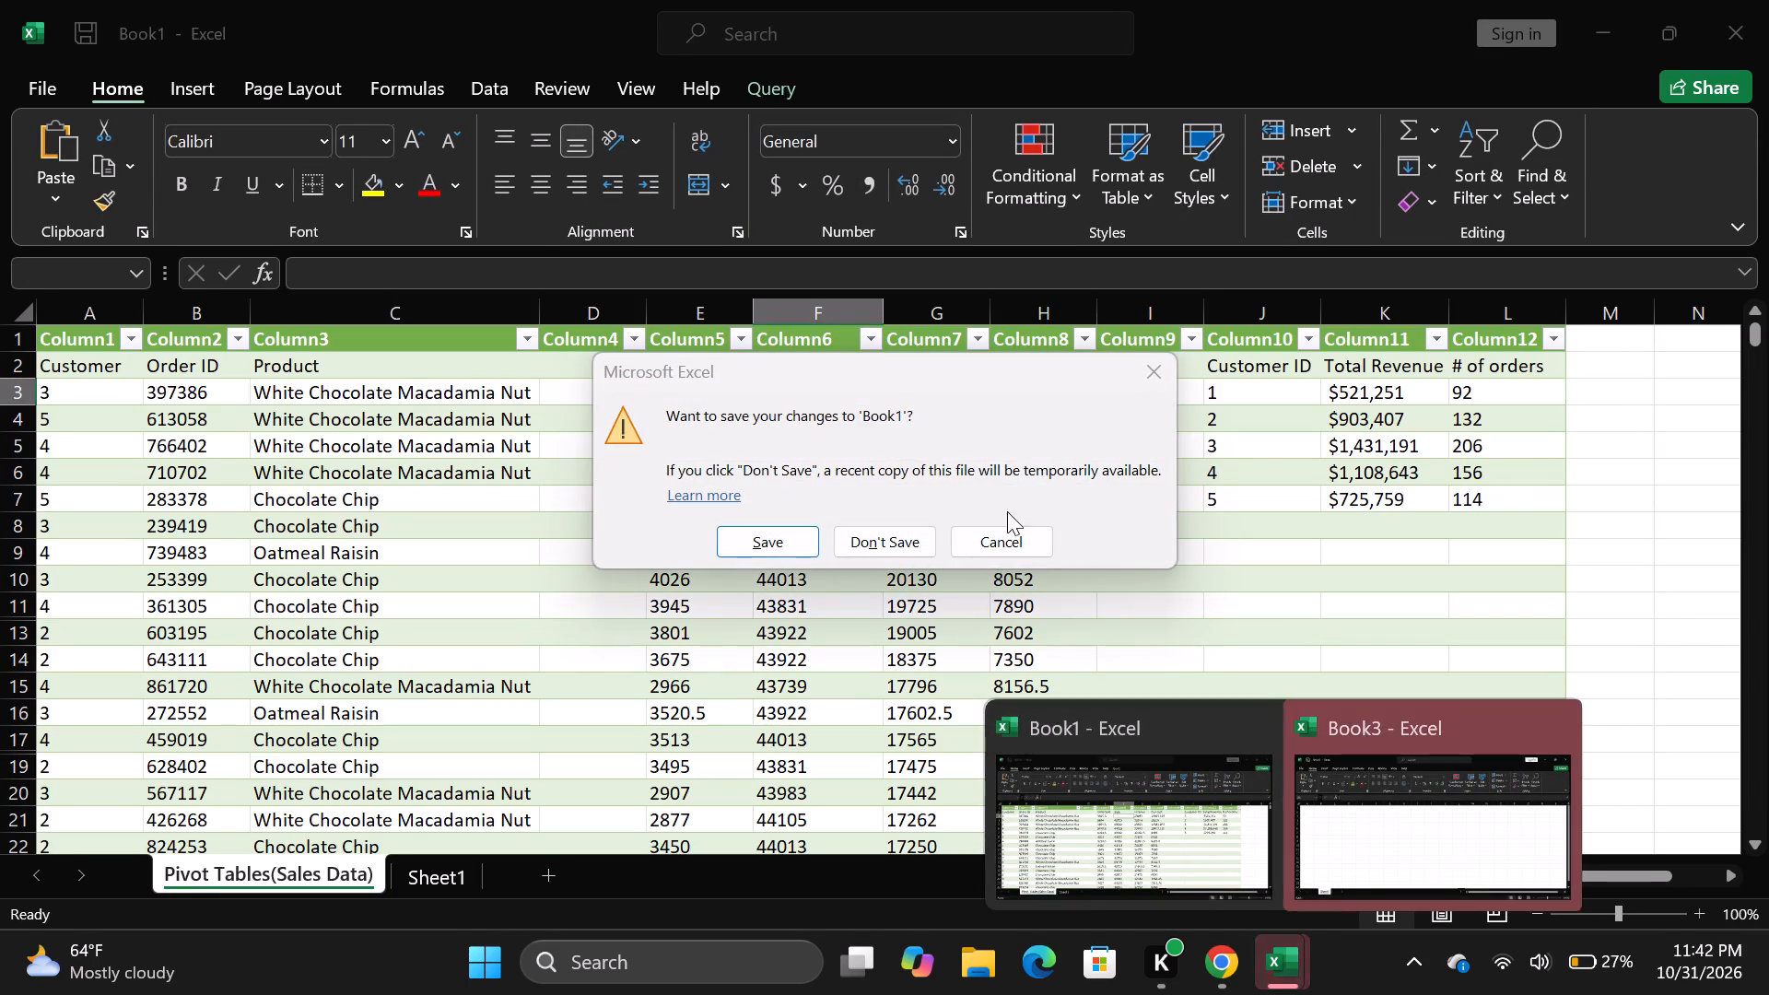
pyautogui.click(889, 532)
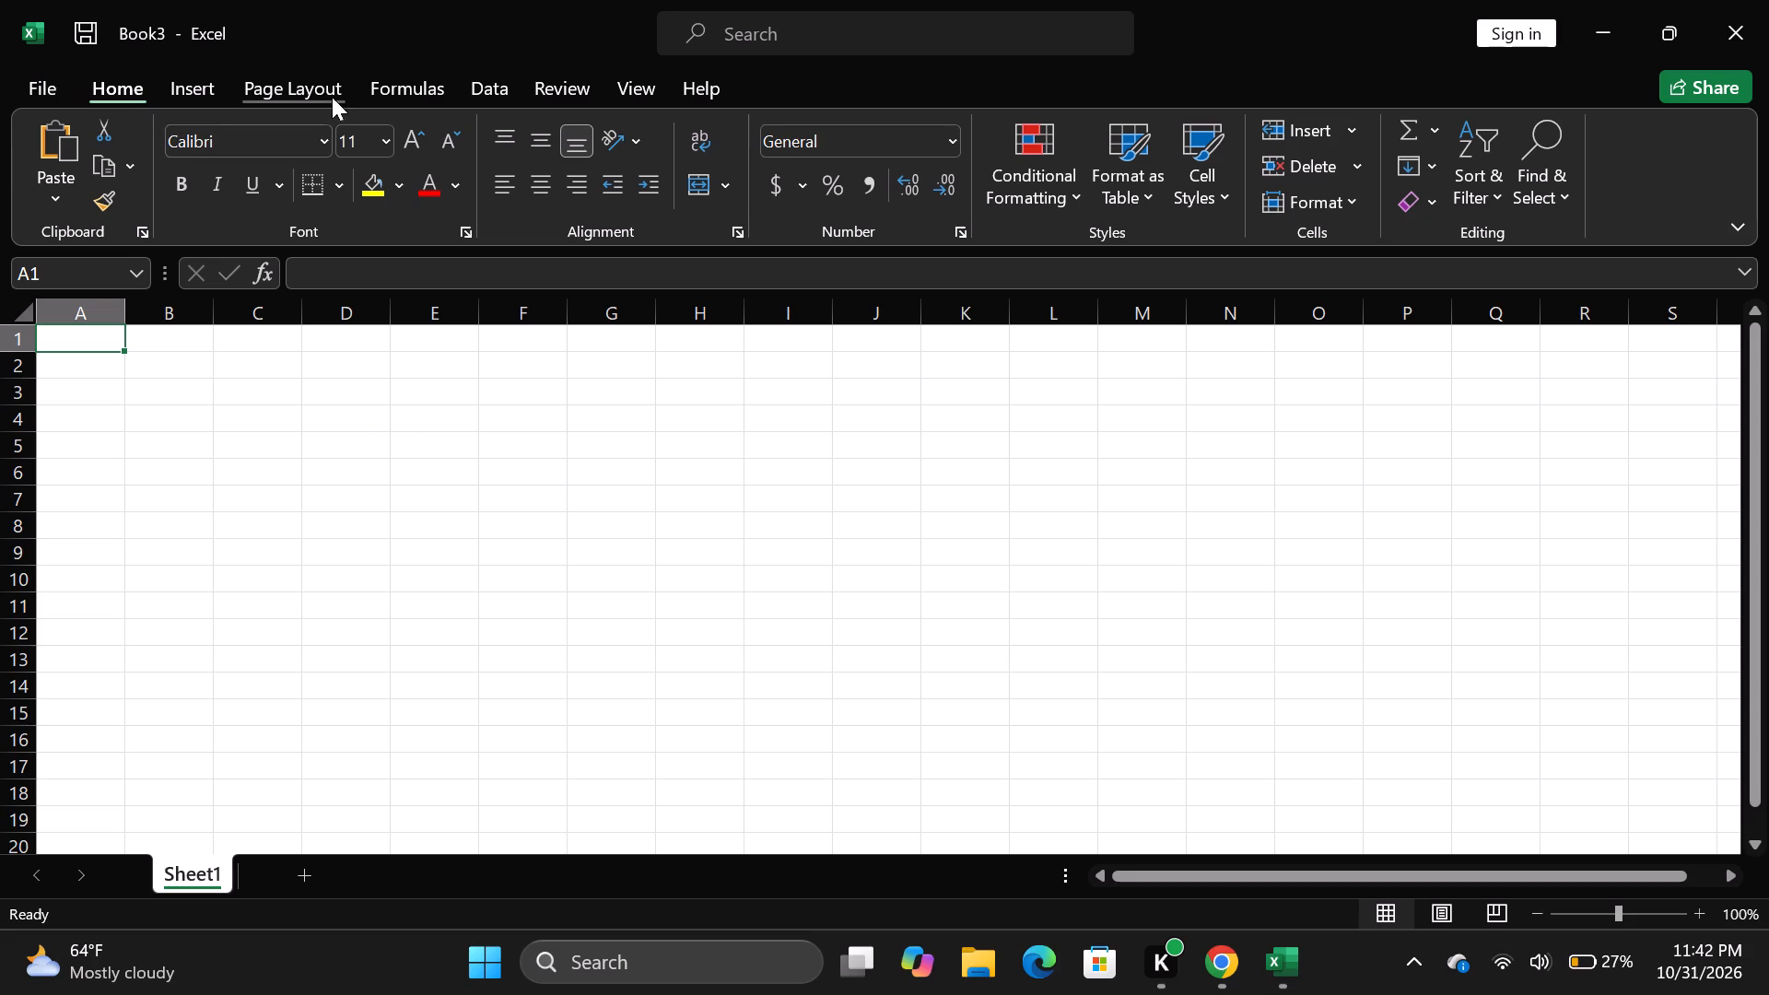
# Open the text/CSV import preview of Pivot Tables(Sales Data).csv from the Downloads folder.
pyautogui.click(476, 89)
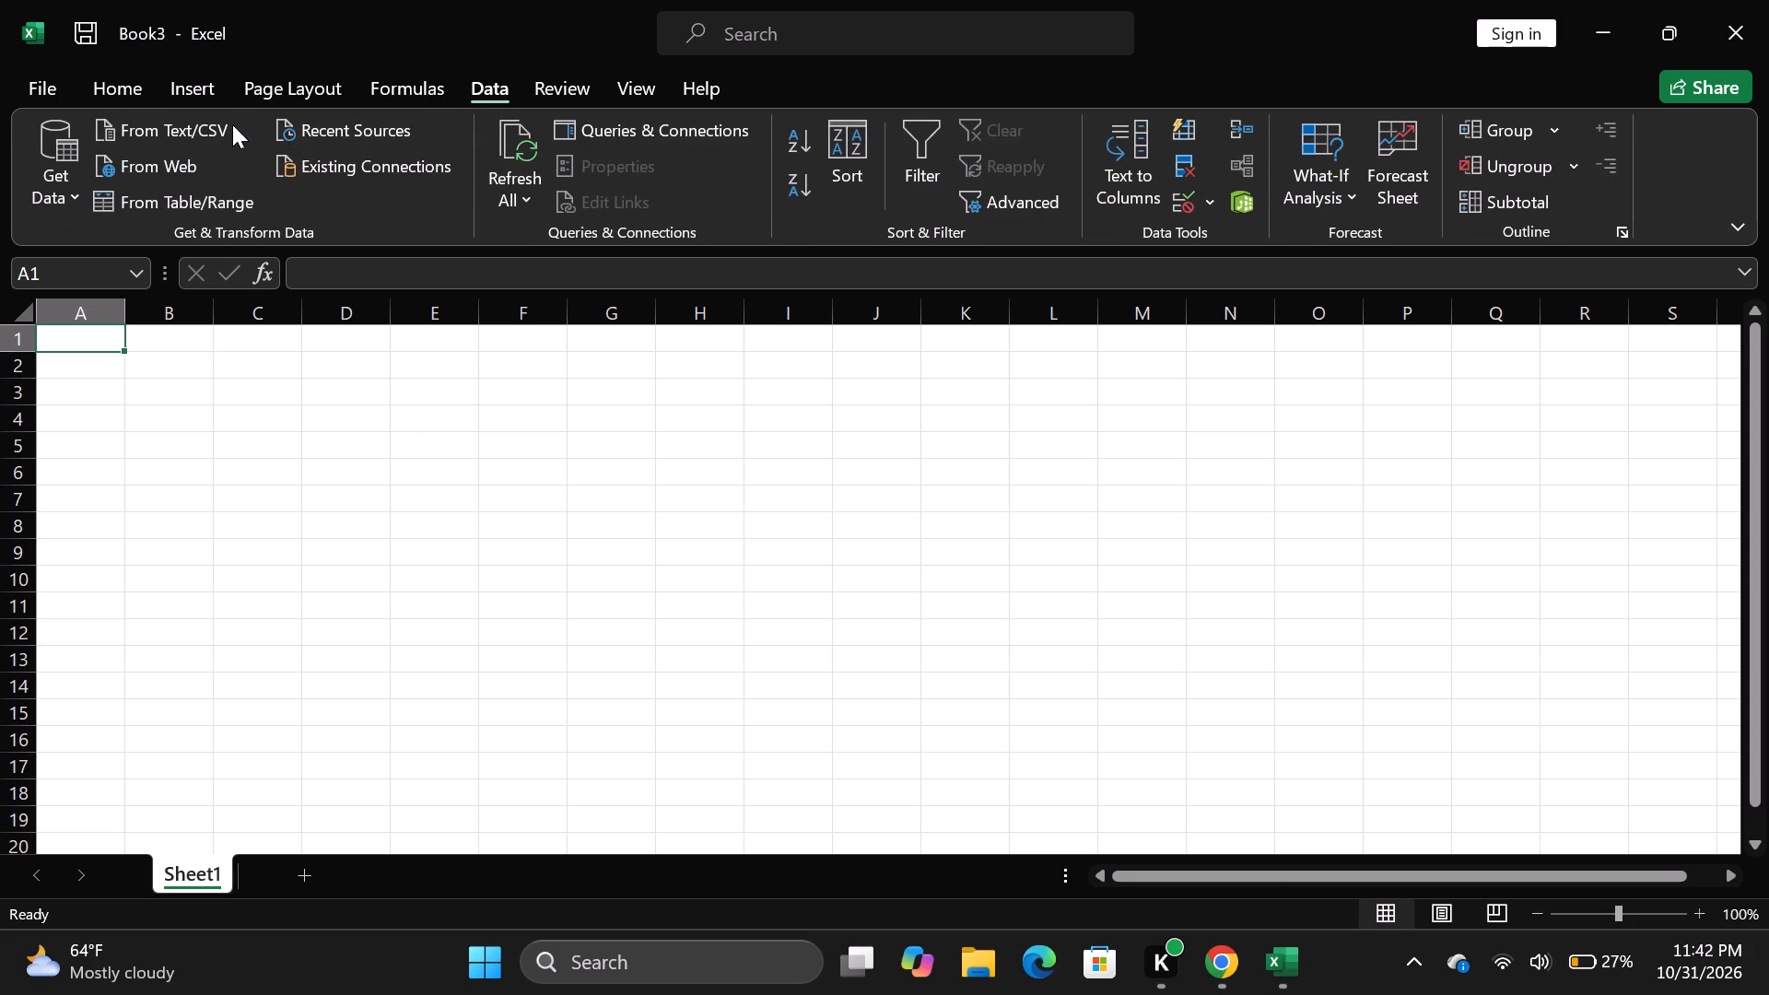
pyautogui.click(228, 124)
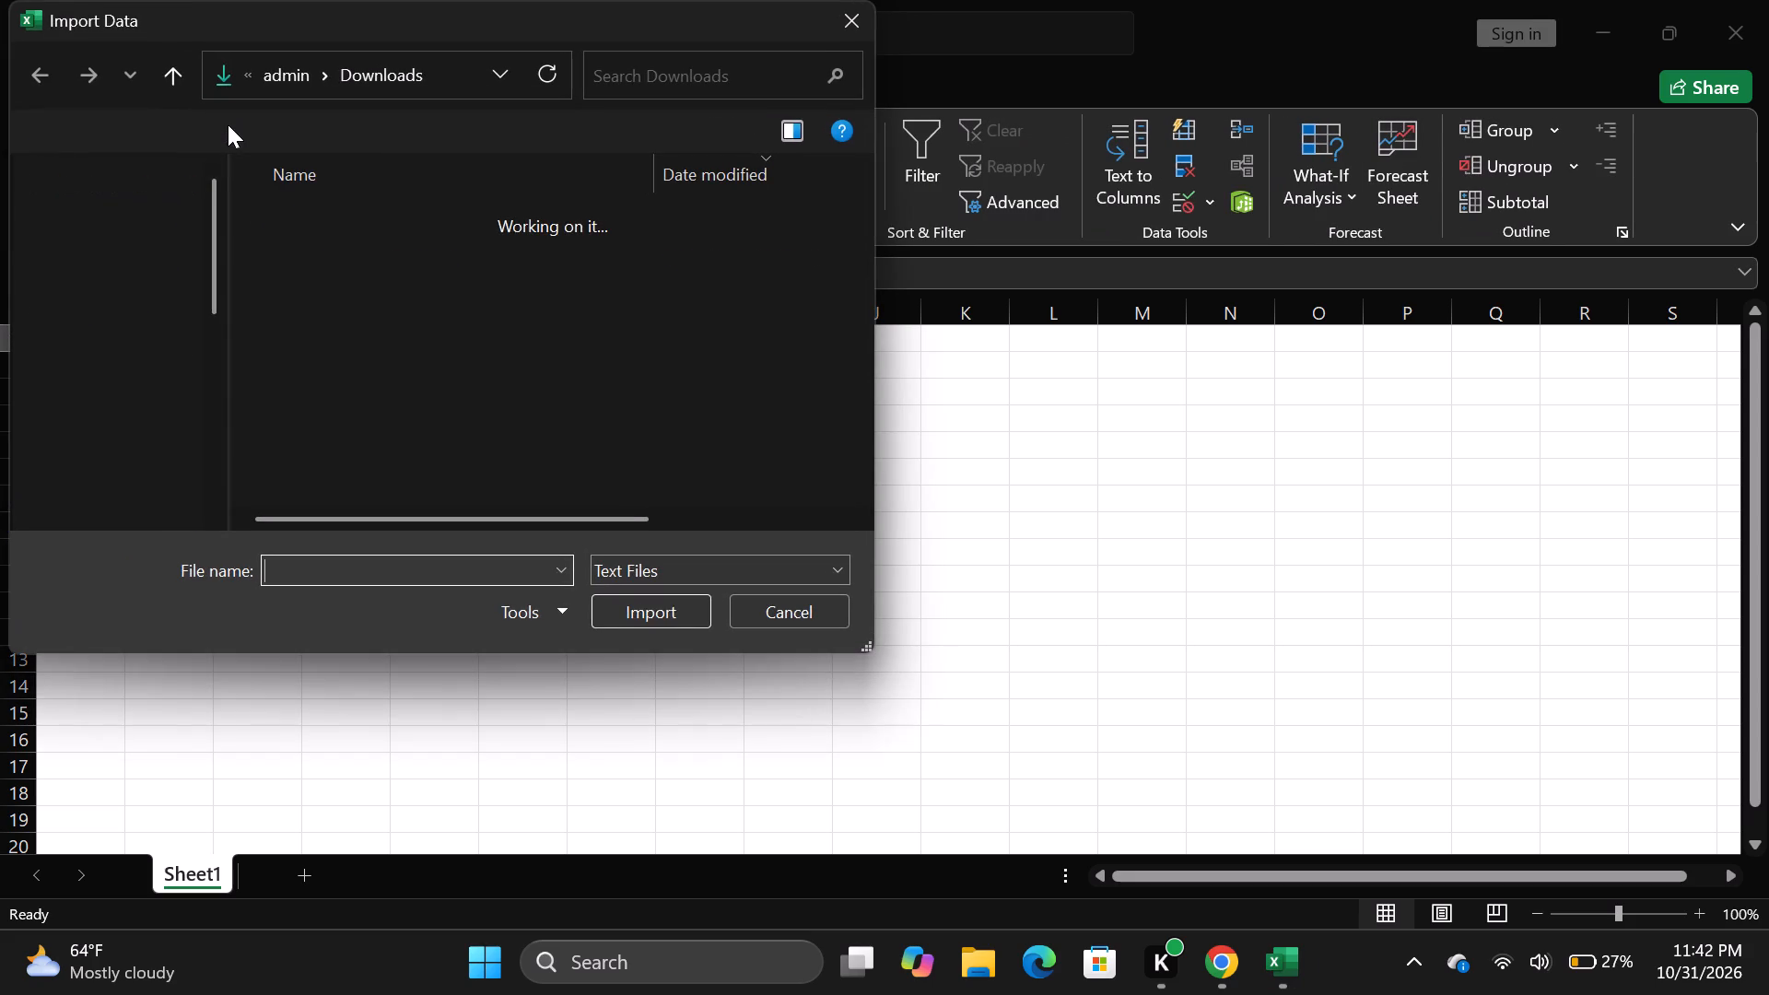
pyautogui.doubleClick(324, 273)
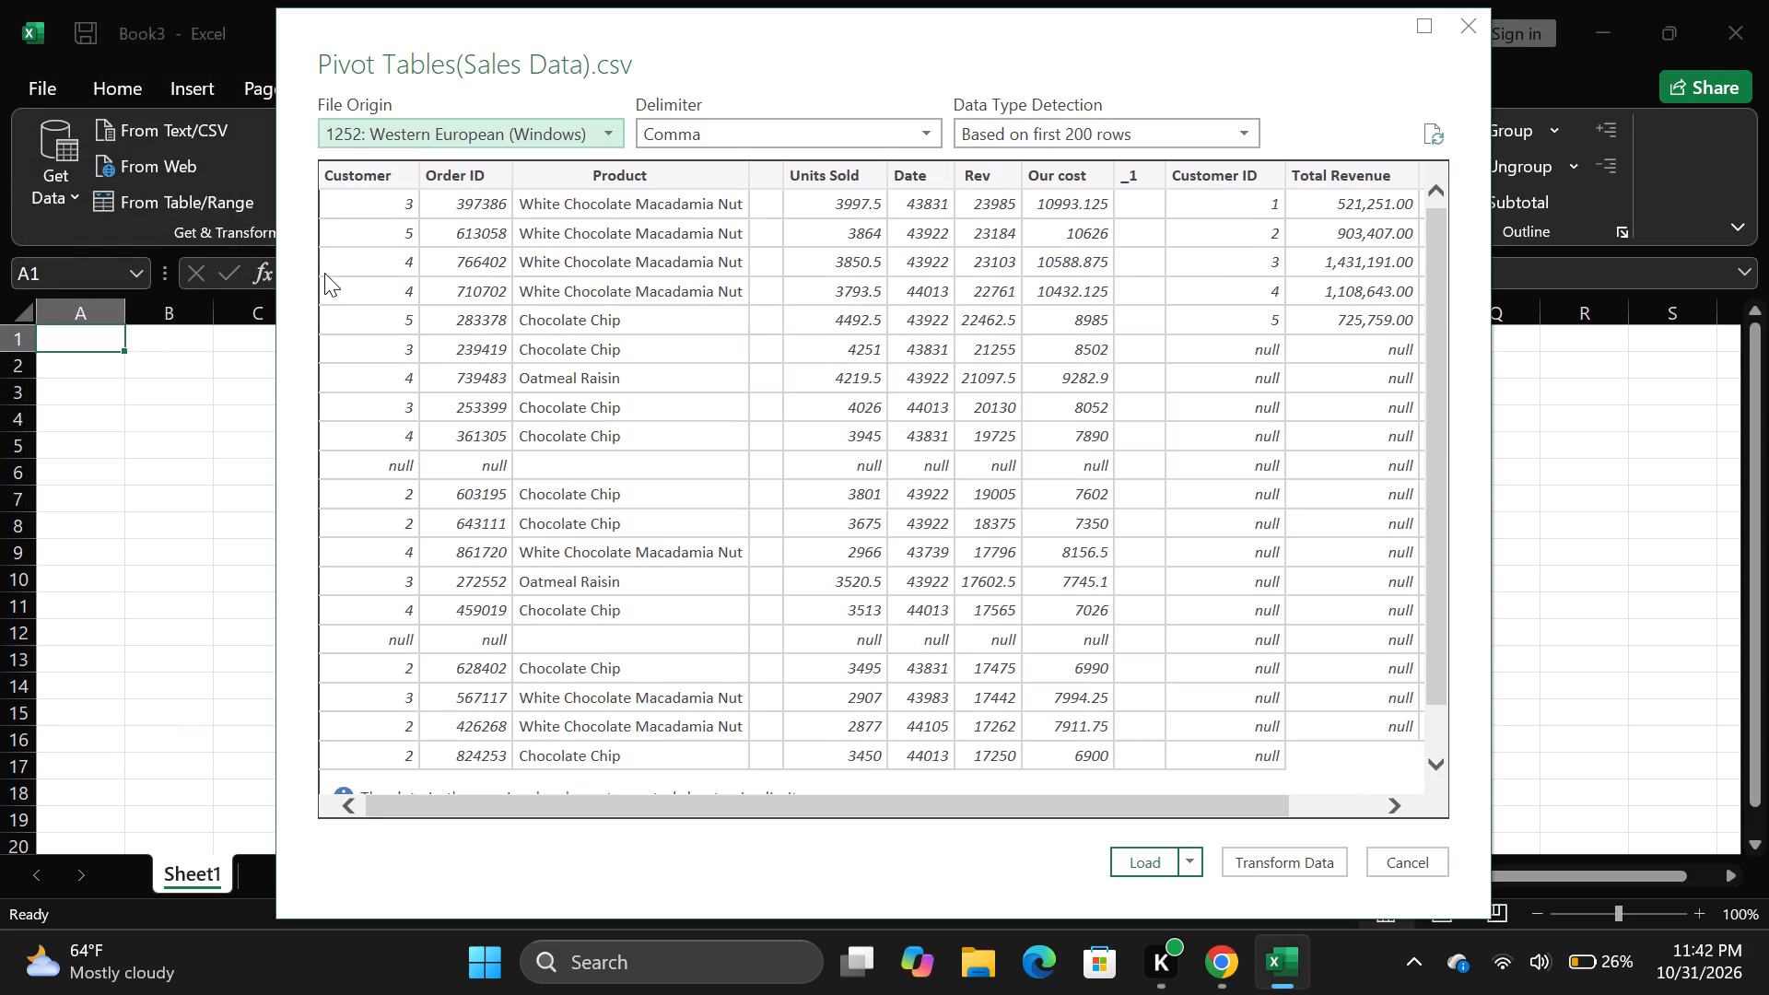
# Review the import preview and load the sales data with data type detection set to Do not detect data types.
pyautogui.scroll(-4, 324, 273)
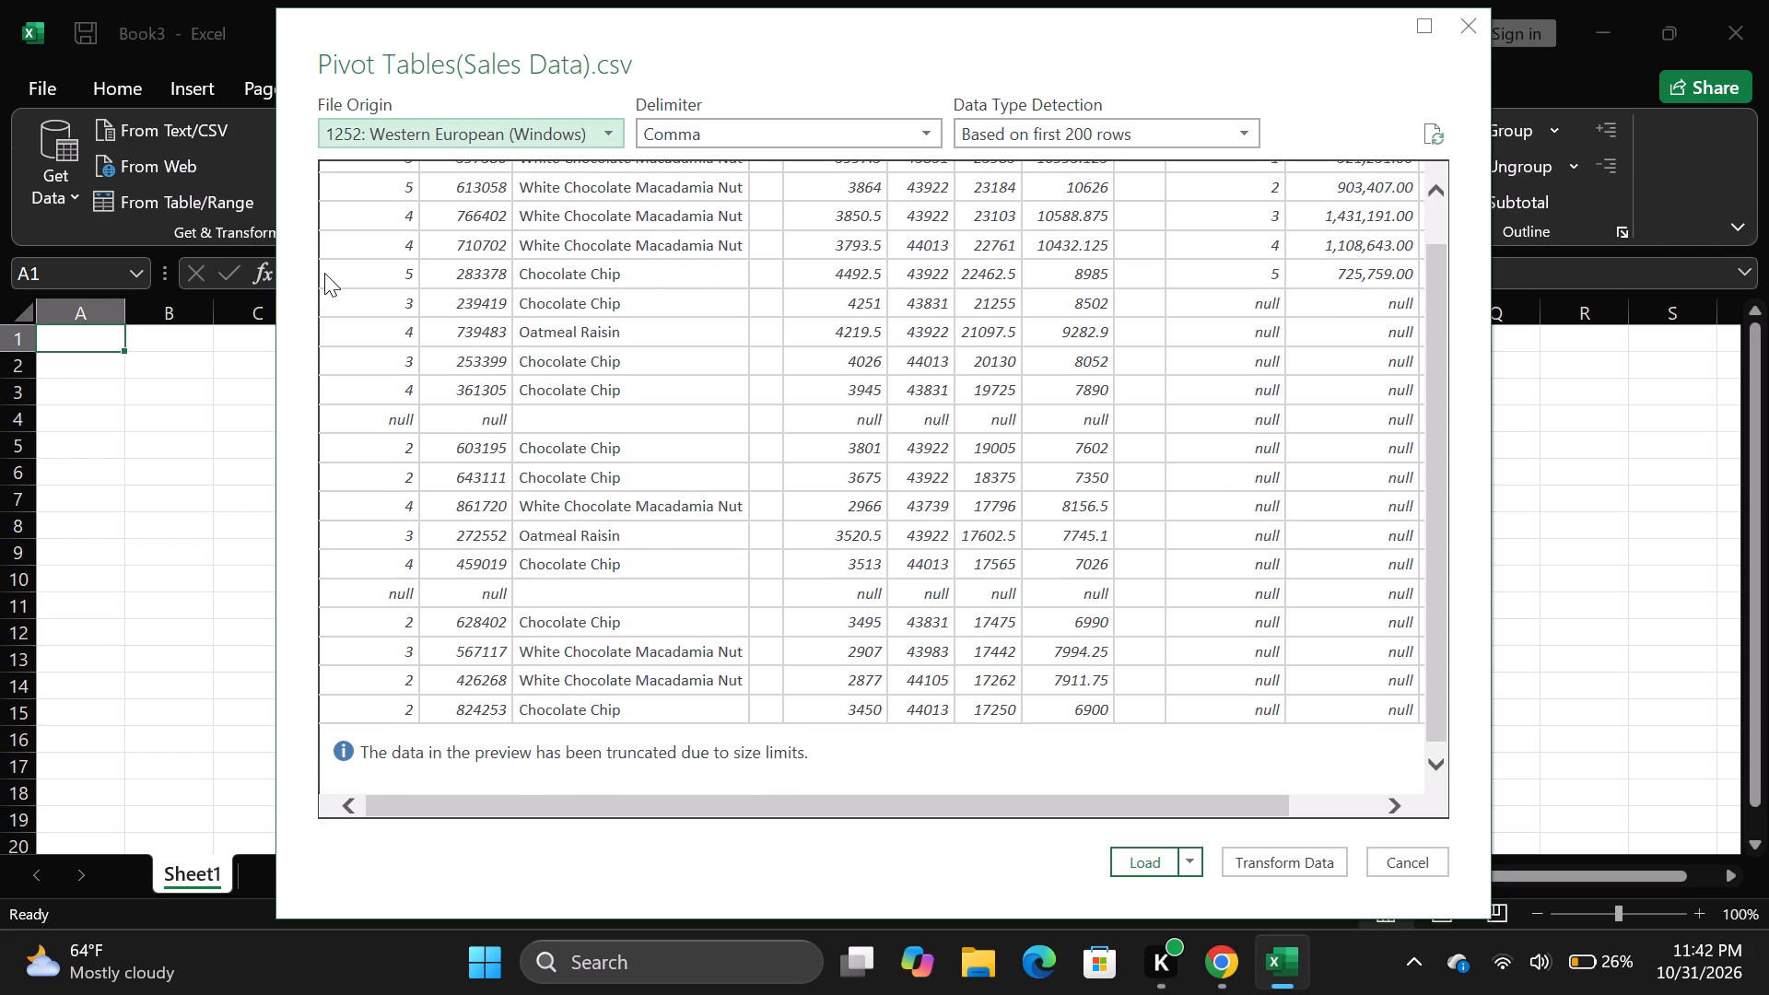
pyautogui.scroll(-3, 324, 273)
pyautogui.scroll(-1, 610, 398)
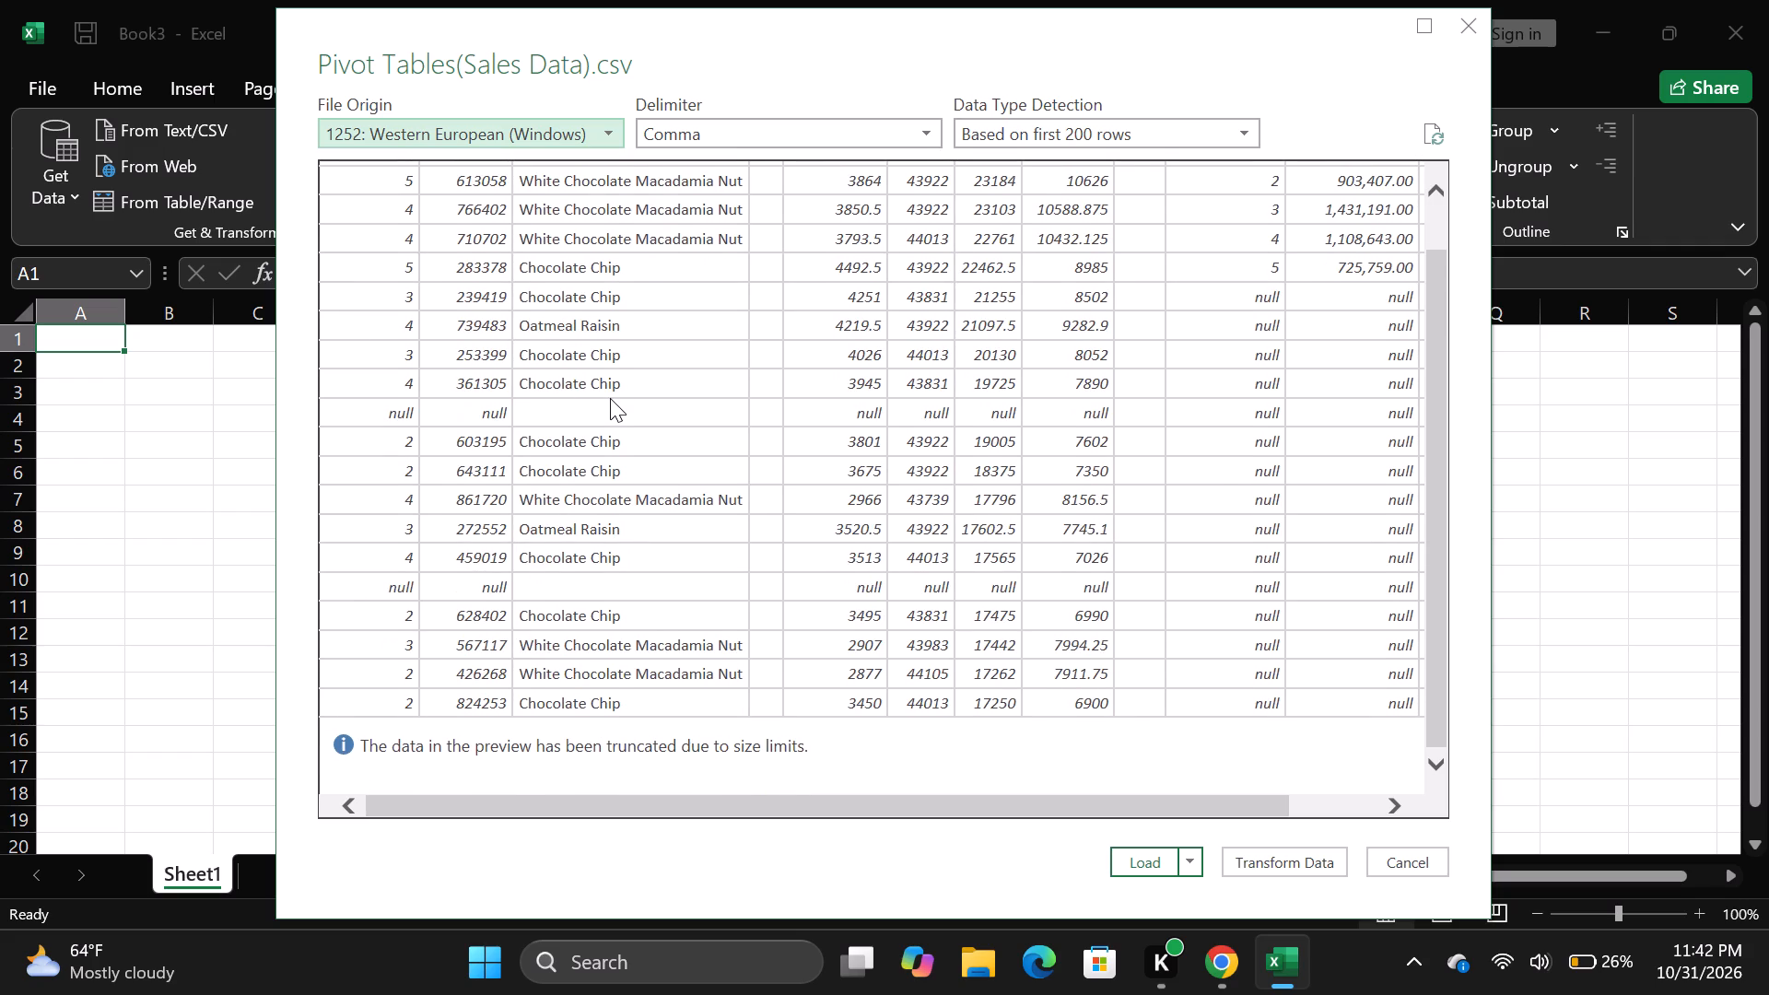
pyautogui.scroll(-1, 610, 398)
pyautogui.scroll(9, 610, 398)
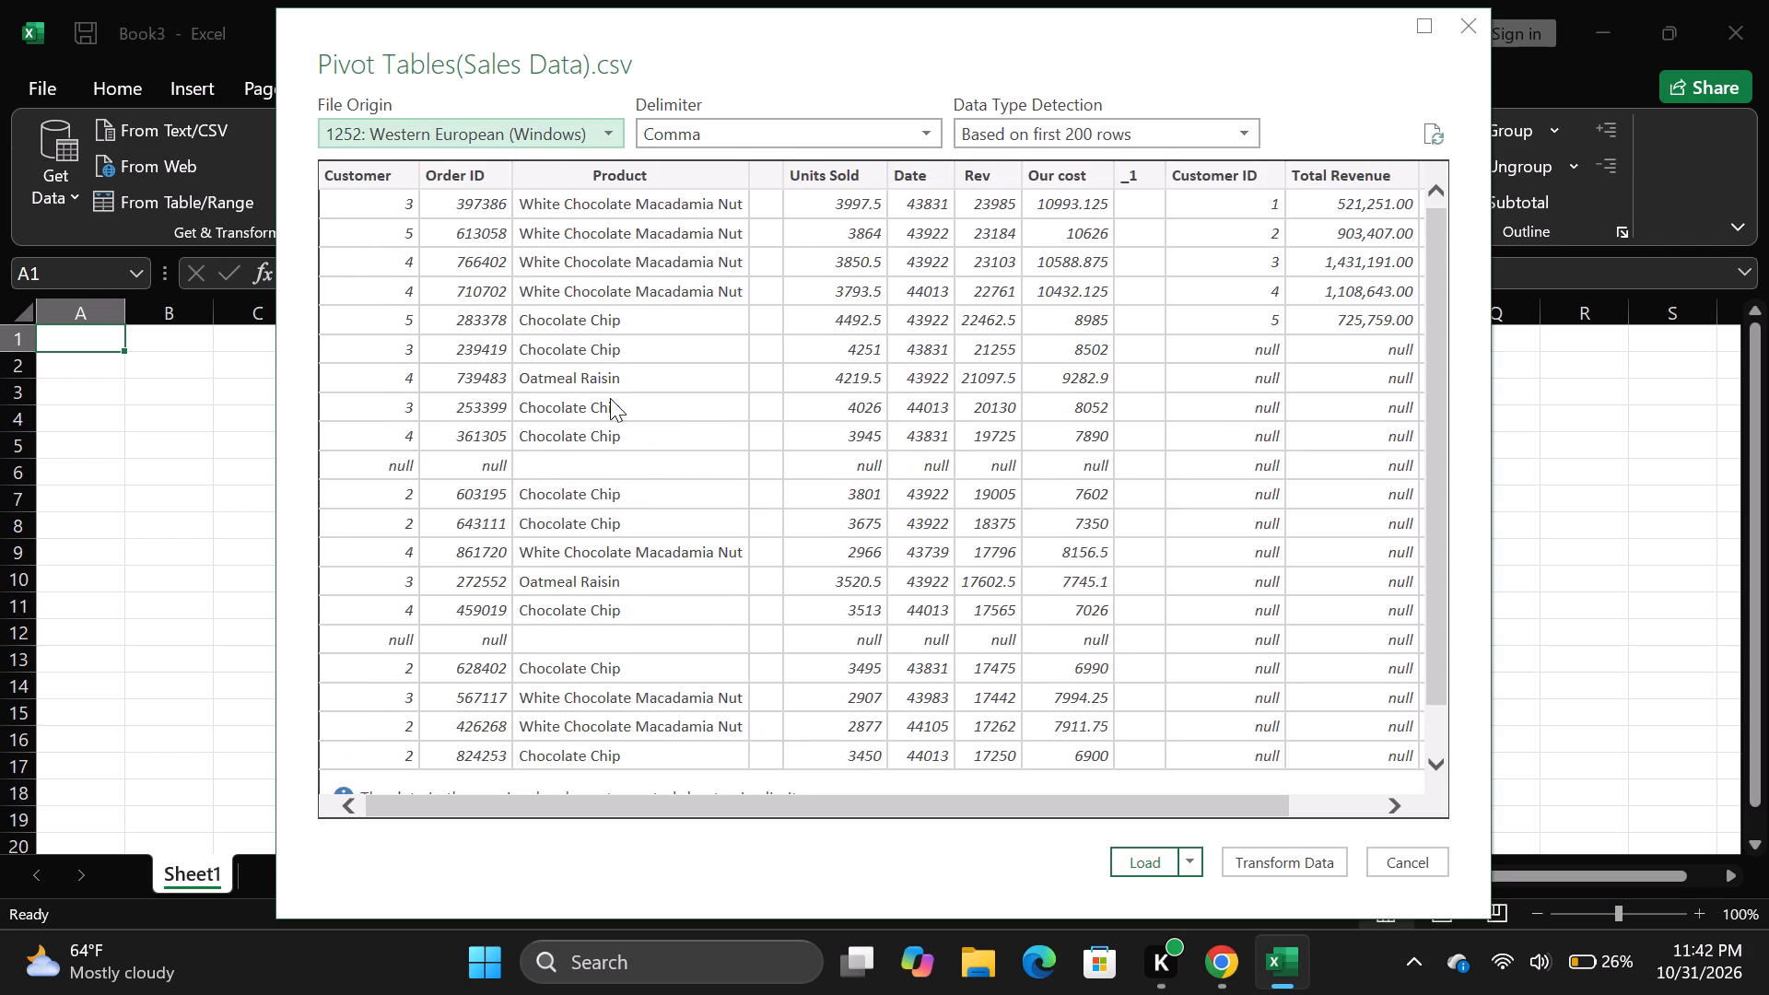
pyautogui.scroll(1, 610, 398)
pyautogui.click(1234, 130)
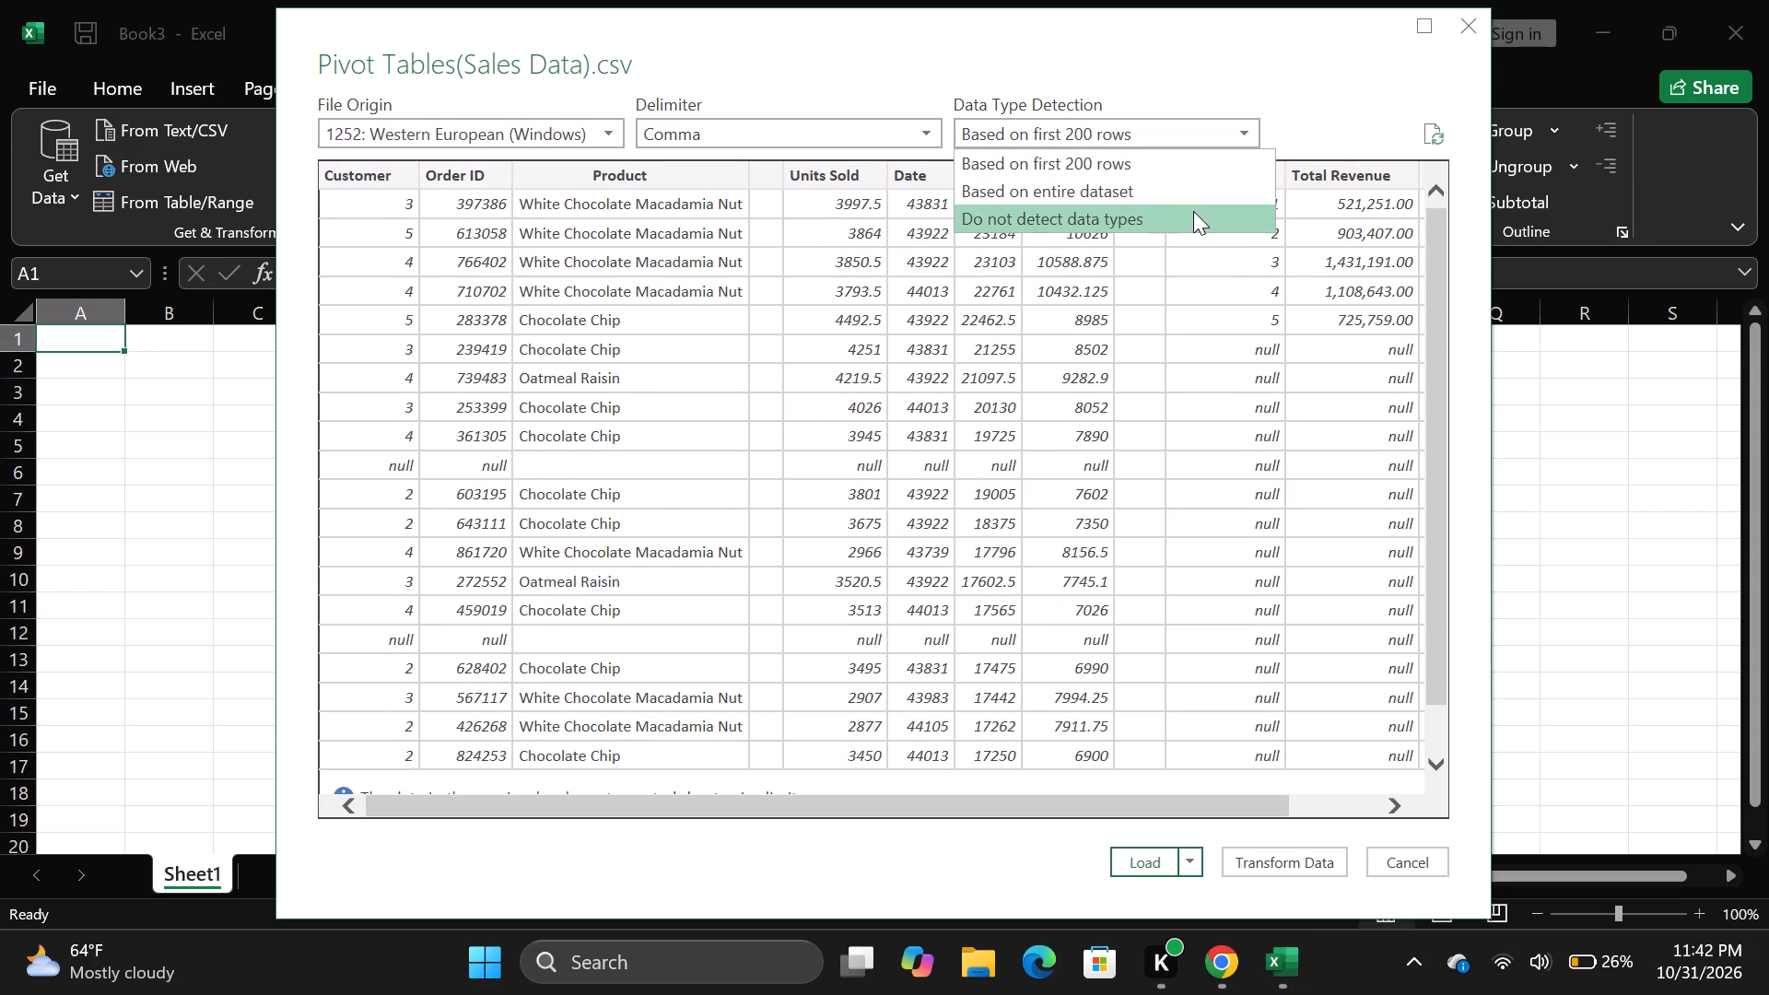
pyautogui.click(1193, 211)
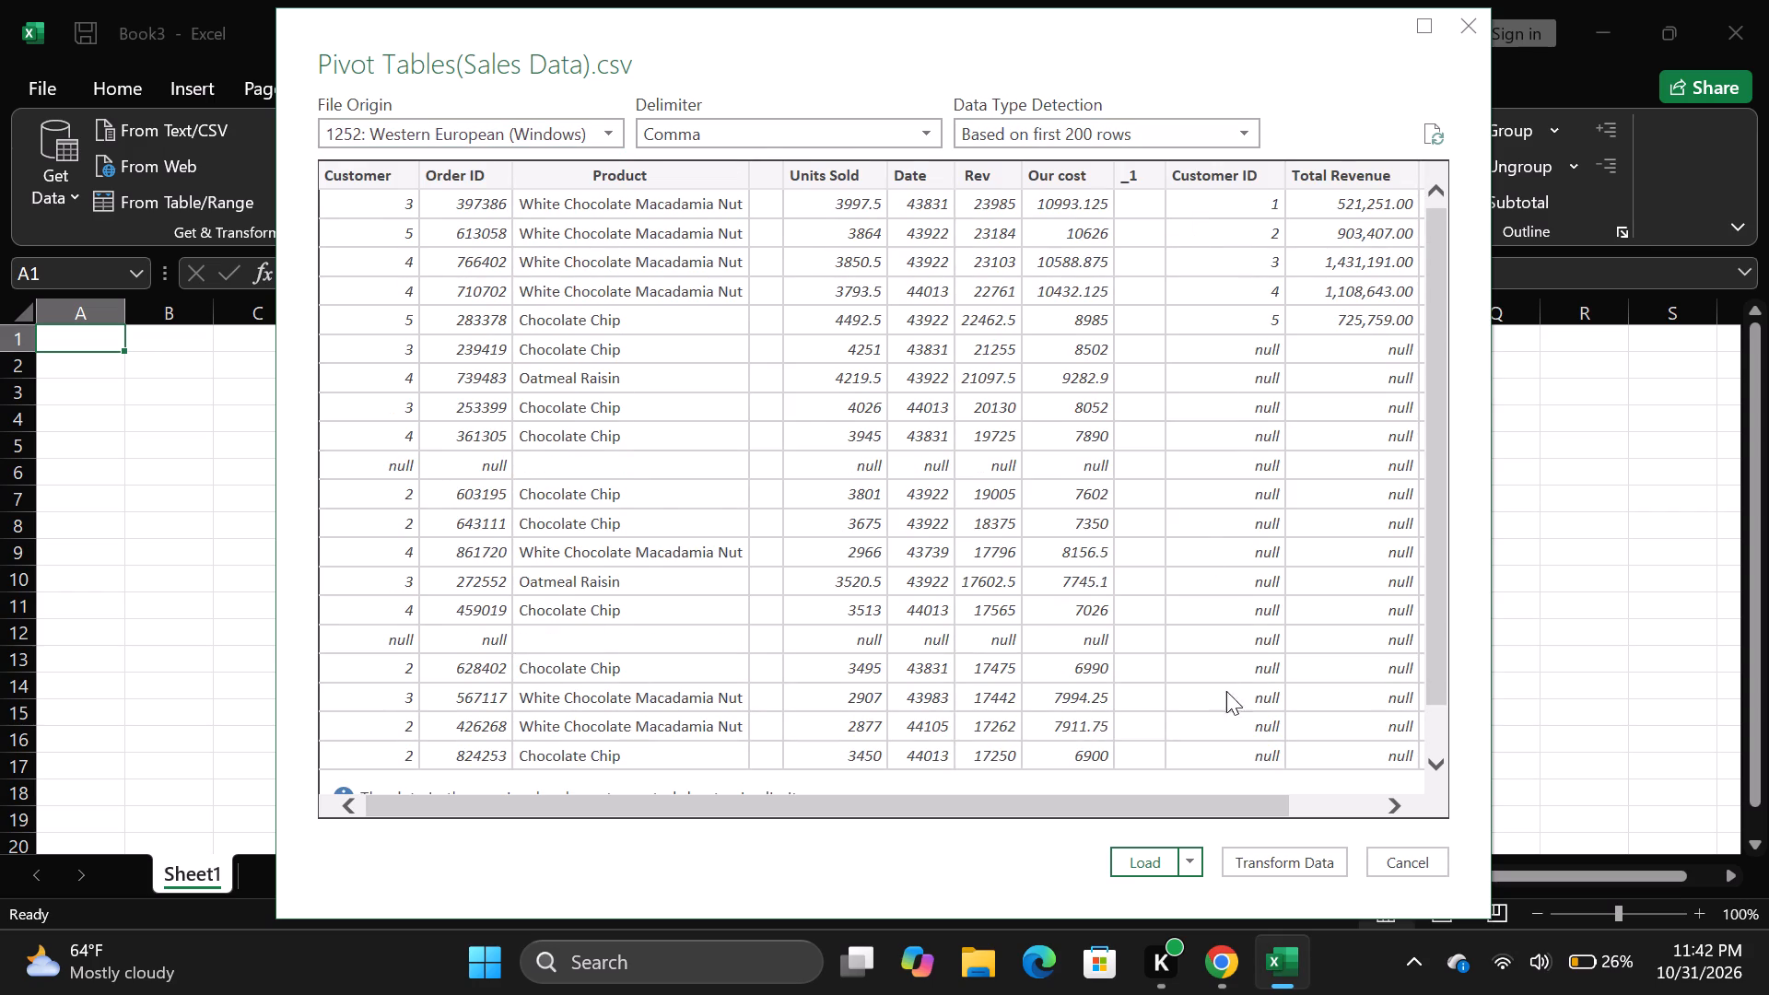
pyautogui.click(1138, 131)
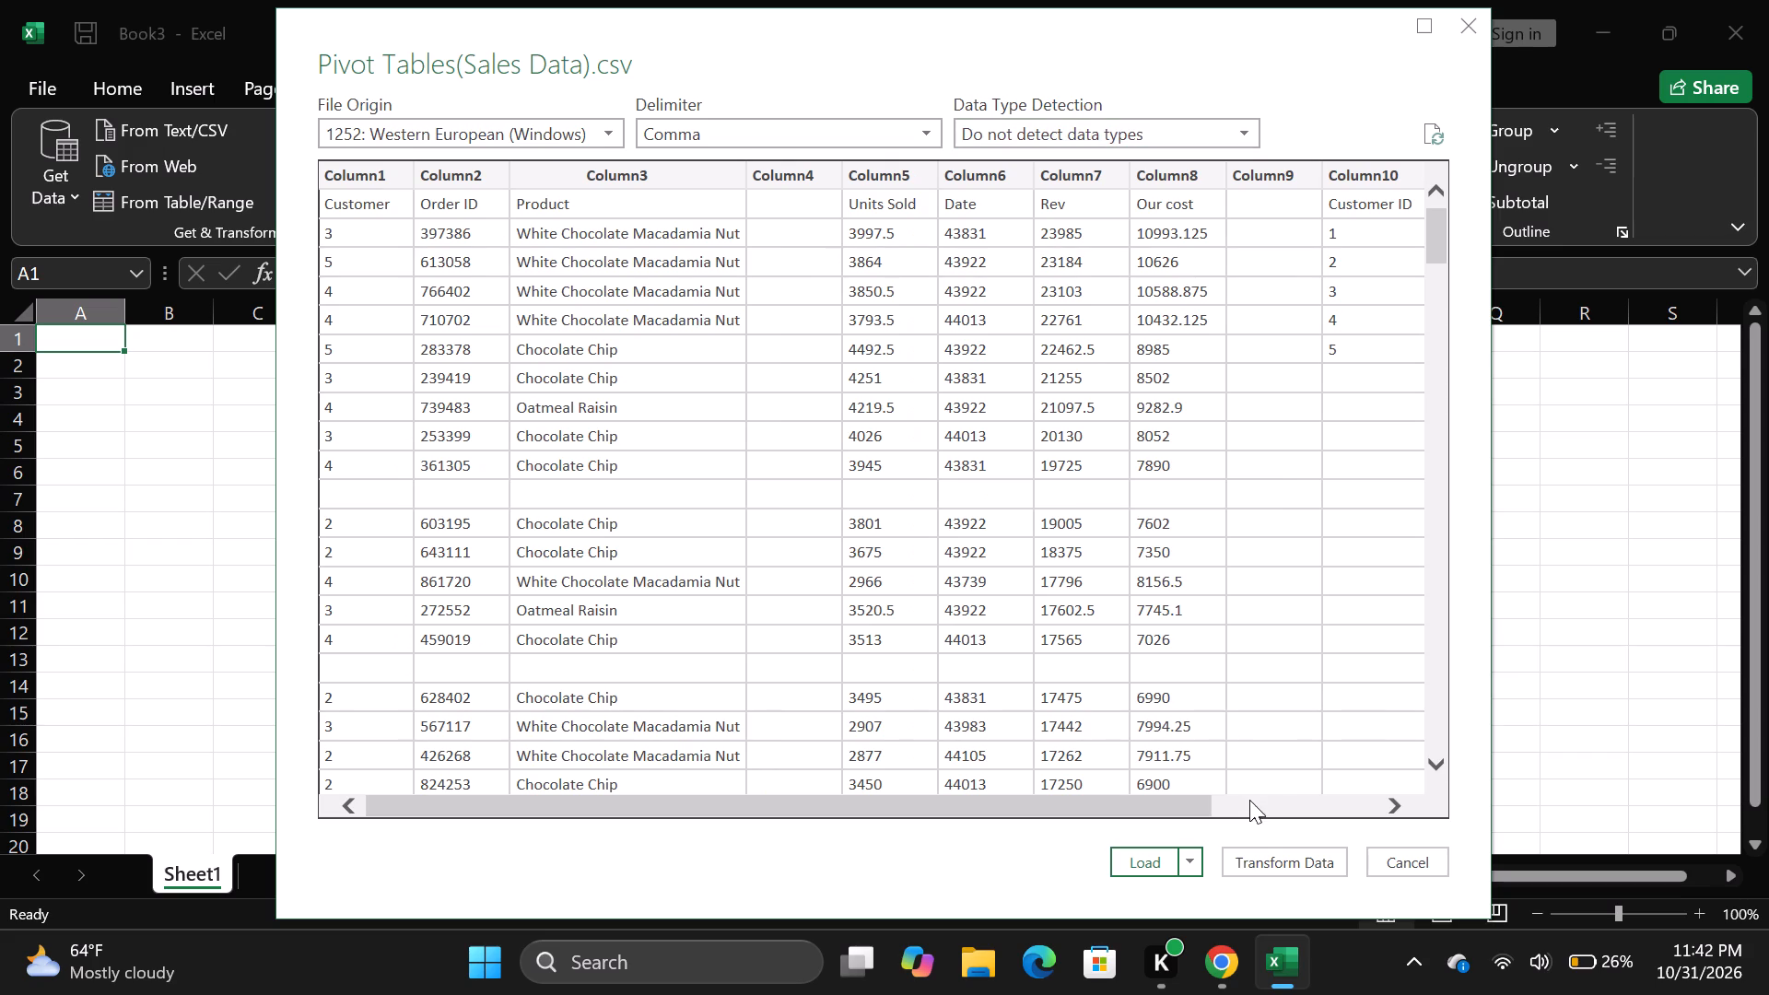
pyautogui.click(1155, 866)
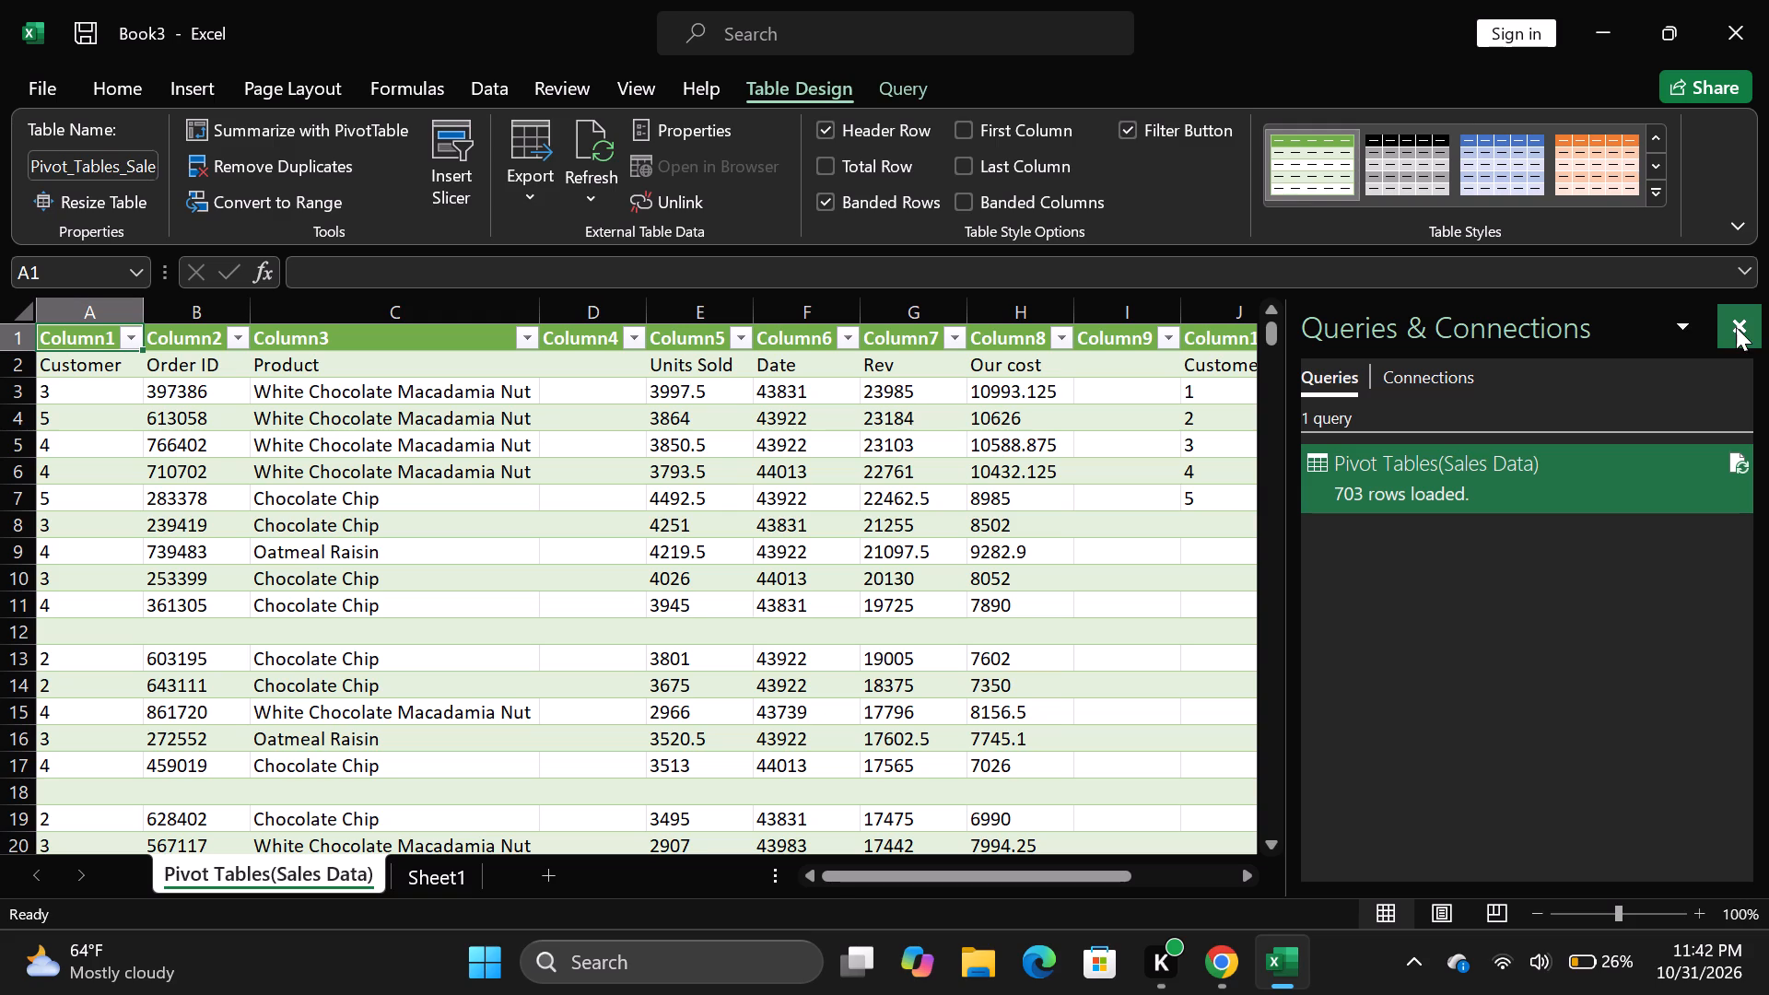
pyautogui.click(1726, 334)
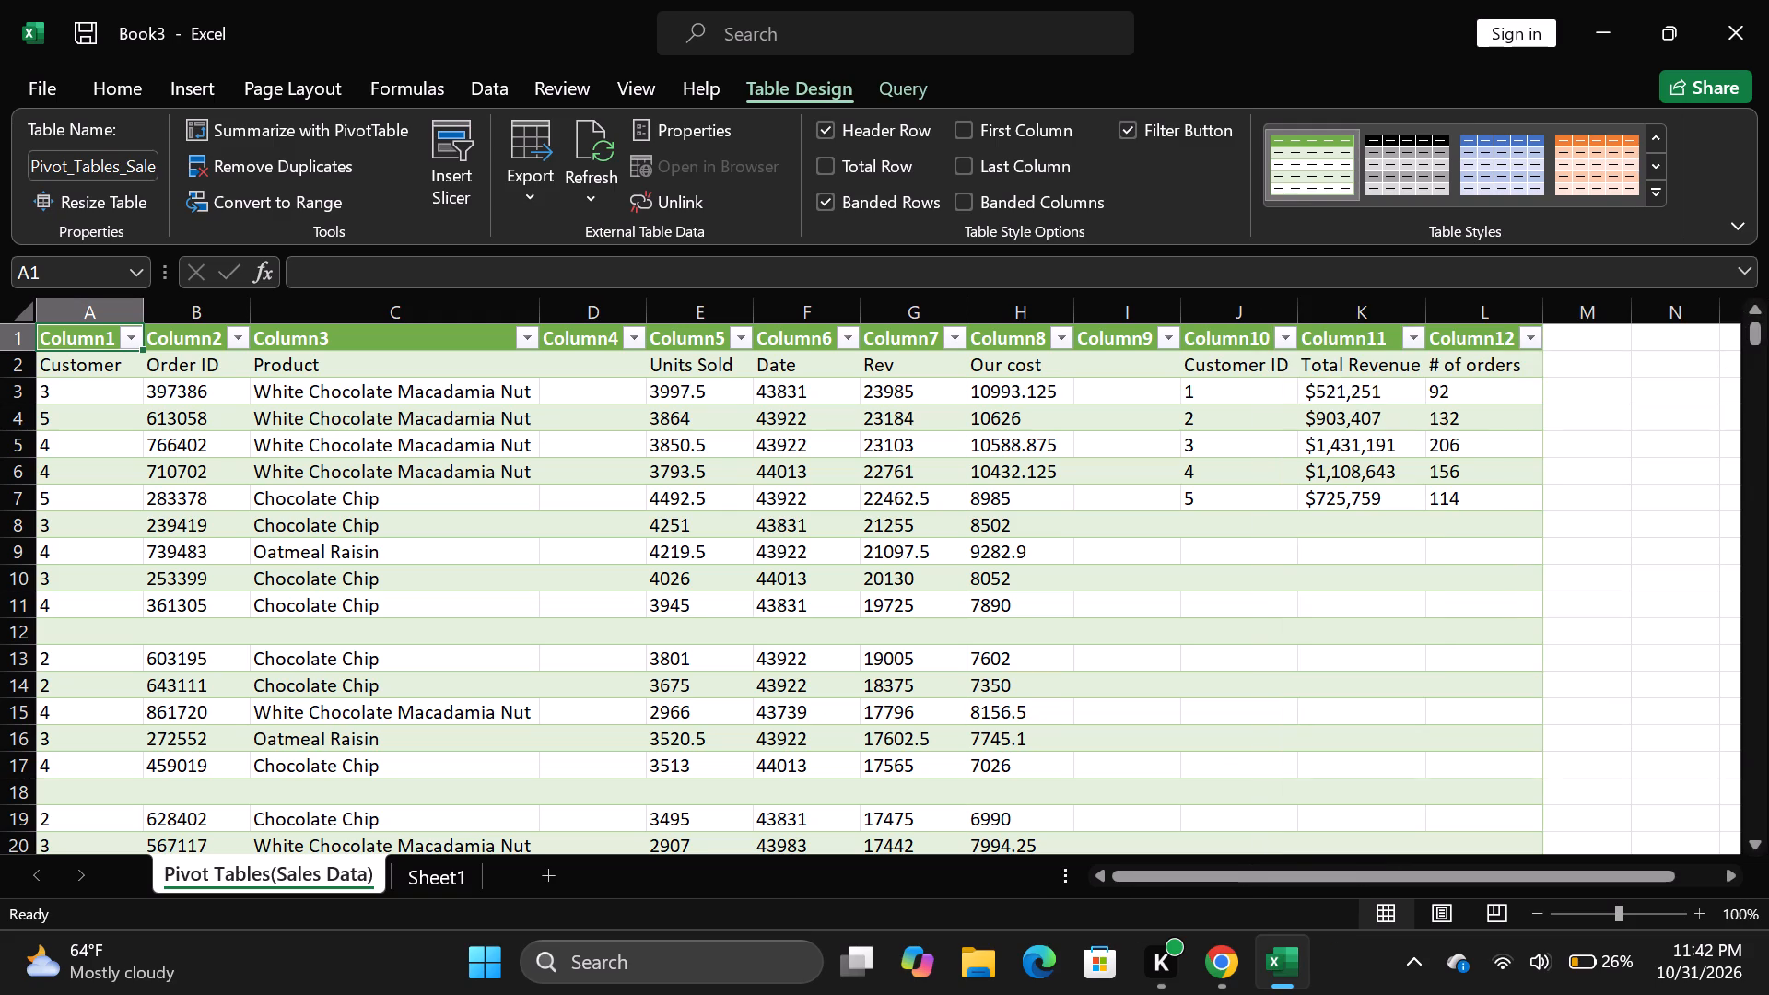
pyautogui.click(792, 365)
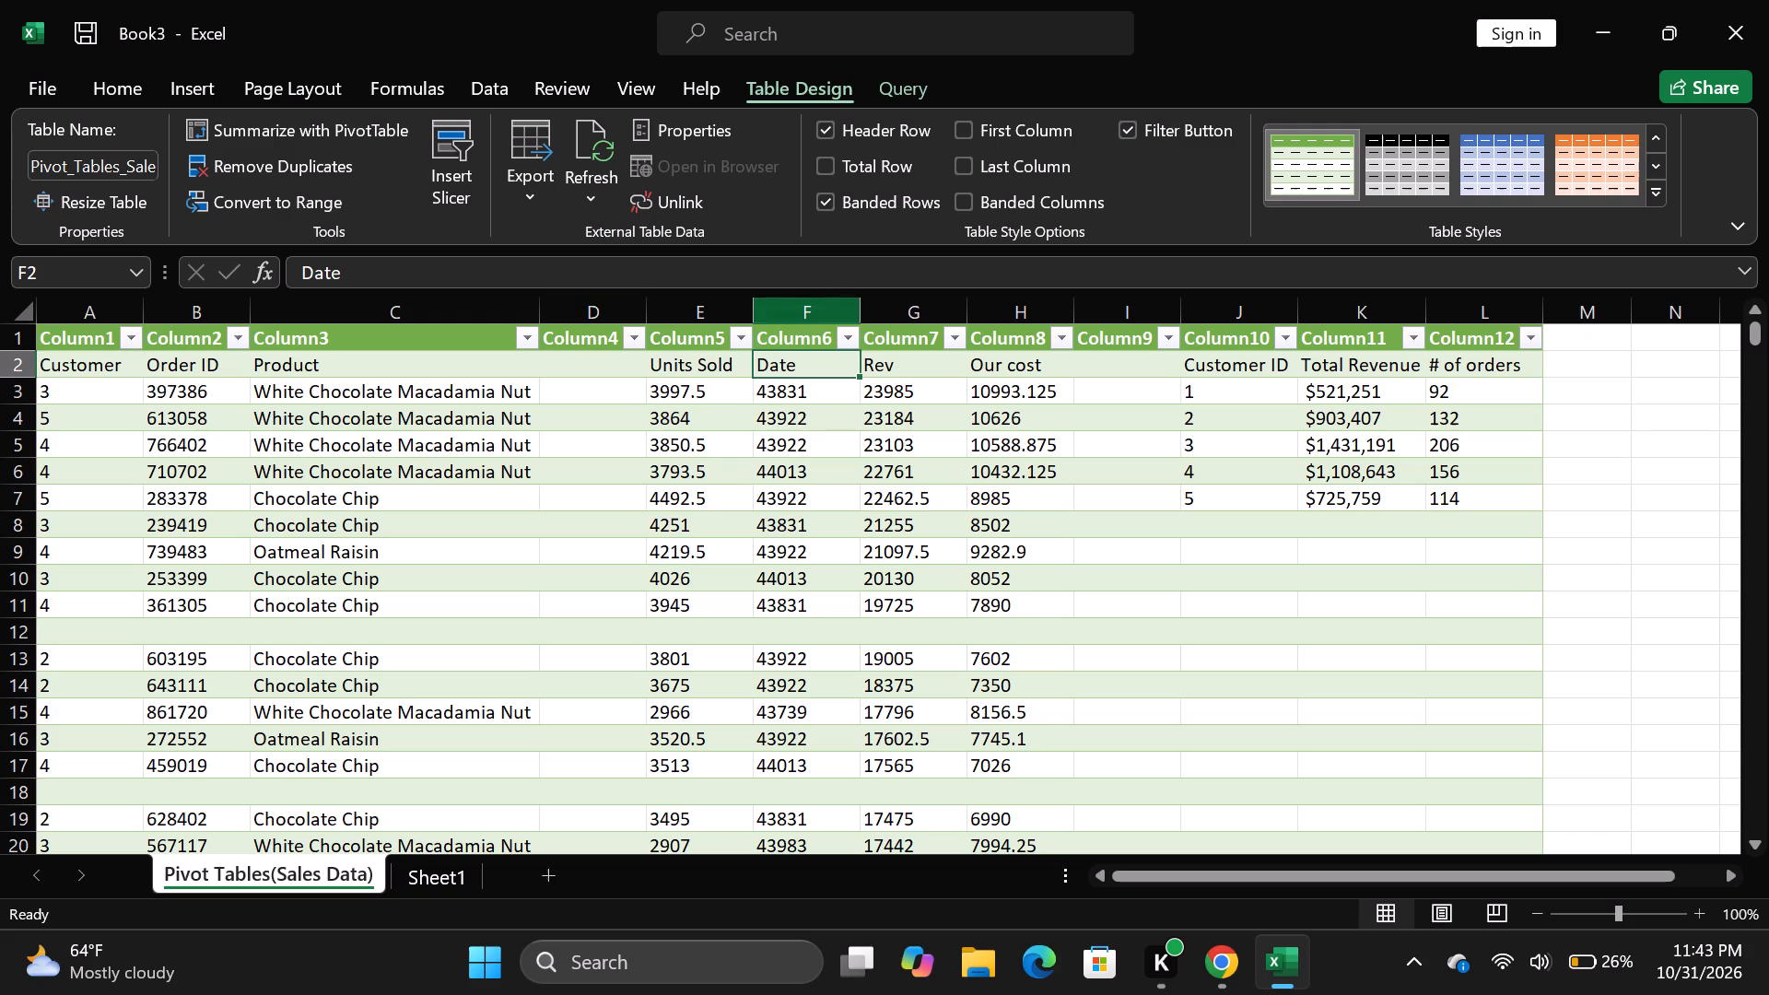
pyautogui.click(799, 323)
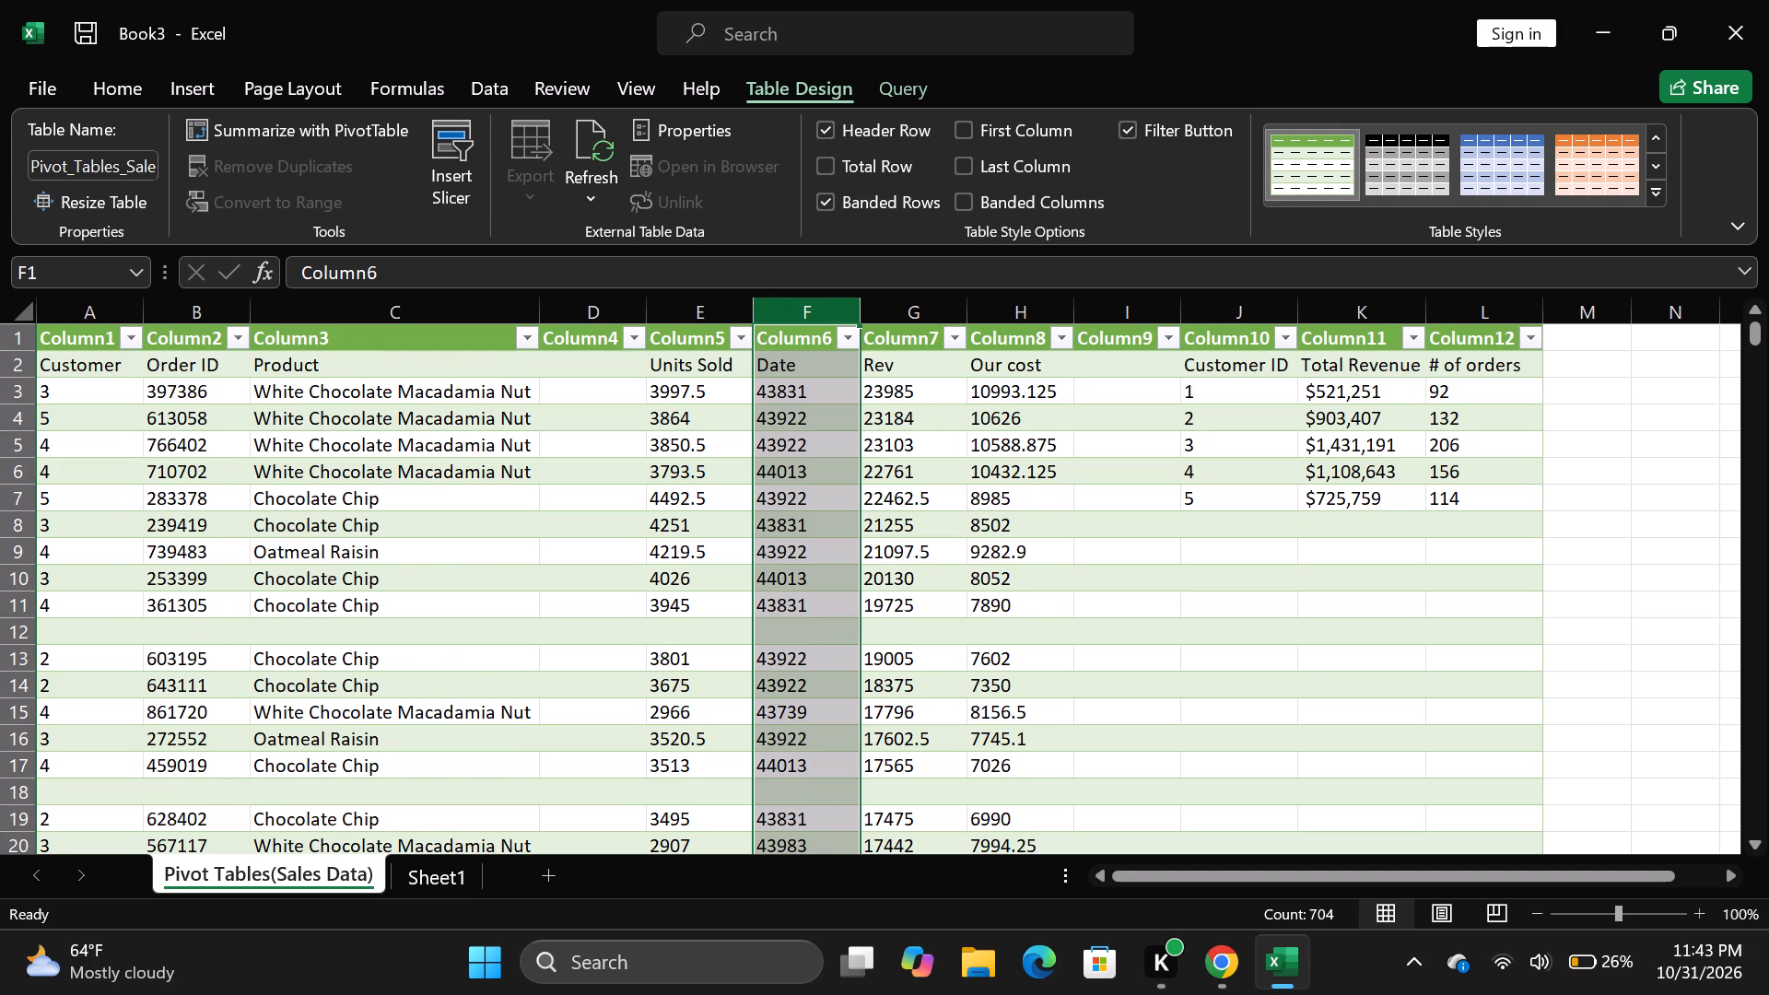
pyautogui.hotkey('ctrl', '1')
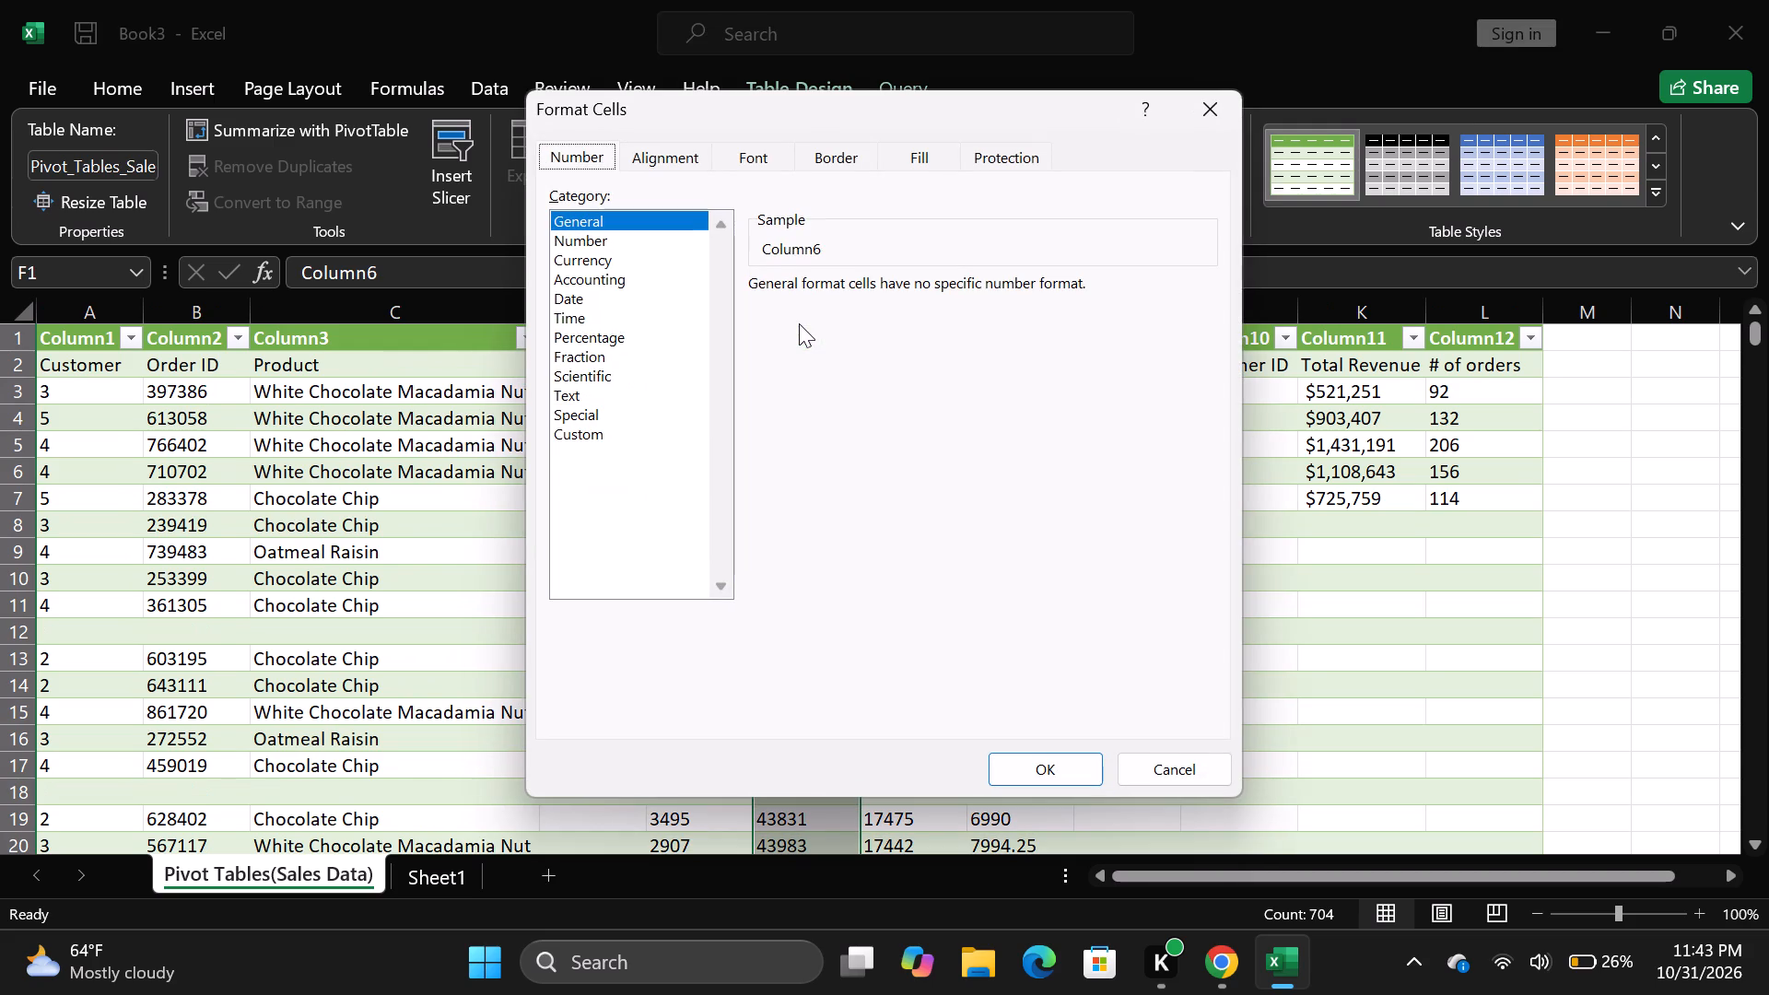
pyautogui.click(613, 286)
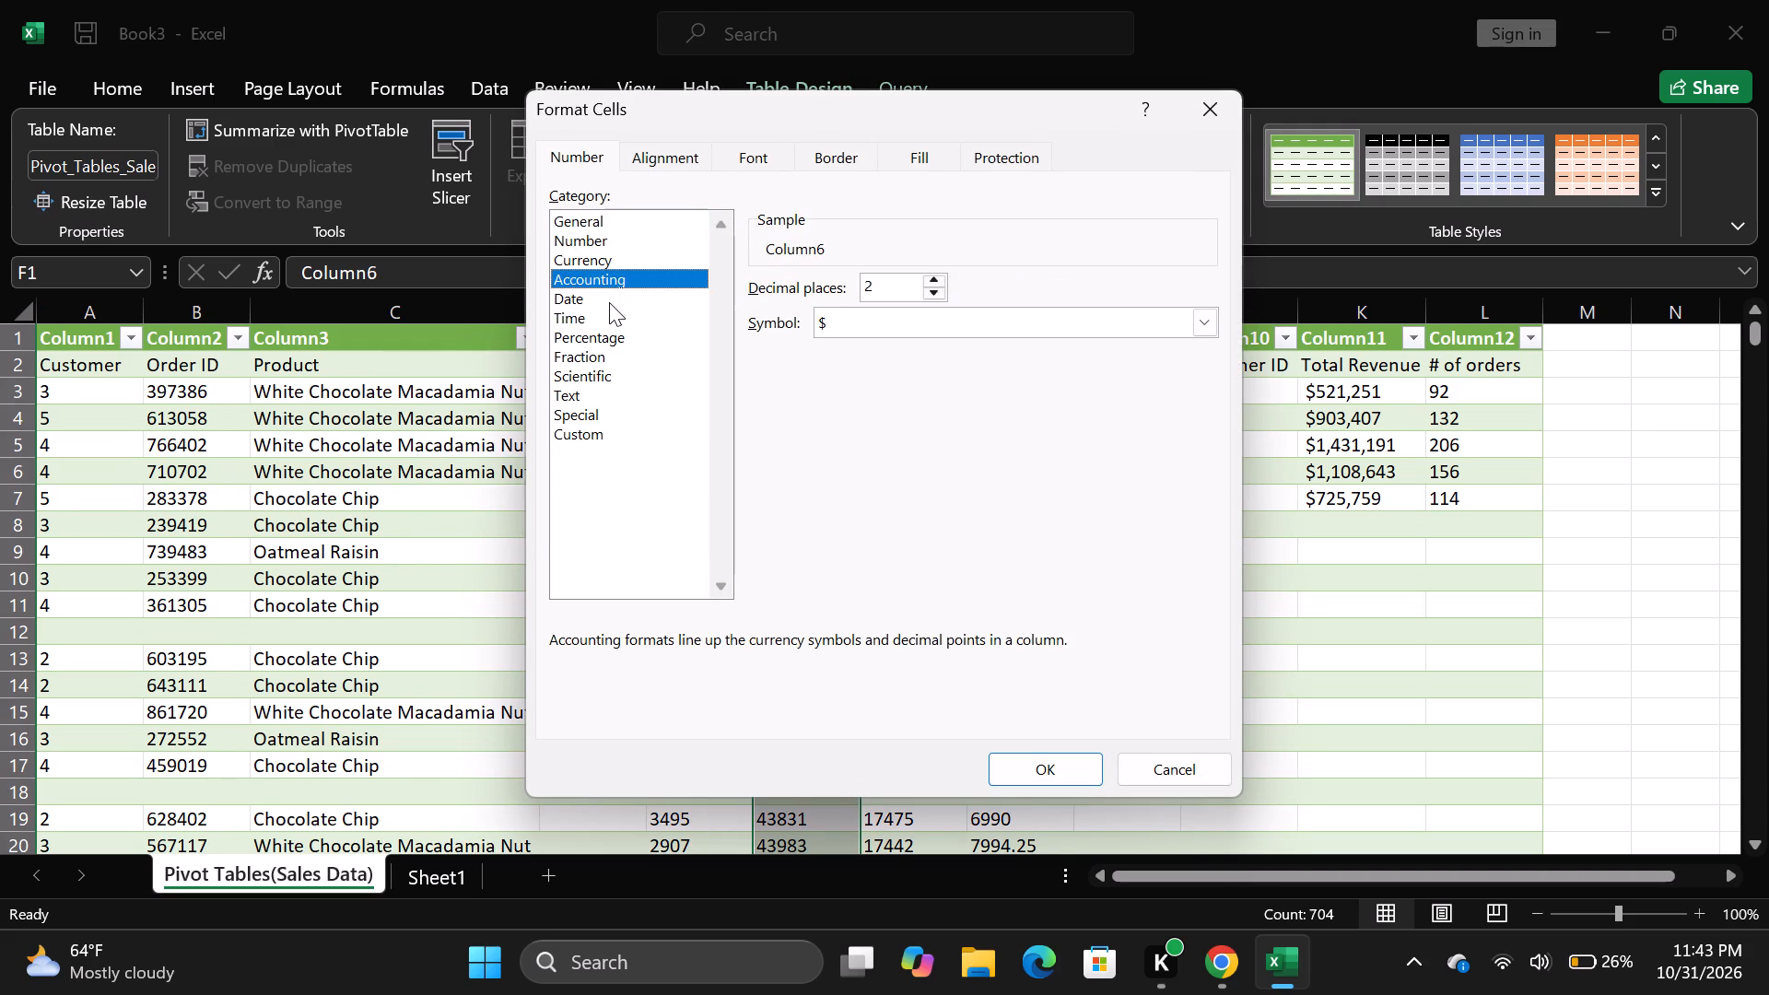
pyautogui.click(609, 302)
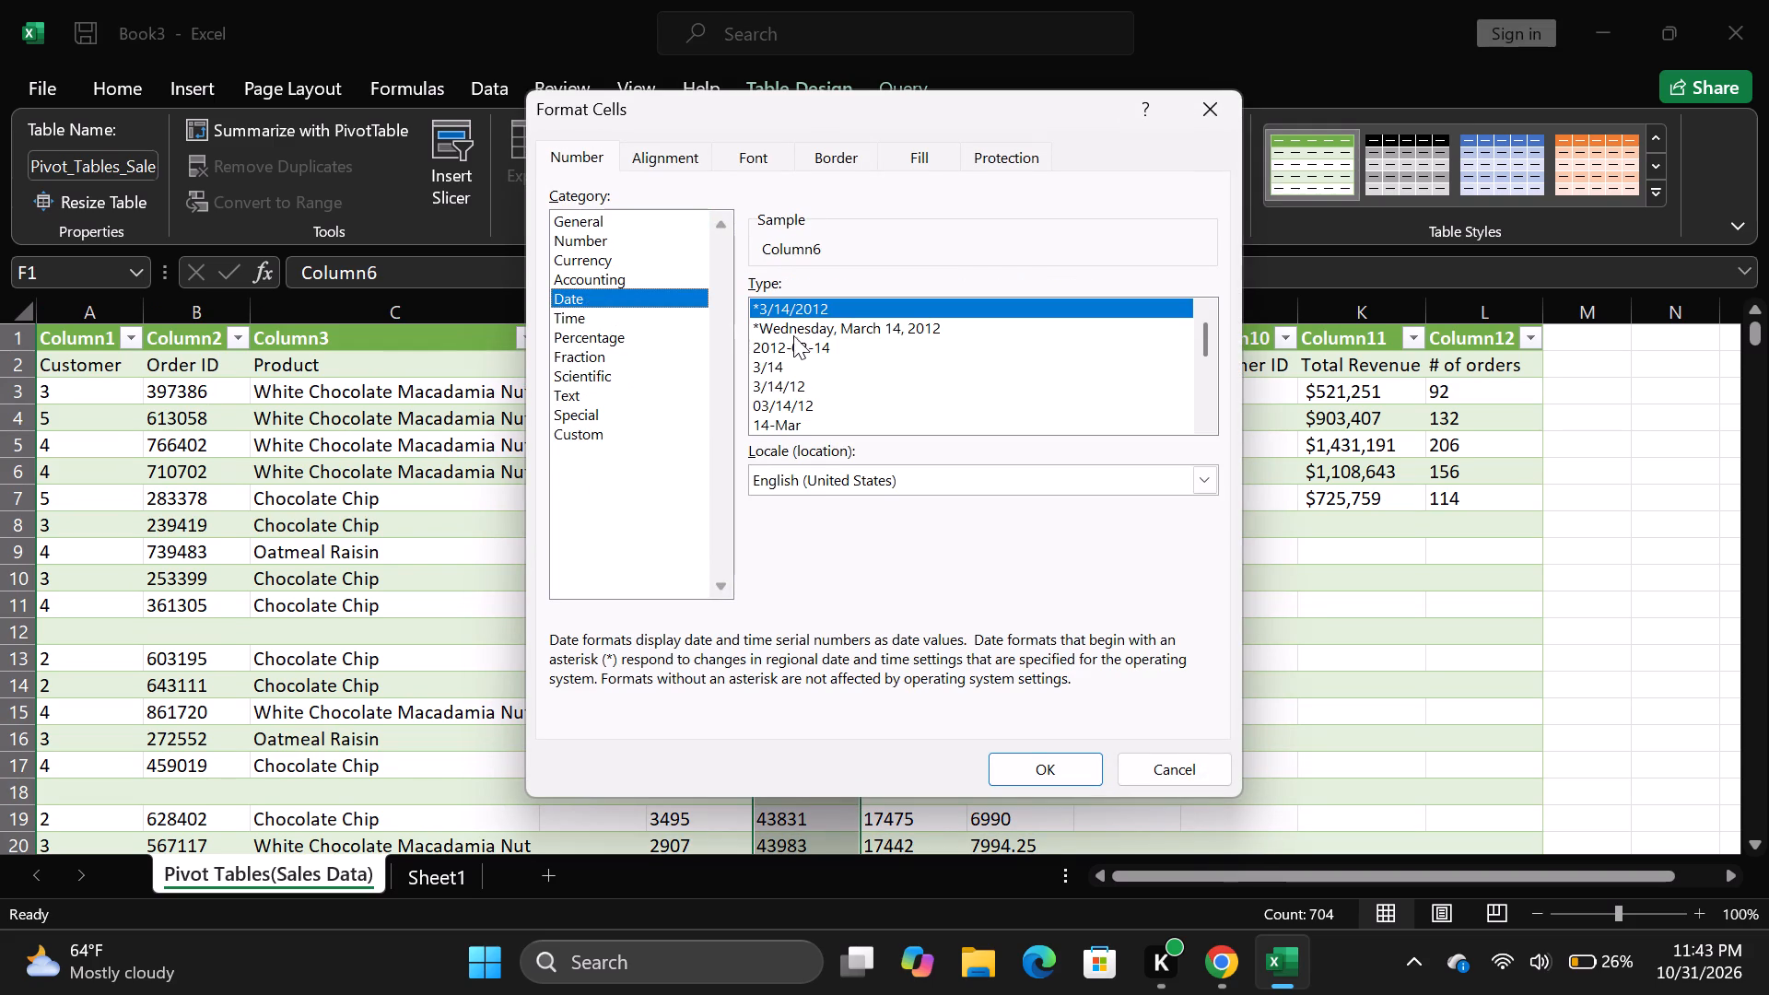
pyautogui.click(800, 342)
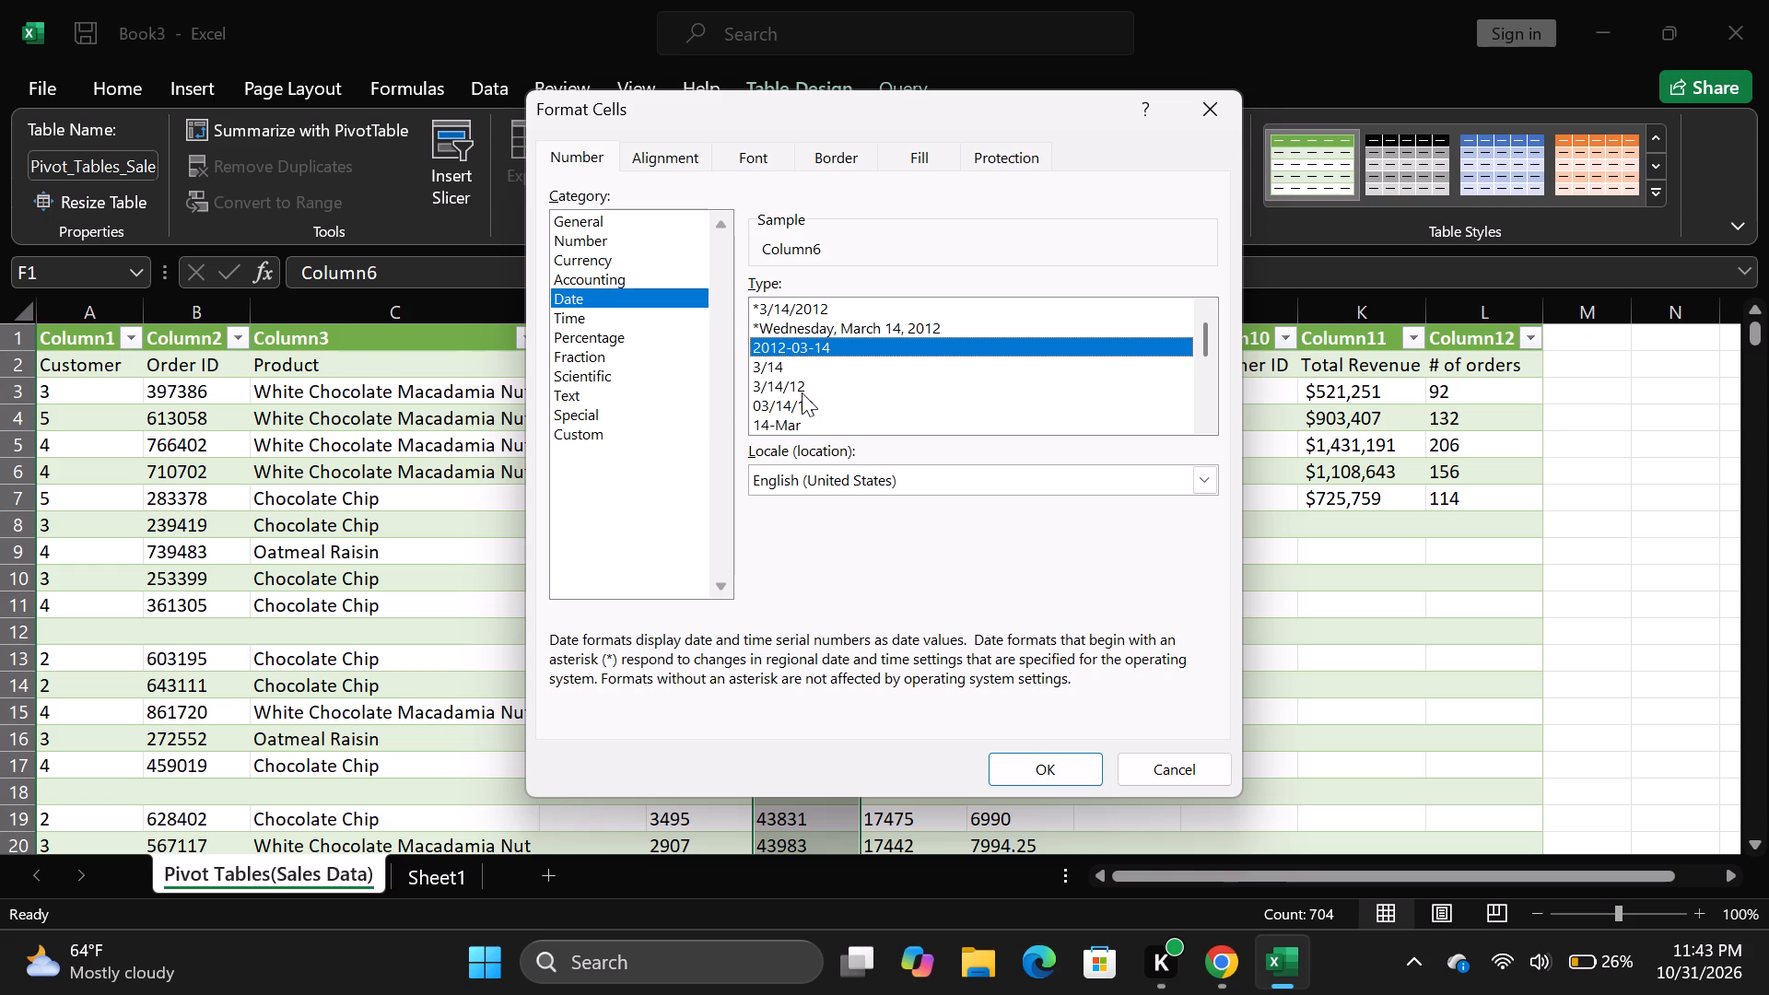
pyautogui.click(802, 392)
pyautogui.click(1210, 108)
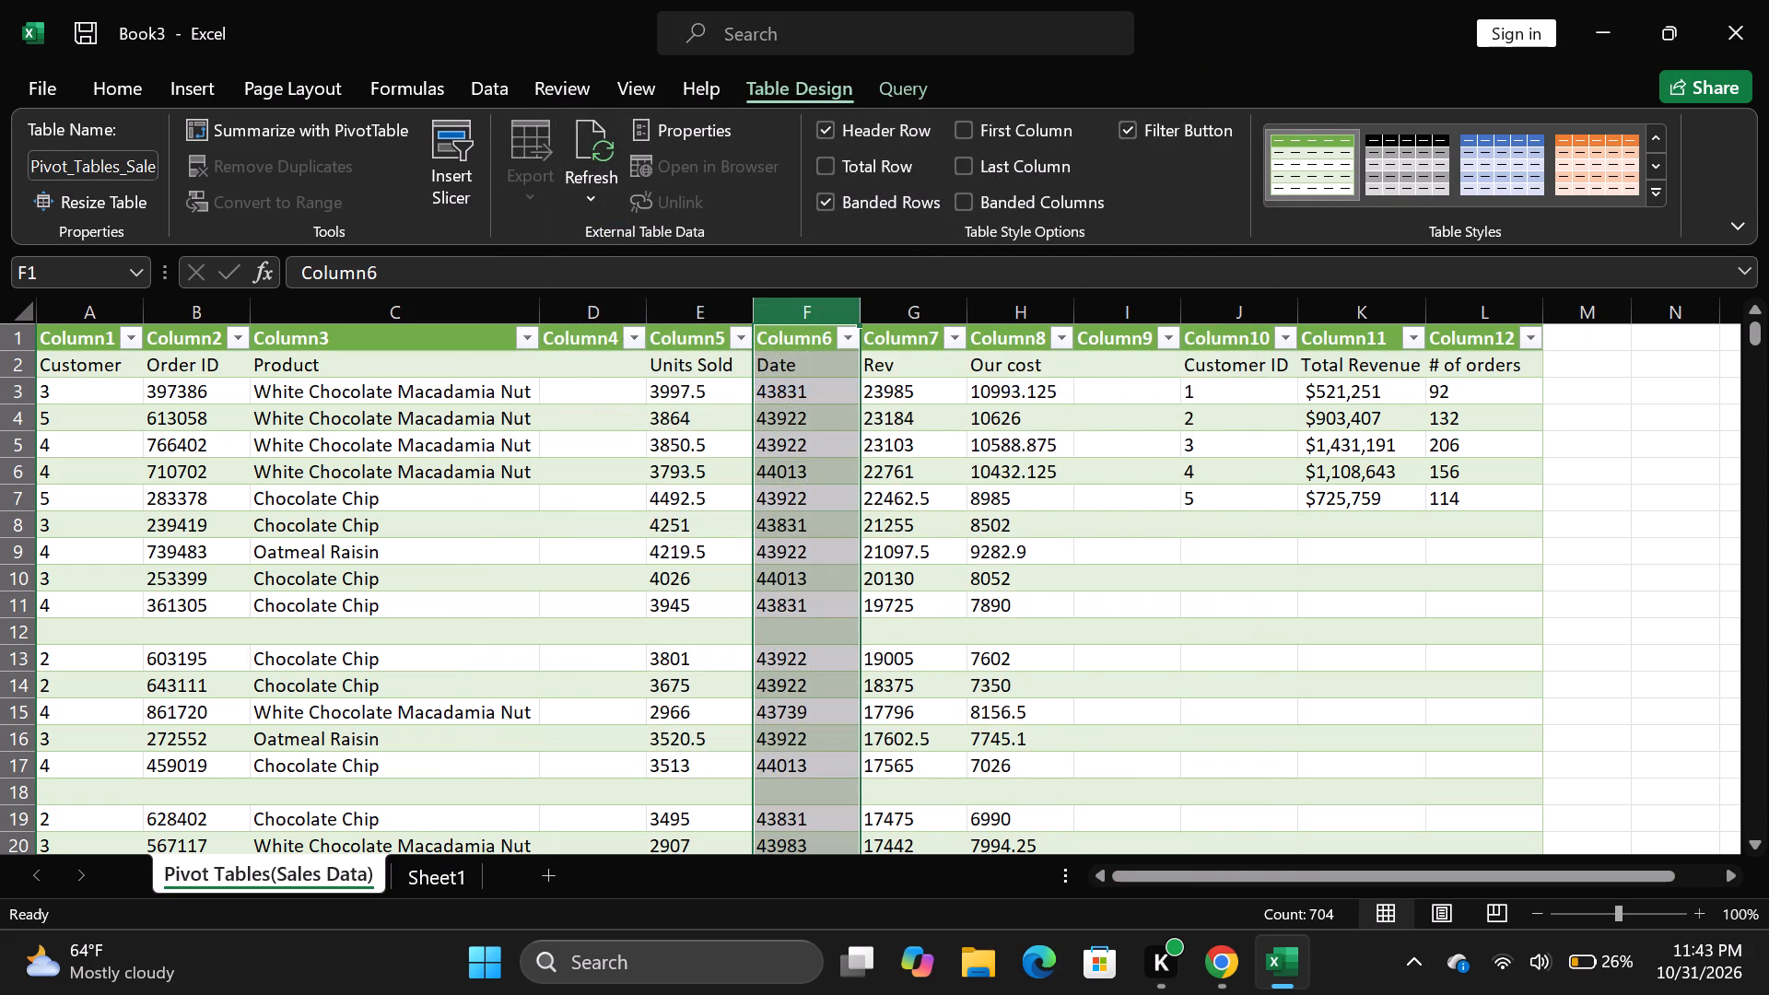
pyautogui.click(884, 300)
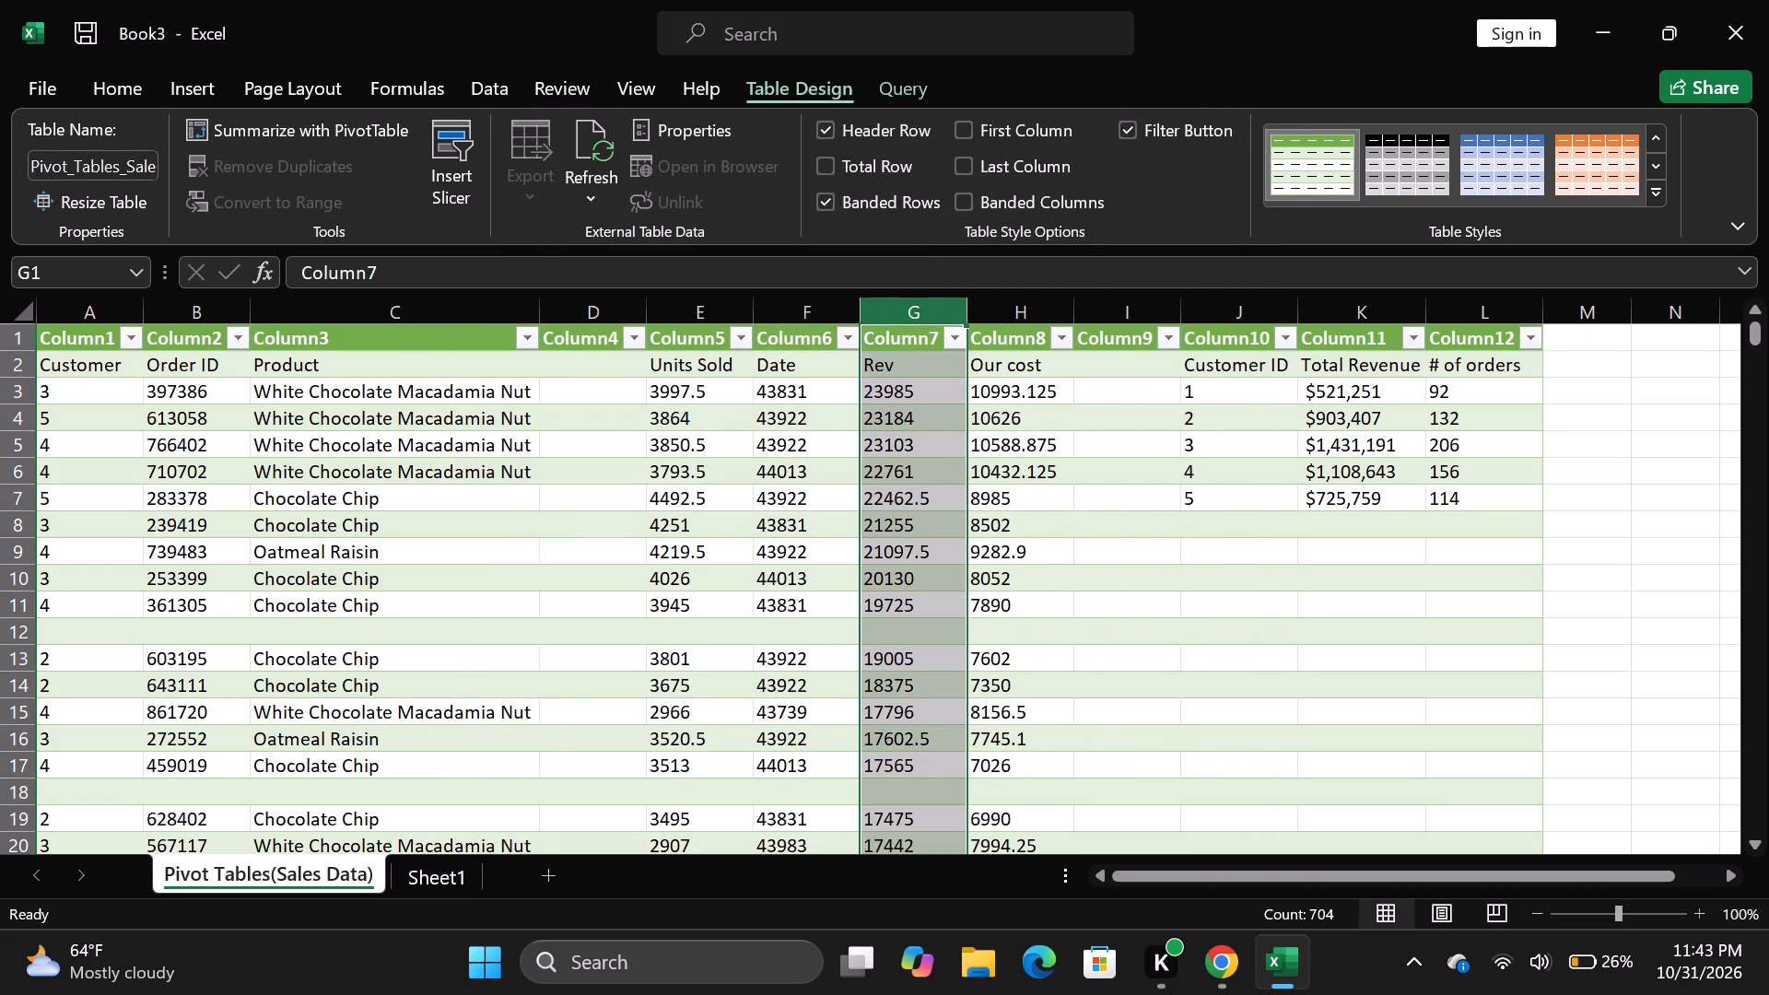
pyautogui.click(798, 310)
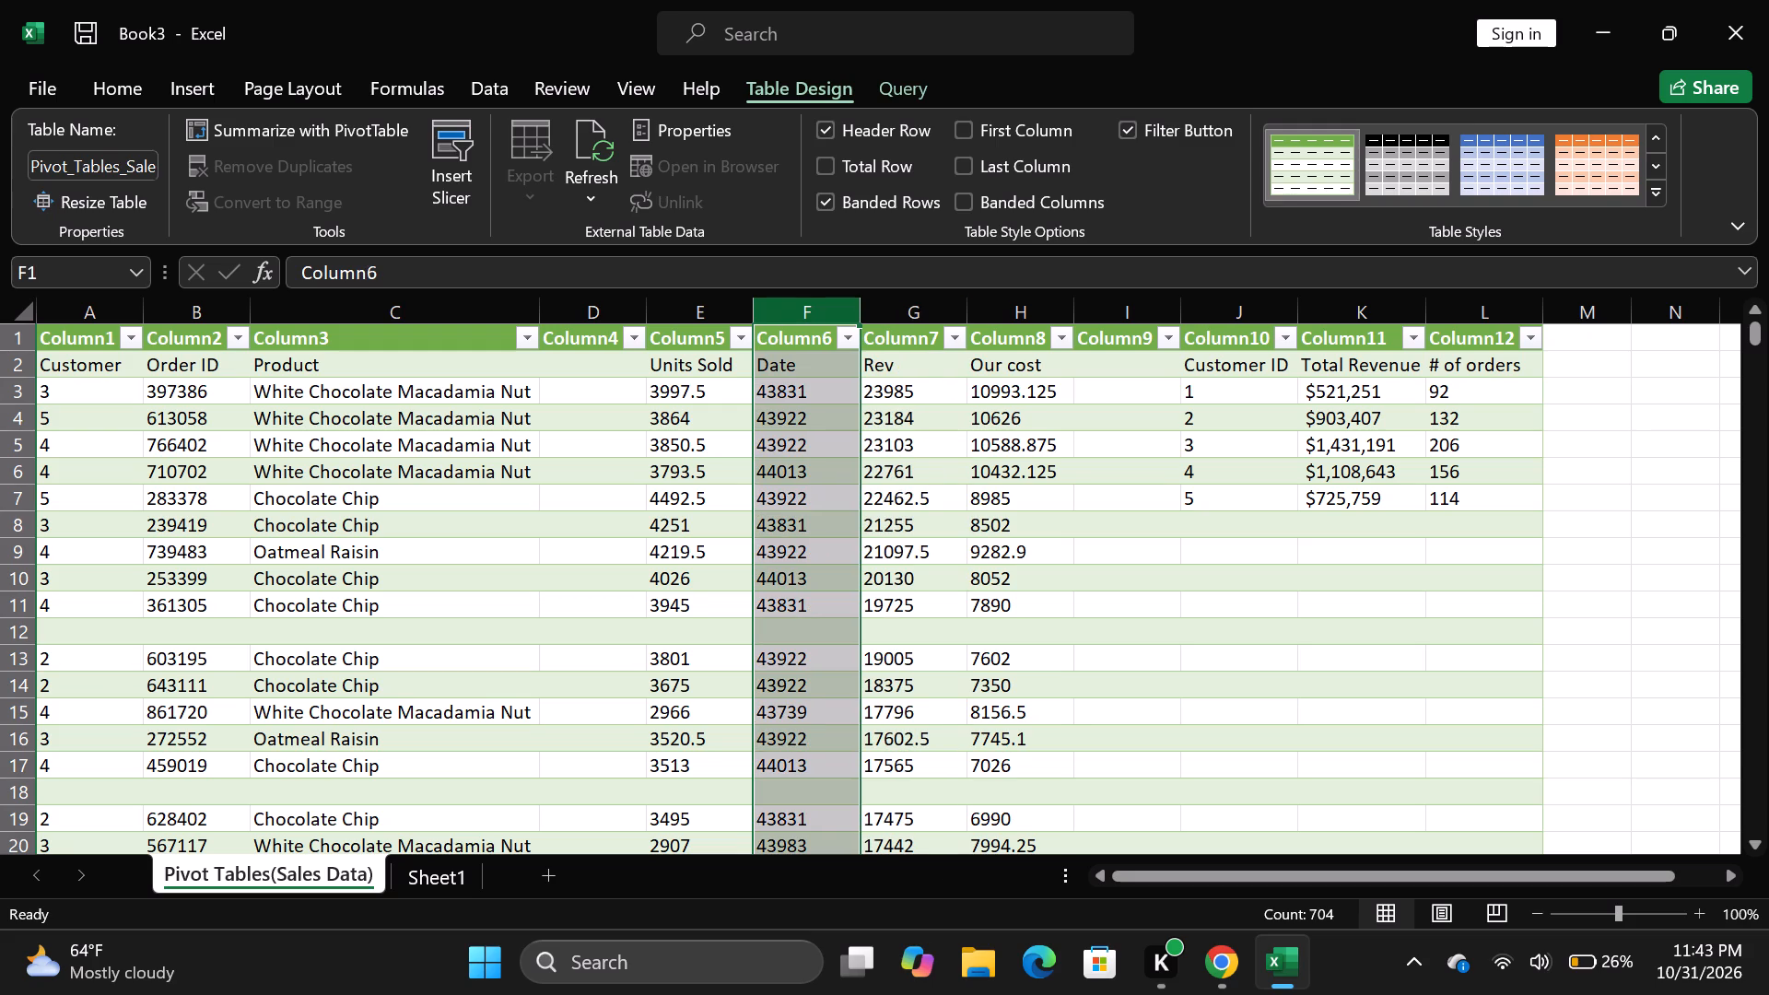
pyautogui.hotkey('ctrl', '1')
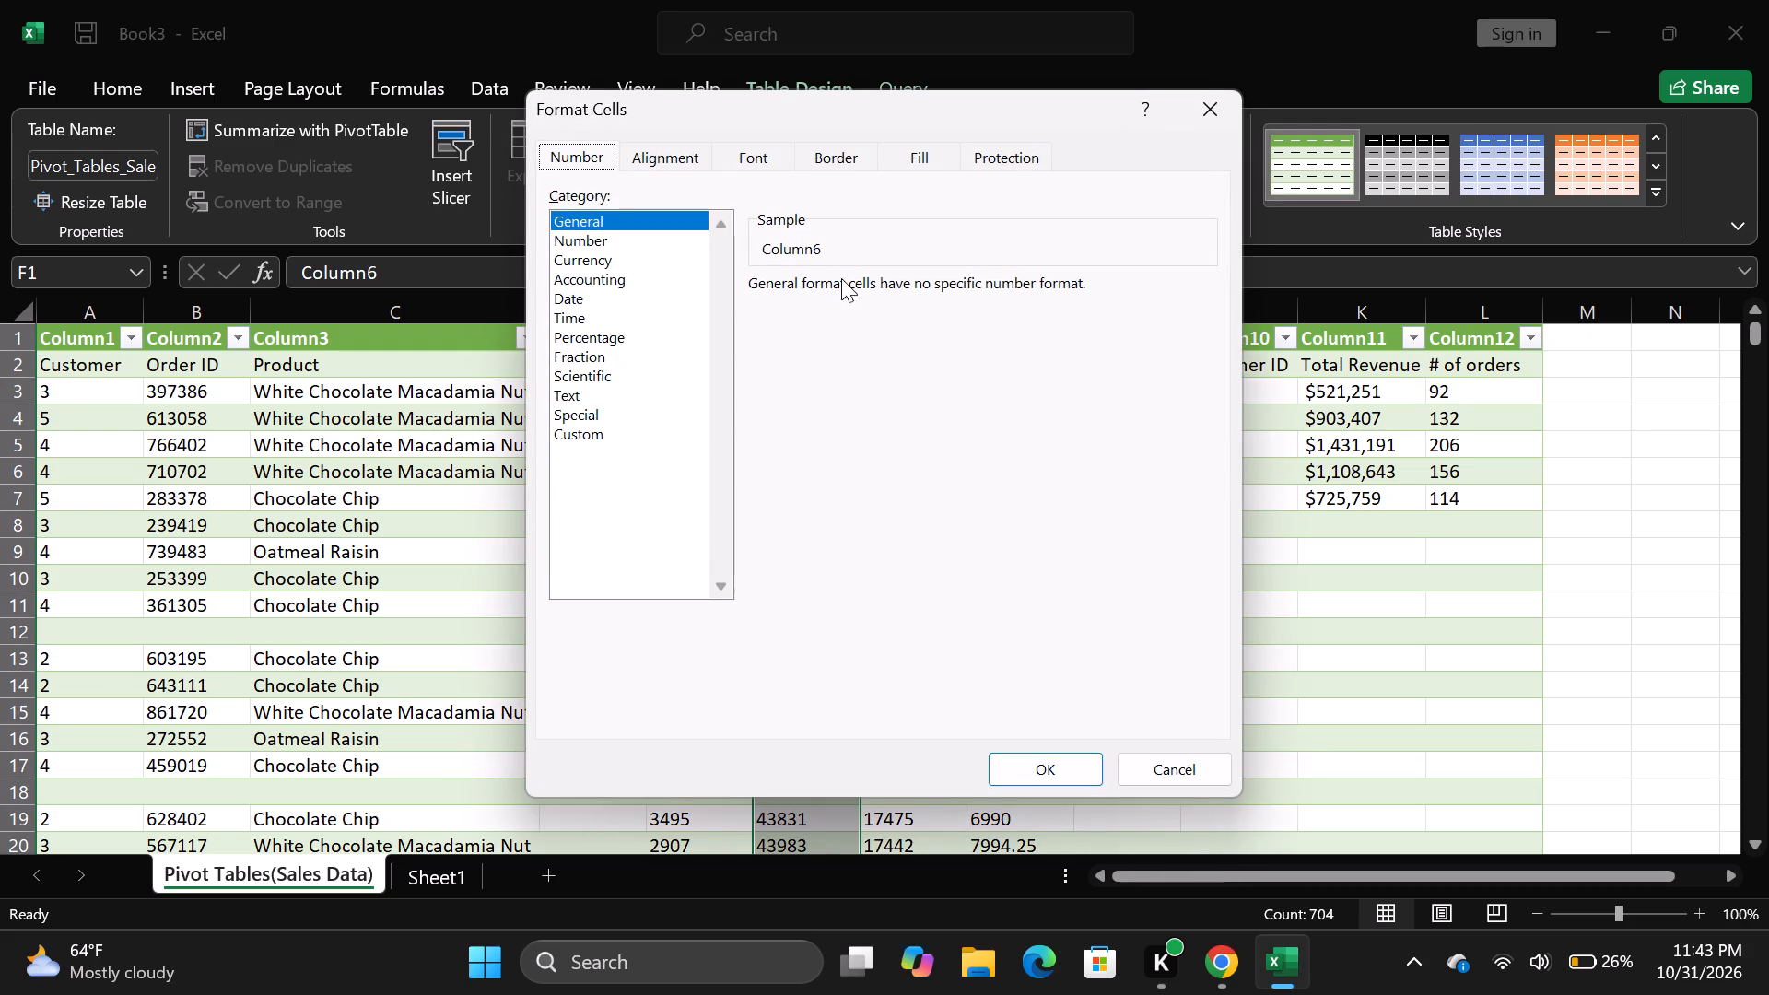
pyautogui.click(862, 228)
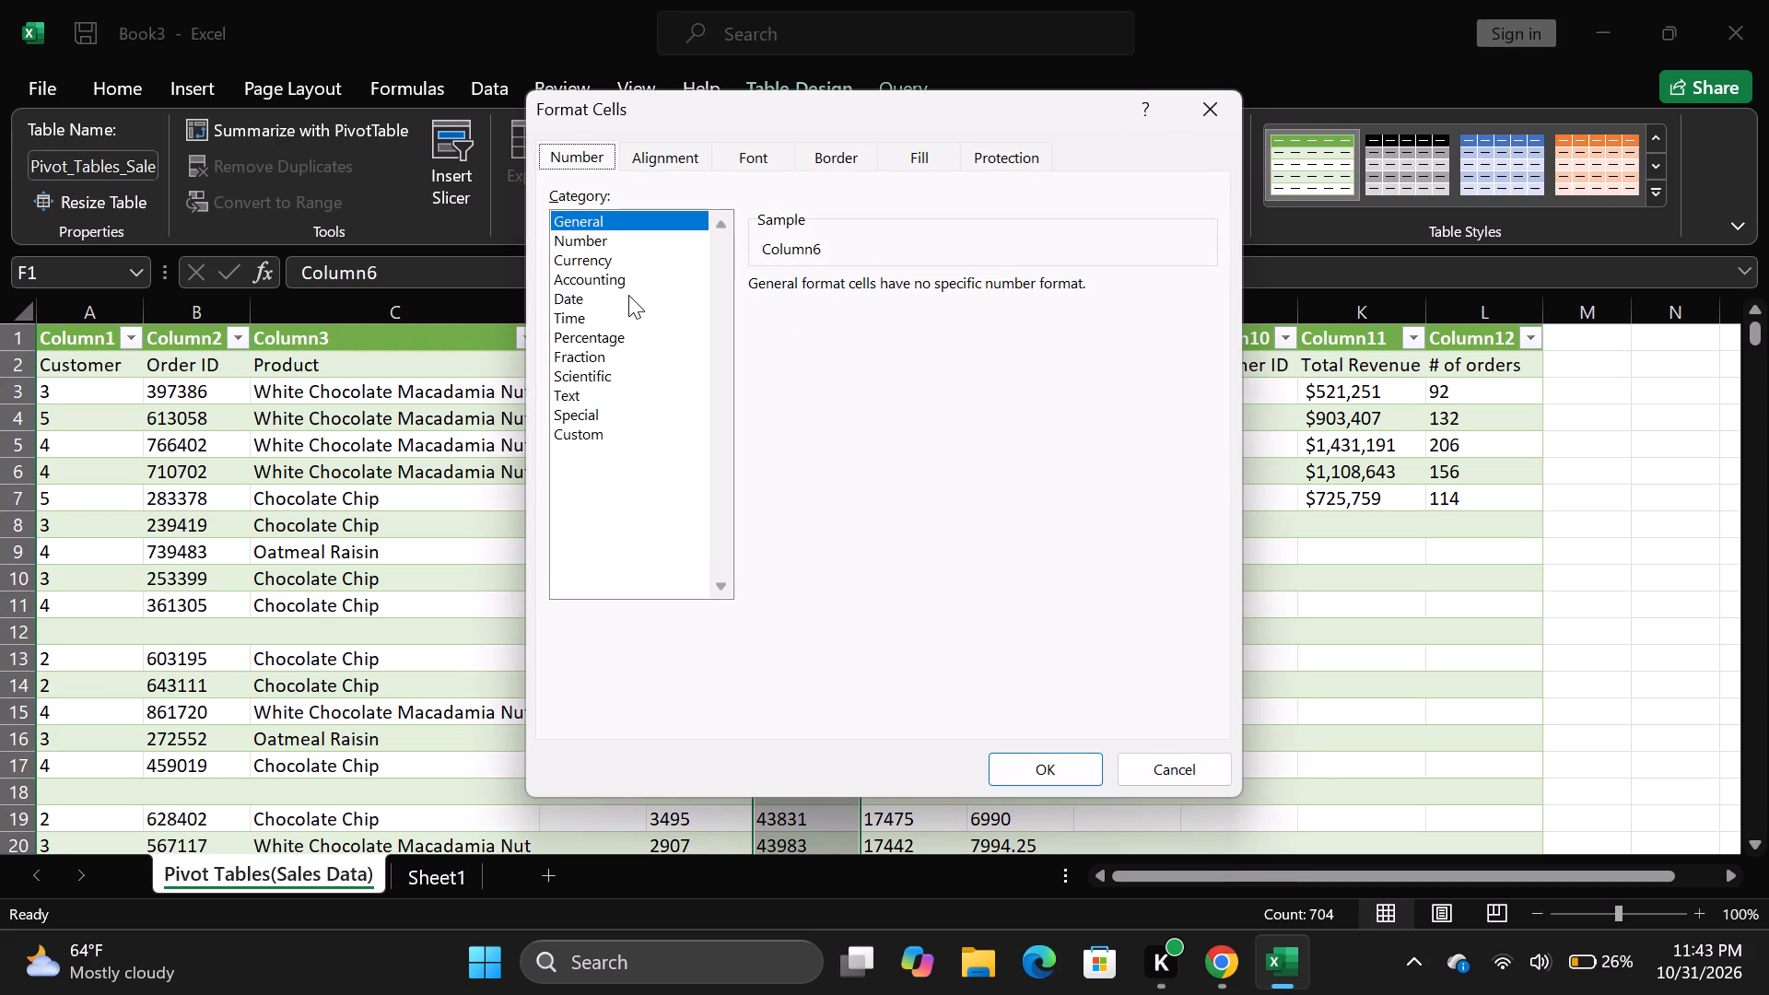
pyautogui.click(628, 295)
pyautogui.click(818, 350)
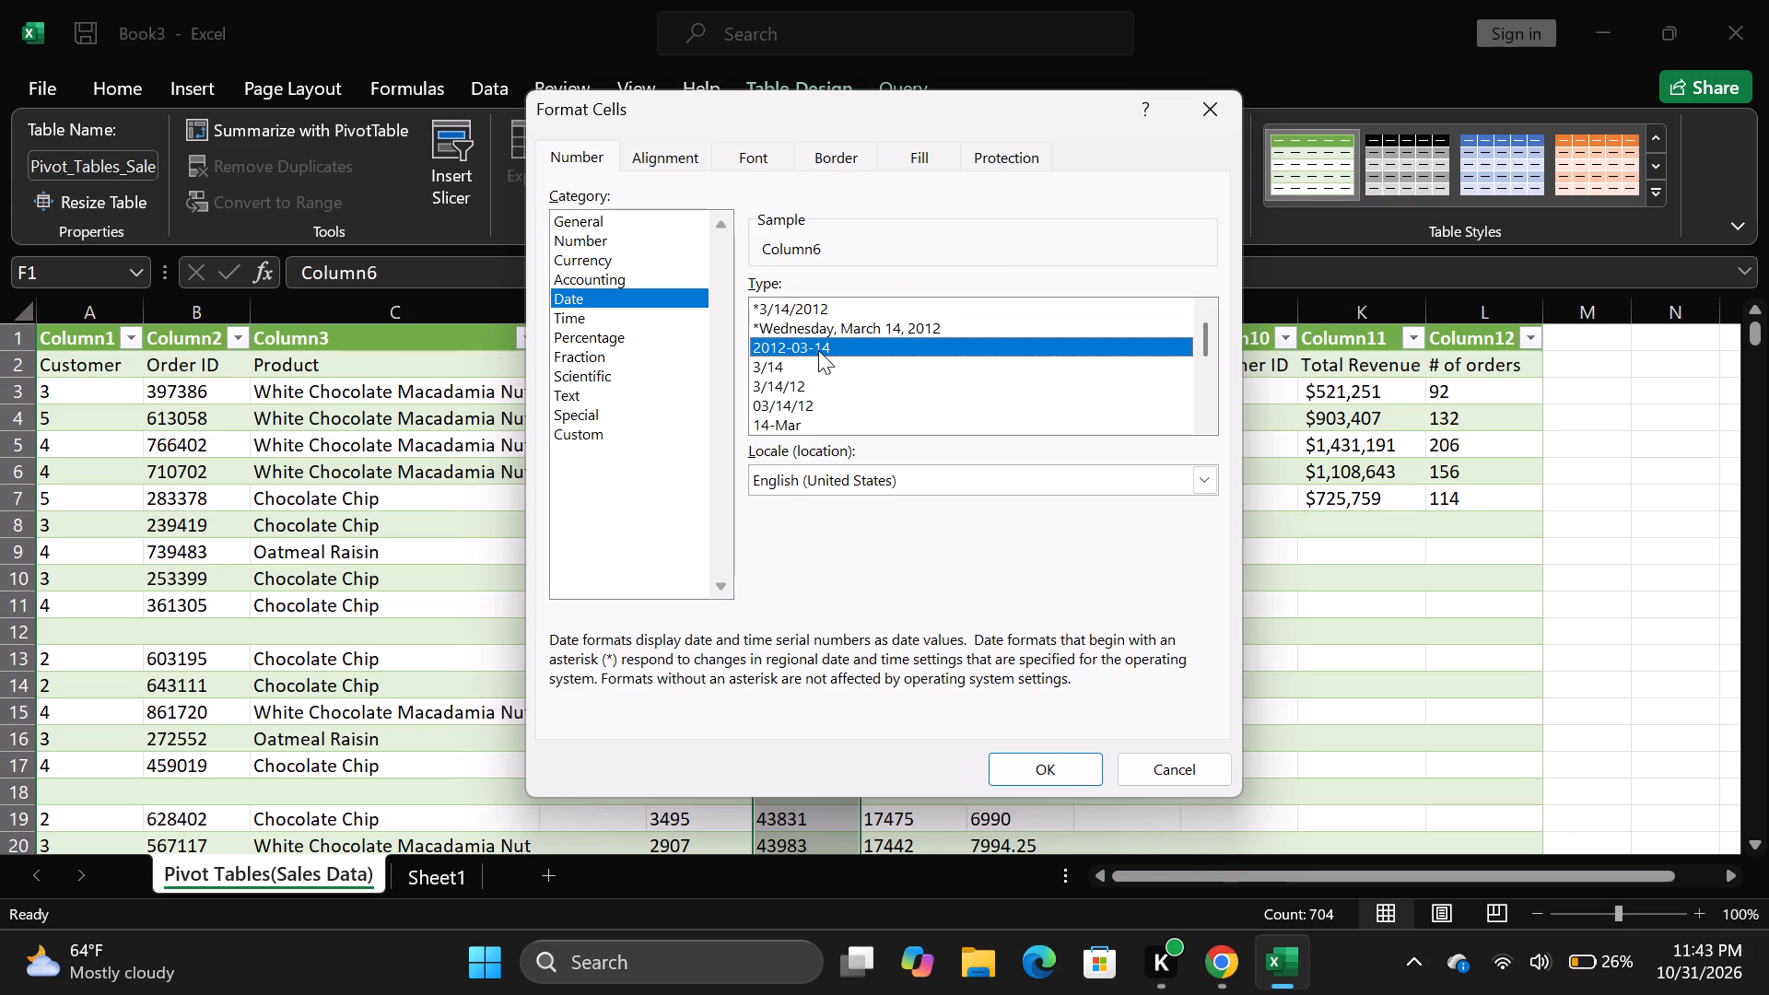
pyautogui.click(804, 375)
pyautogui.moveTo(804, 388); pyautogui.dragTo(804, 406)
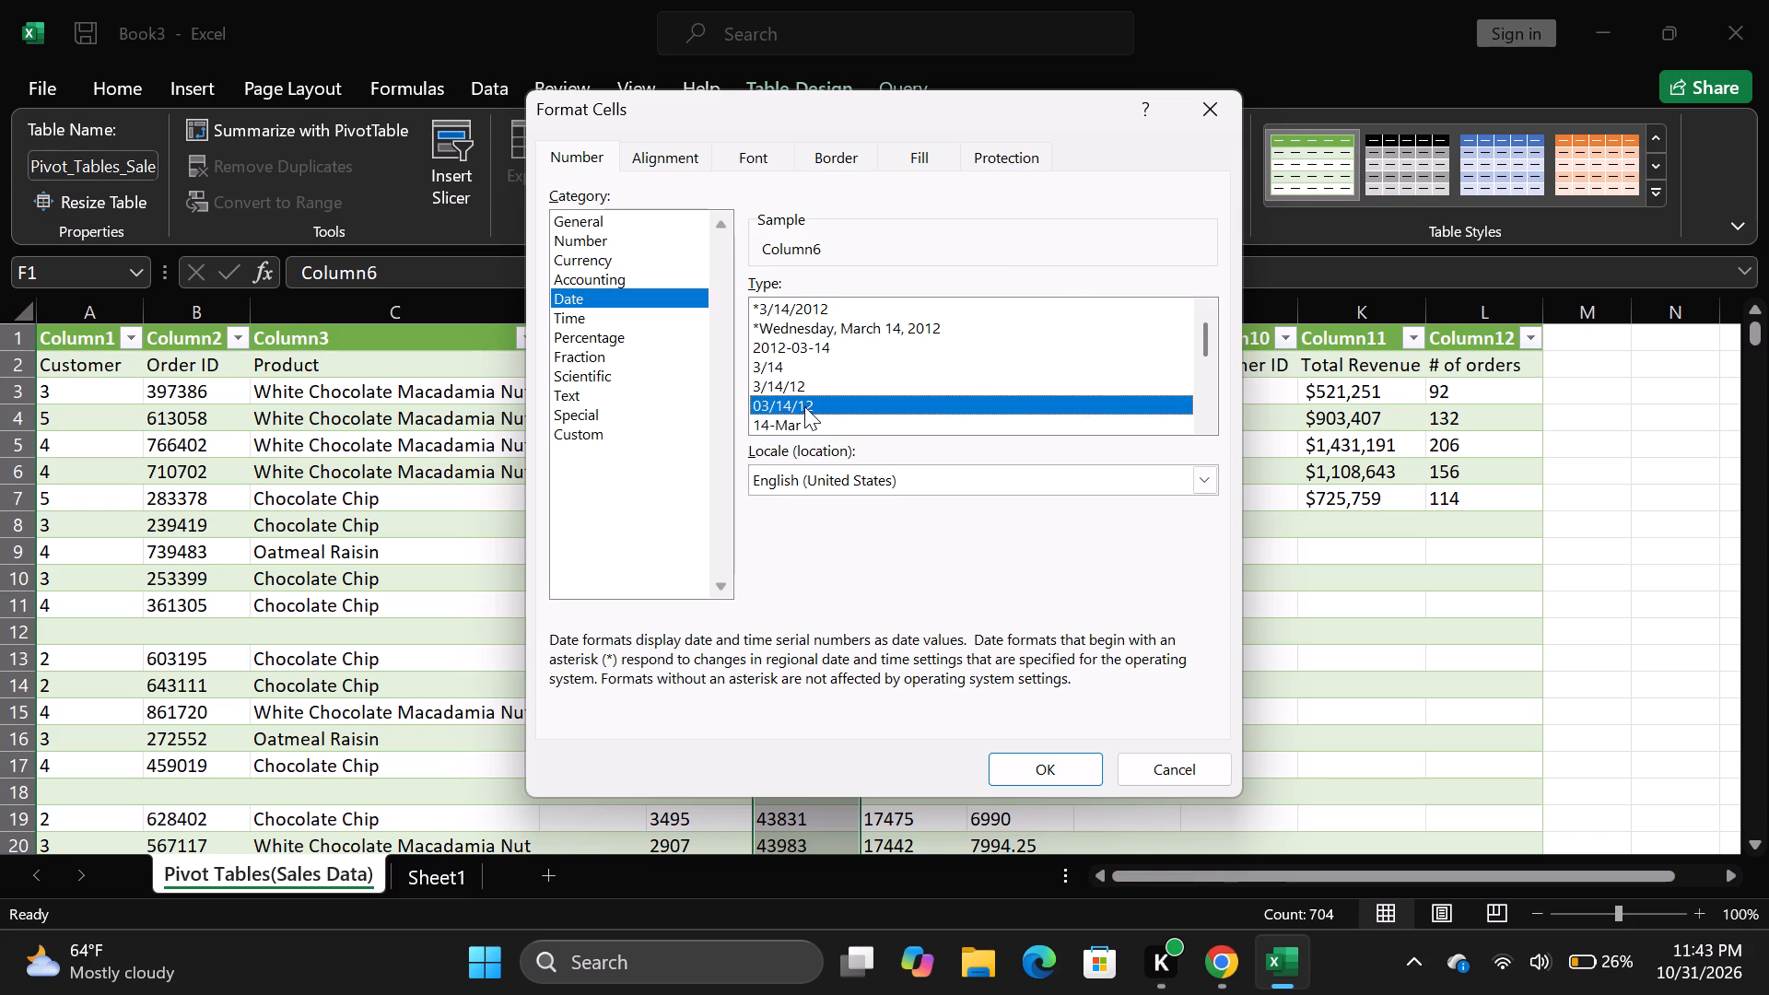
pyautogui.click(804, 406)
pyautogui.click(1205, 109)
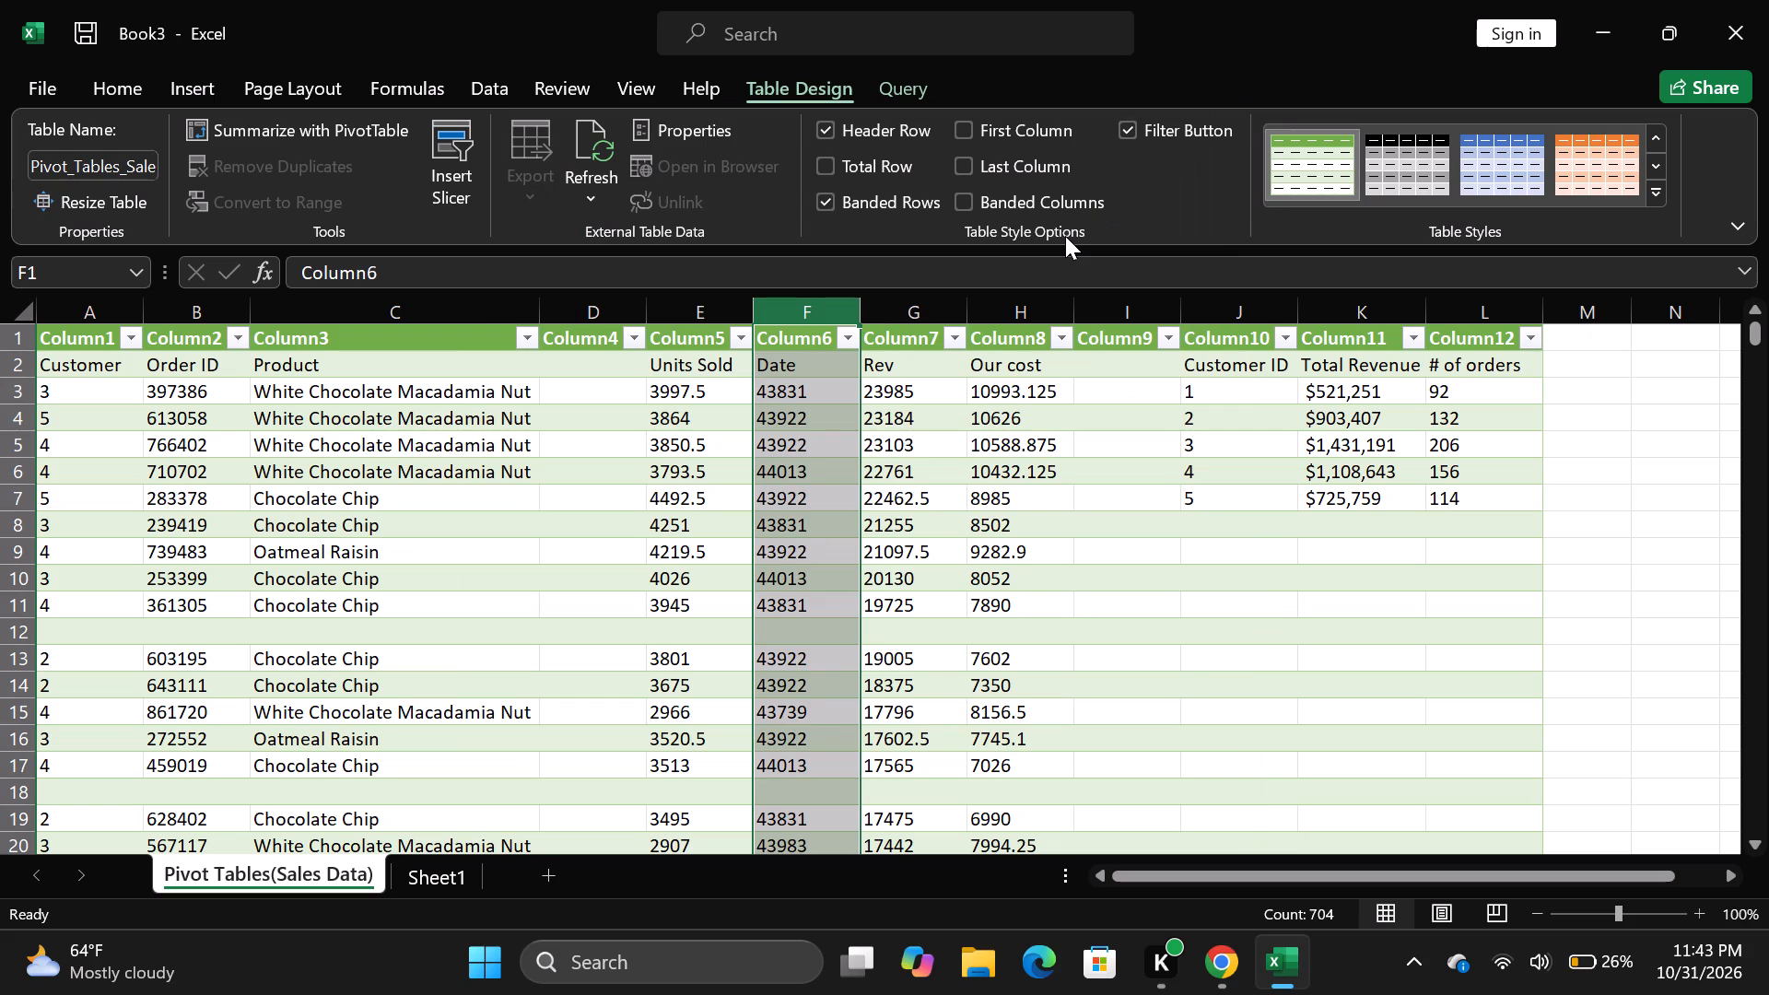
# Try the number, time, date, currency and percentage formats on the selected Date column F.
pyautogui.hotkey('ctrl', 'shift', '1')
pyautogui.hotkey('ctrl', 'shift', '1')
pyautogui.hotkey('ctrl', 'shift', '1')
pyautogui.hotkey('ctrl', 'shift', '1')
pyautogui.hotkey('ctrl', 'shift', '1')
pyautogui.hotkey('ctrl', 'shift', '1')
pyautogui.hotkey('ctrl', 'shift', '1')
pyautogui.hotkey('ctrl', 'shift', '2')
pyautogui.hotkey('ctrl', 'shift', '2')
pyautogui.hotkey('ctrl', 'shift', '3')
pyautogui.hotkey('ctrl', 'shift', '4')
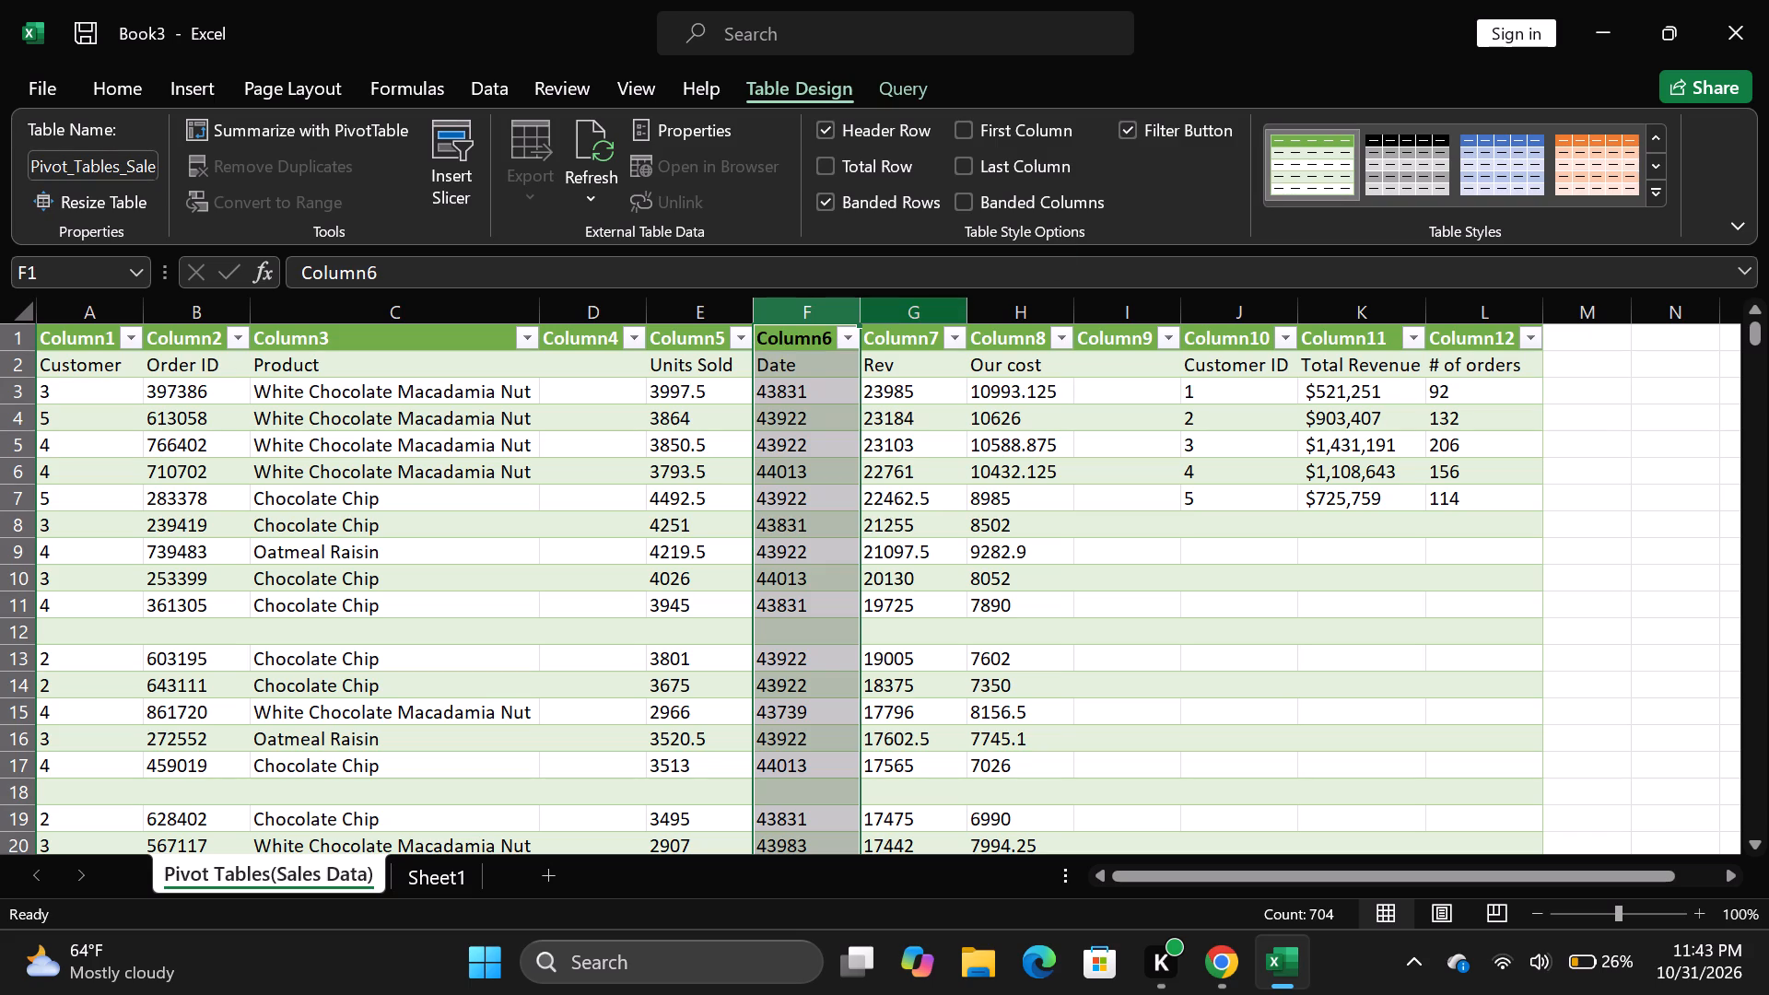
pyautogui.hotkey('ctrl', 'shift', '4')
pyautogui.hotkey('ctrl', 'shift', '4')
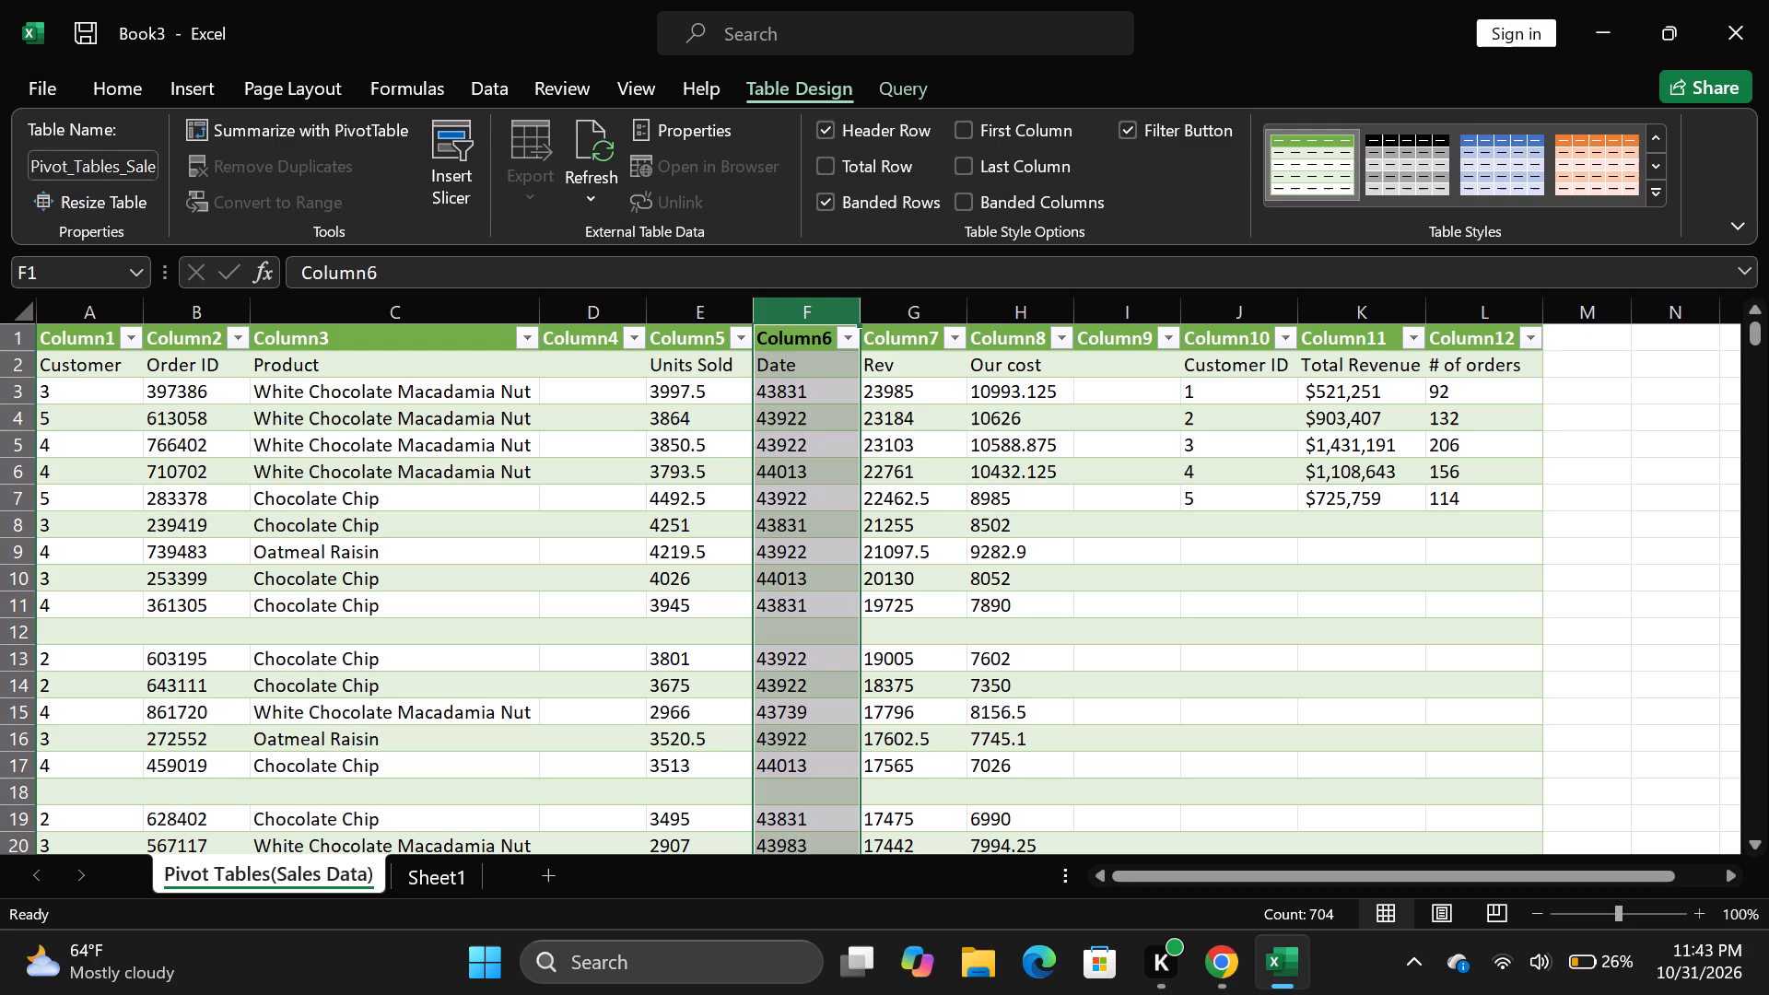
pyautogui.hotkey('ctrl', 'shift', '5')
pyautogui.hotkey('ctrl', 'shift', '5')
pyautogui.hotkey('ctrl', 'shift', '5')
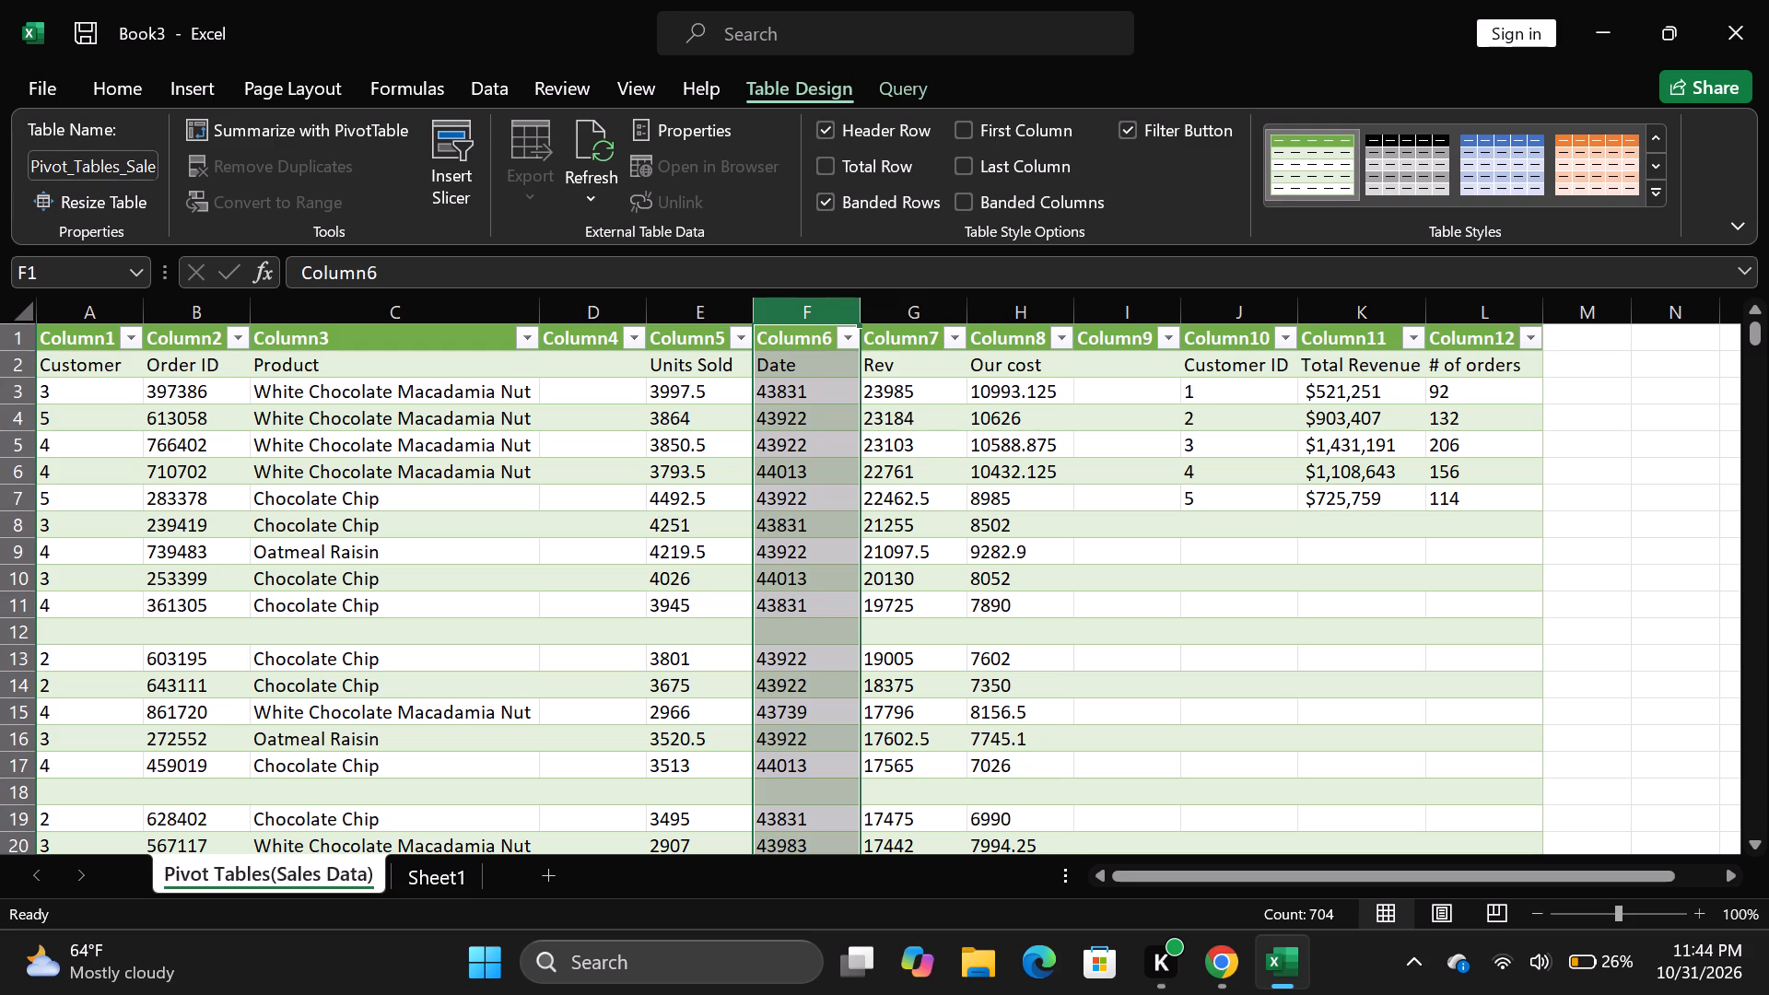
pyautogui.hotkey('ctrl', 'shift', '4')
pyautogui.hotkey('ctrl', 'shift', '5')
# Put an outline border around column F and try the scientific format on its values.
pyautogui.hotkey('ctrl', 'shift', '7')
pyautogui.hotkey('ctrl', 'shift', '6')
# Select the whole sales data table and try the number, time, date, currency, percentage and scientific formats plus an outline border on it.
pyautogui.hotkey('ctrl', 'shift', '8')
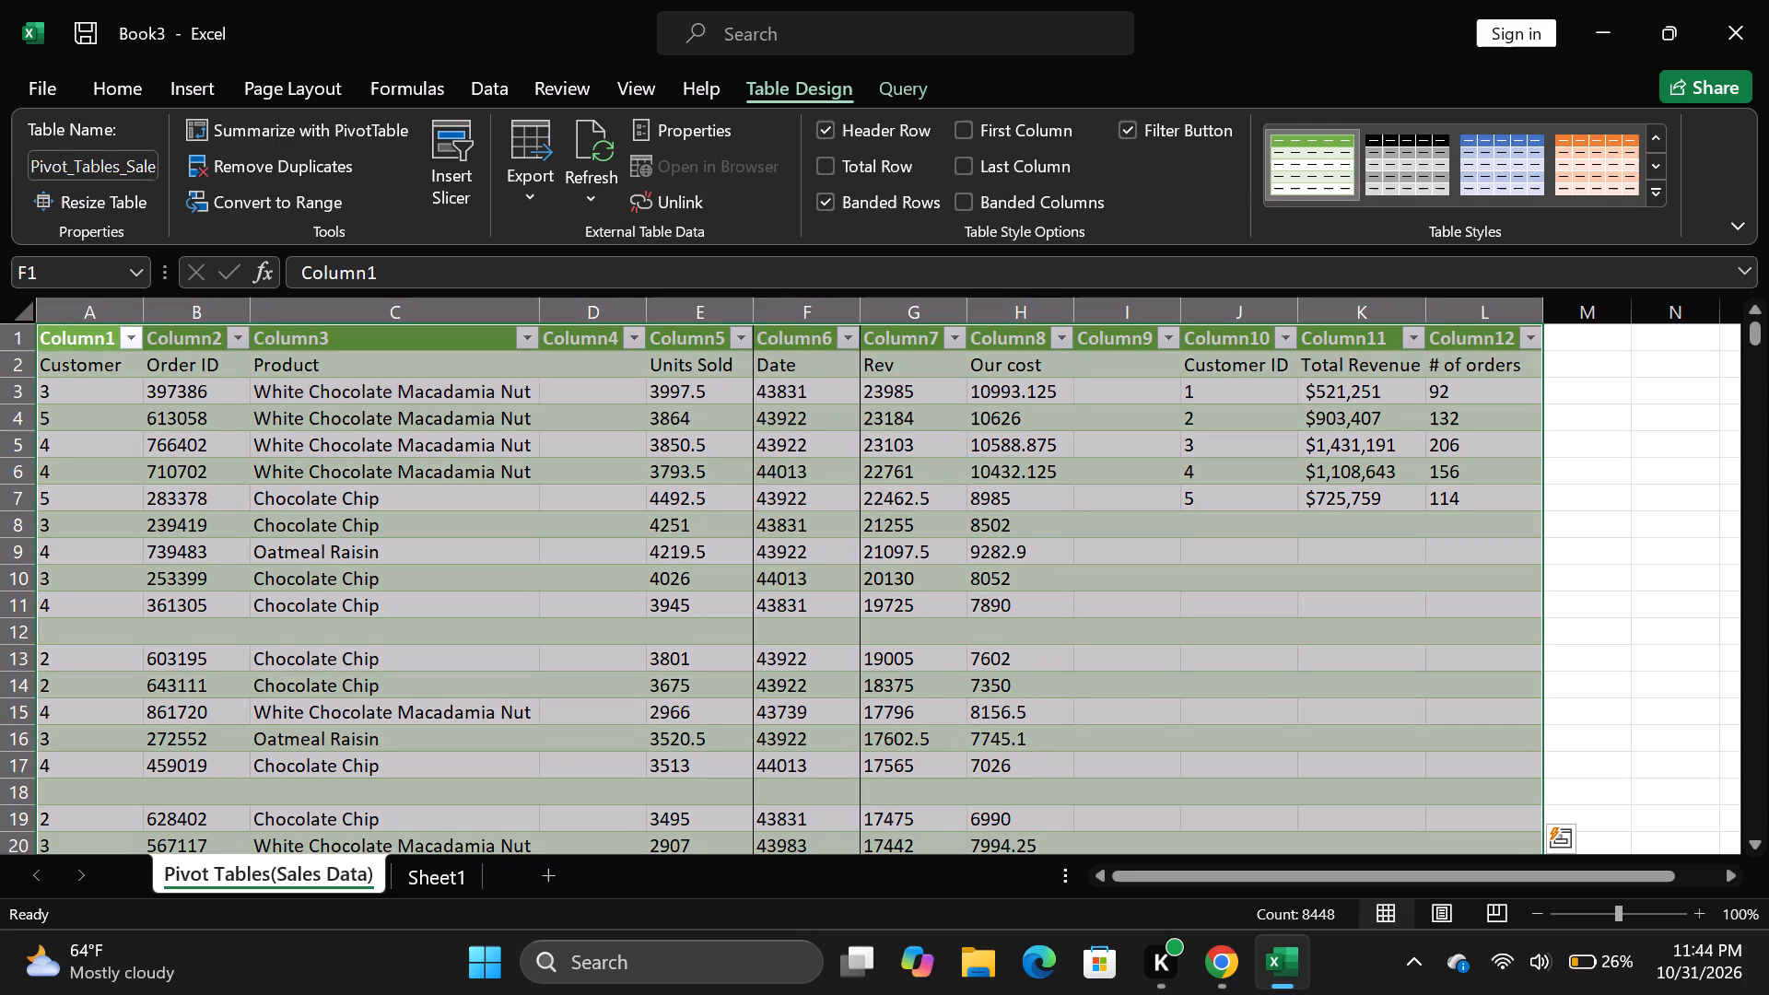
pyautogui.hotkey('ctrl', 'shift', '8')
pyautogui.hotkey('ctrl', 'shift', '8')
pyautogui.hotkey('ctrl', 'shift', '6')
pyautogui.hotkey('ctrl', 'shift', '8')
pyautogui.hotkey('ctrl', 'shift', '9')
pyautogui.hotkey('ctrl', 'shift', '0')
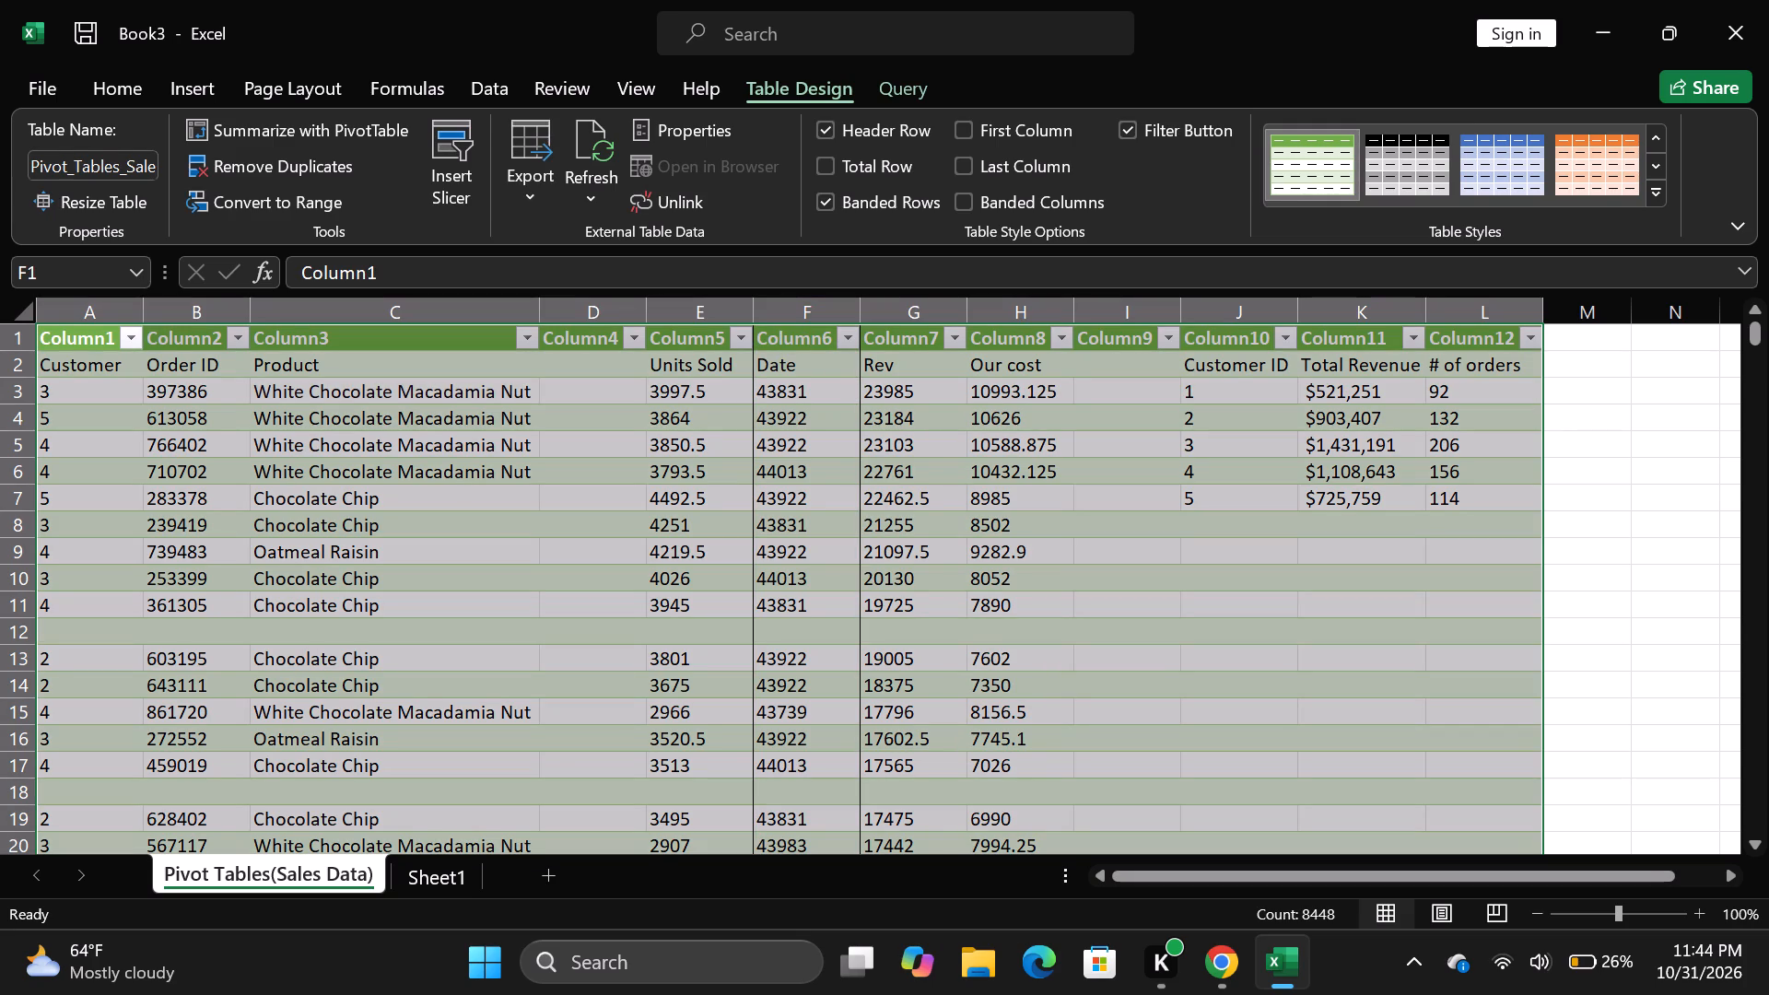
pyautogui.hotkey('ctrl', 'shift', '1')
pyautogui.hotkey('ctrl', 'shift', '2')
pyautogui.hotkey('ctrl', 'shift', '3')
pyautogui.hotkey('ctrl', 'shift', '4')
pyautogui.hotkey('ctrl', 'shift', '5')
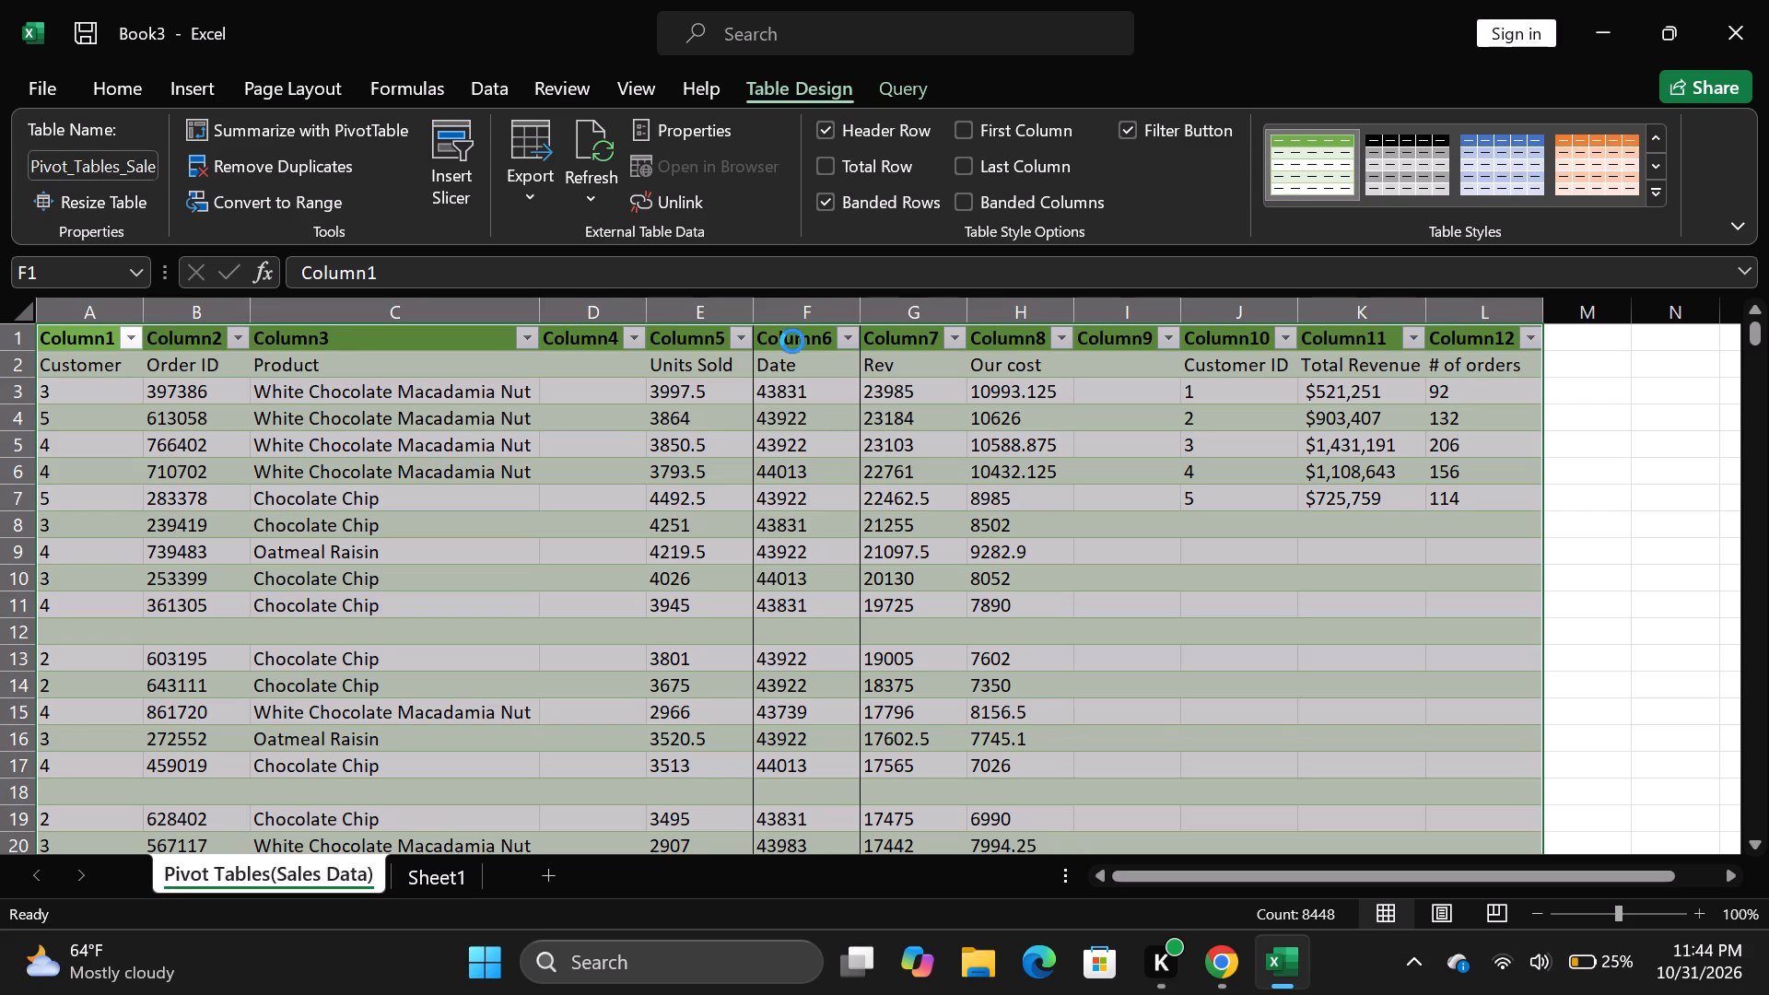
pyautogui.hotkey('ctrl', 'shift', '6')
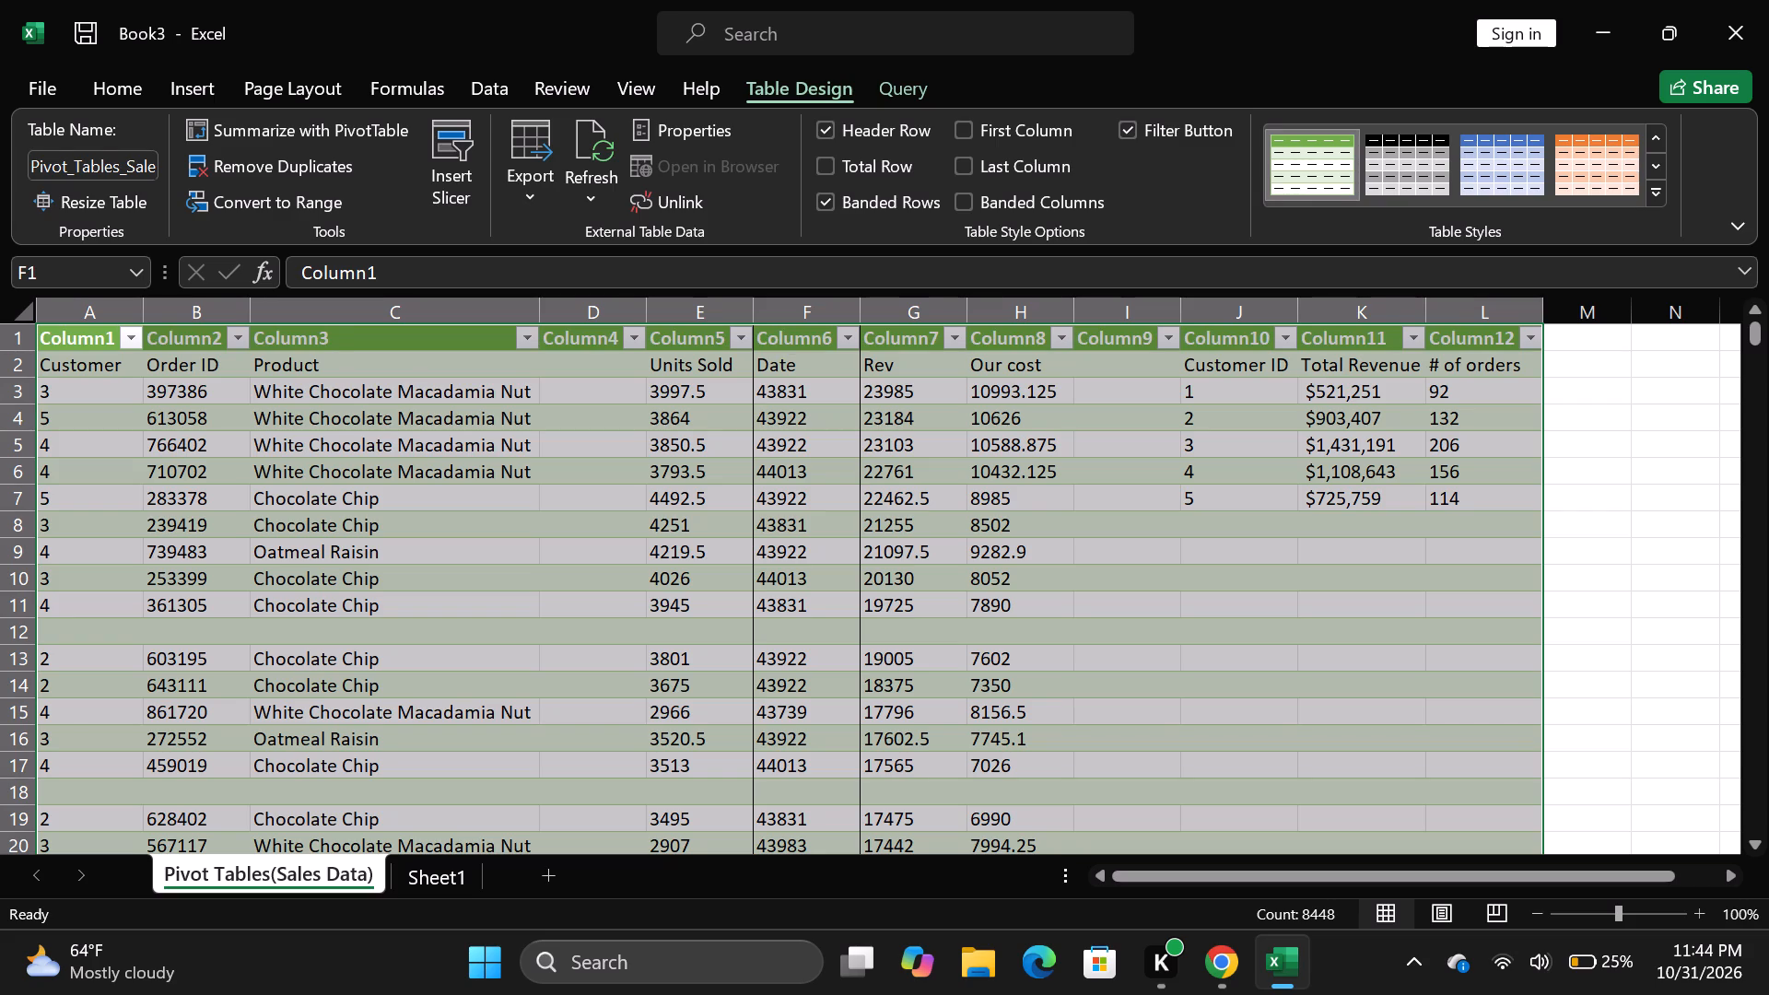
pyautogui.hotkey('ctrl', 'shift', '7')
pyautogui.hotkey('ctrl', 'shift', '8')
pyautogui.hotkey('ctrl', 'shift', '9')
pyautogui.hotkey('ctrl', 'shift', '9')
pyautogui.hotkey('ctrl', 'shift', '8')
pyautogui.hotkey('ctrl', 'shift', '8')
pyautogui.hotkey('ctrl', 'shift', '8')
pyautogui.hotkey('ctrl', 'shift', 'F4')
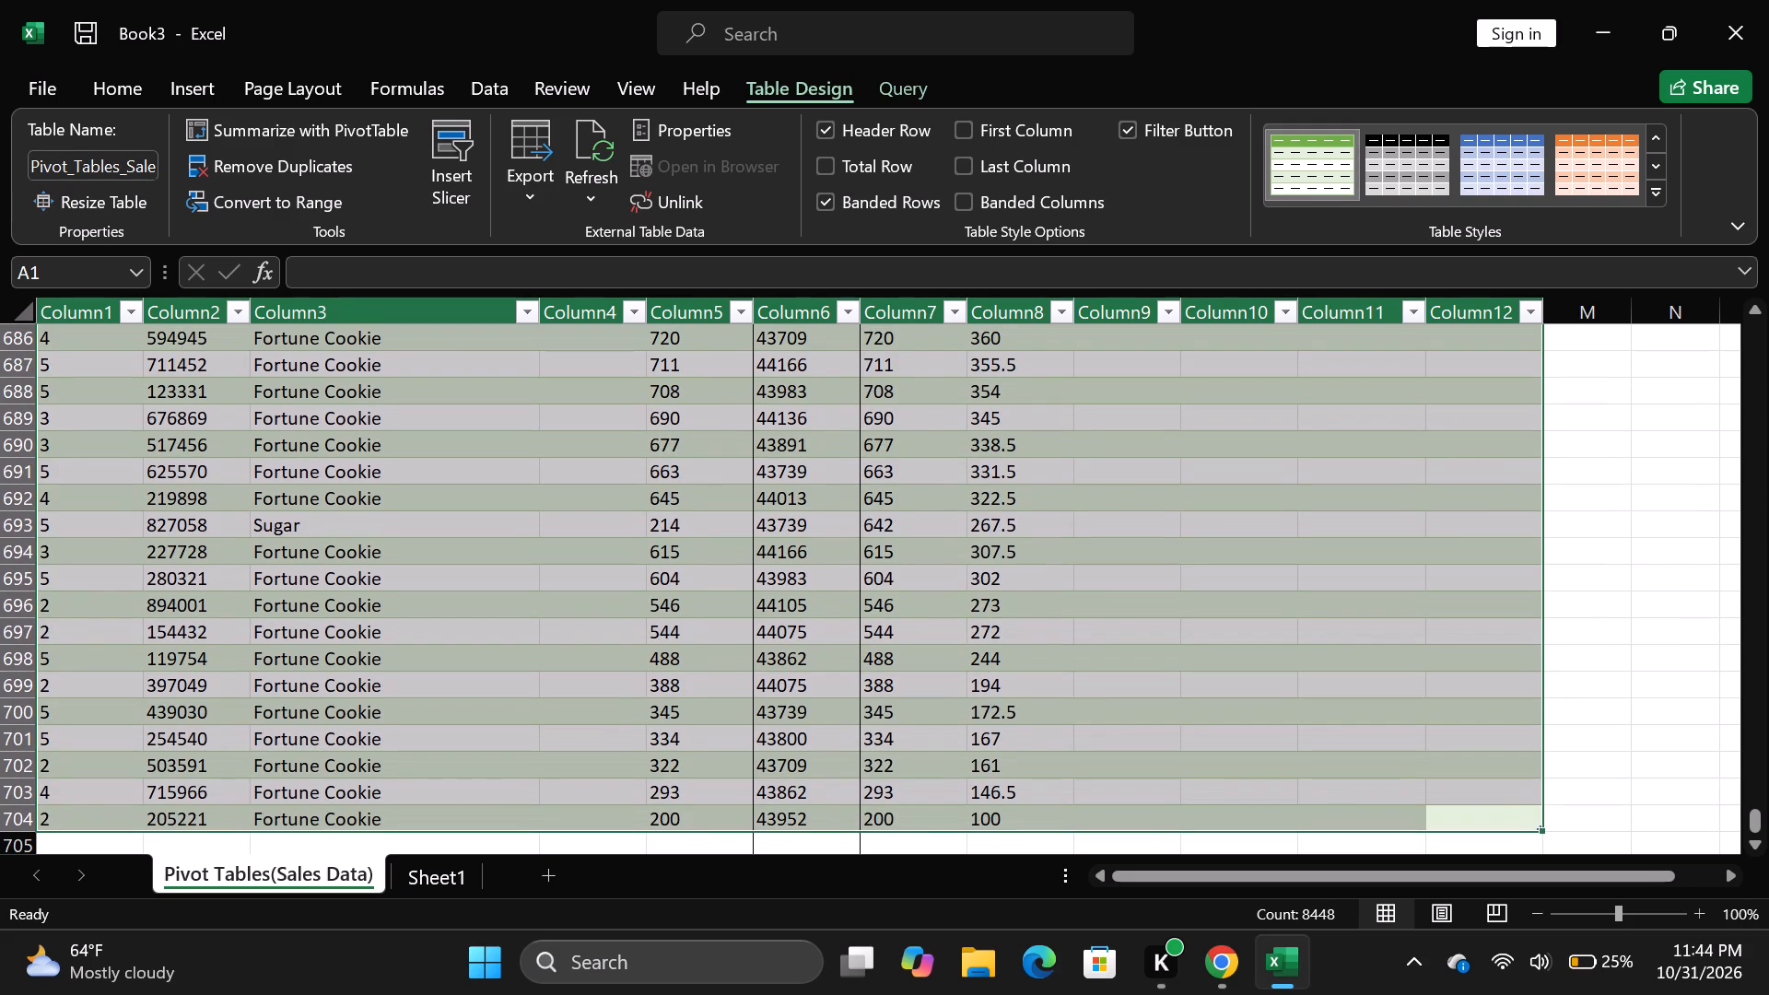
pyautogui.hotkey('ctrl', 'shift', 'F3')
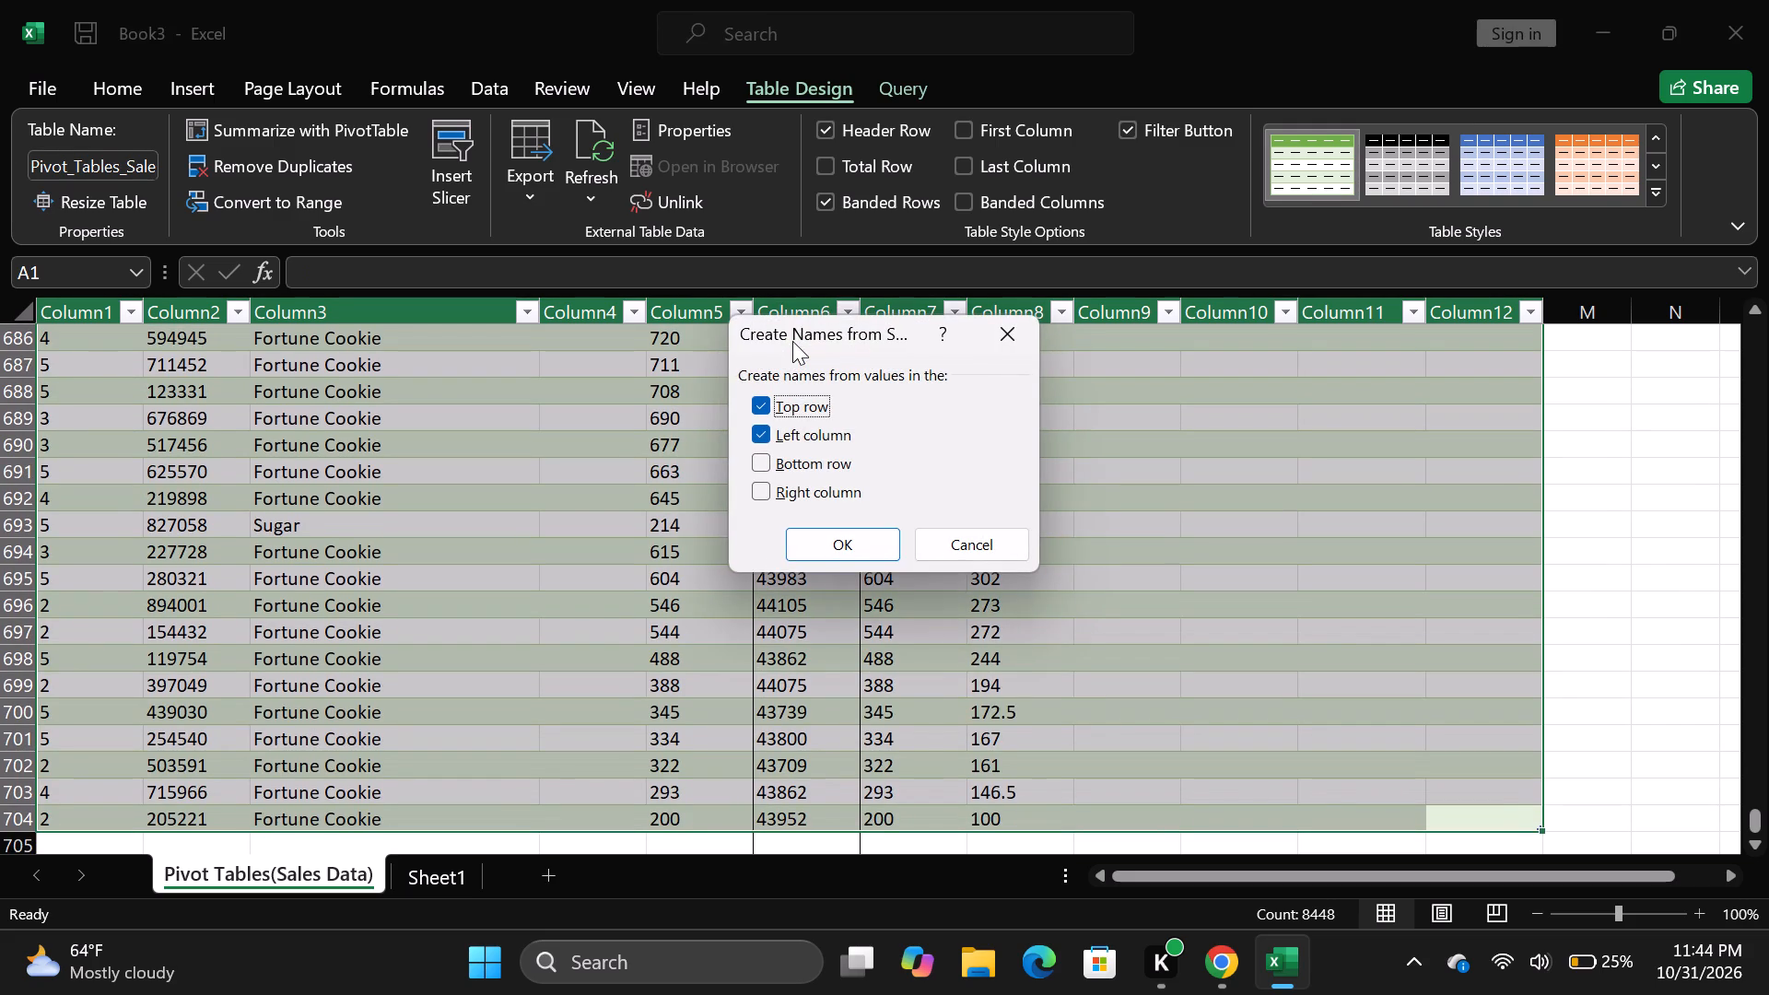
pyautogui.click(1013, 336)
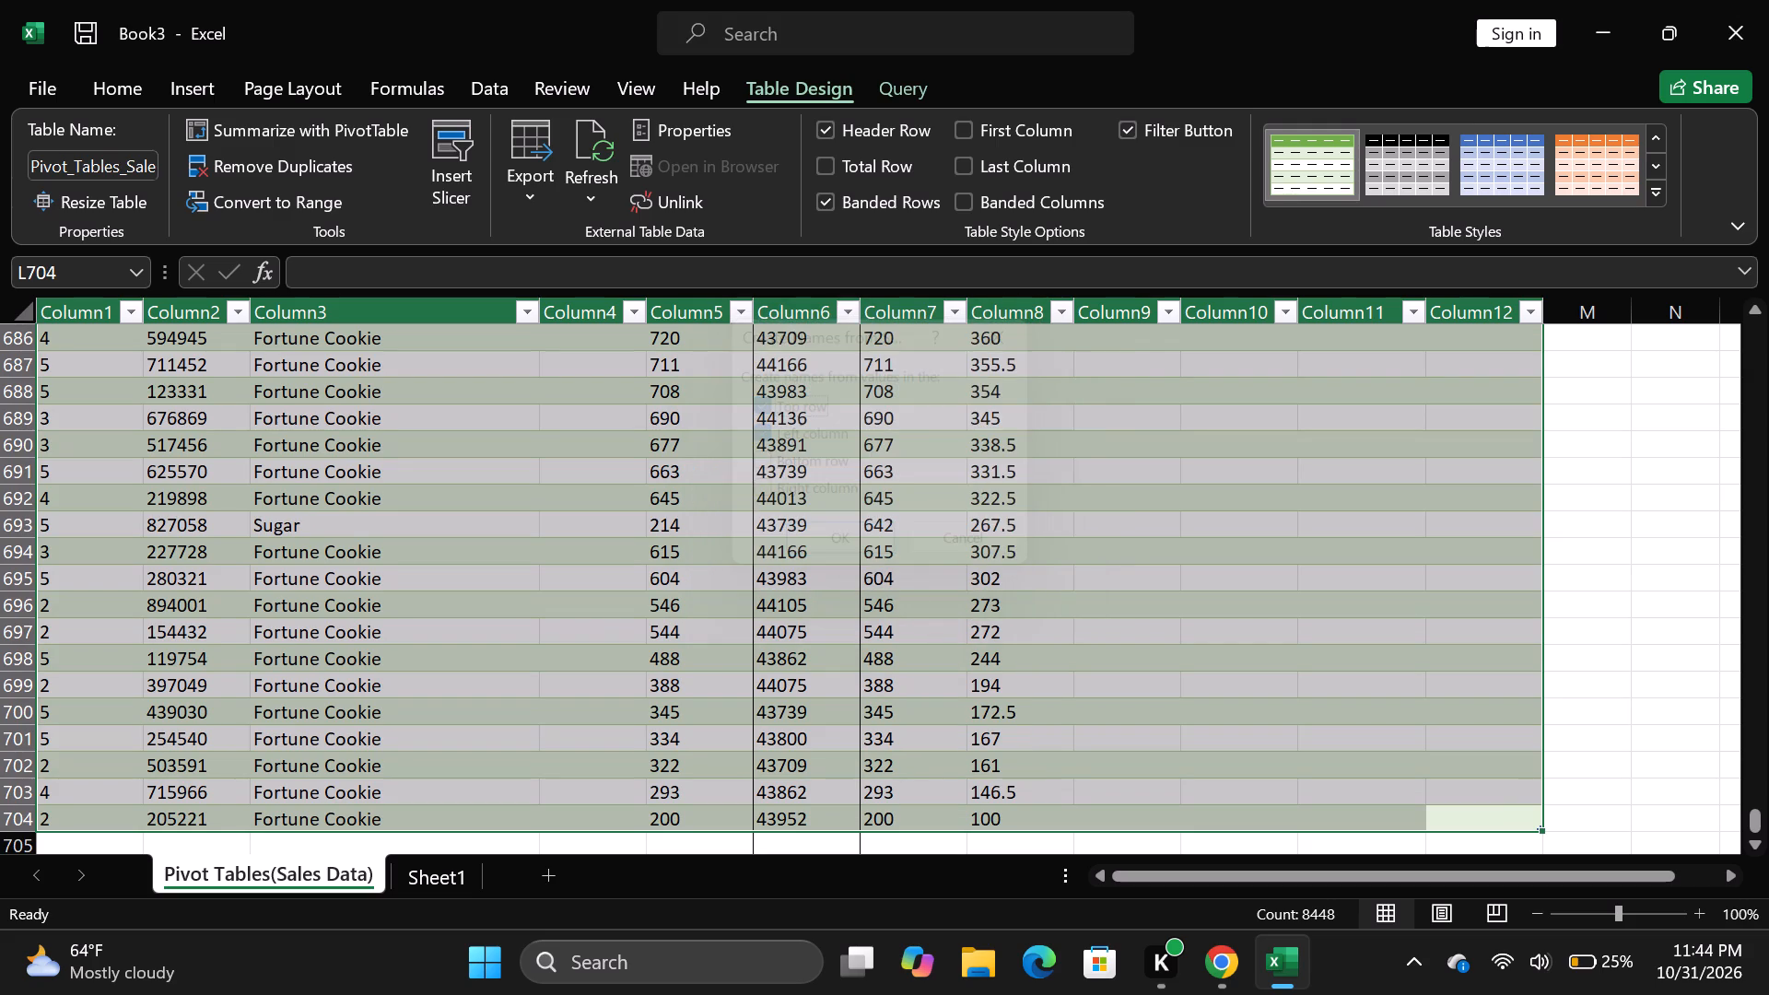
# Add an empty note to the Column6 header cell F1.
pyautogui.scroll(13, 697, 524)
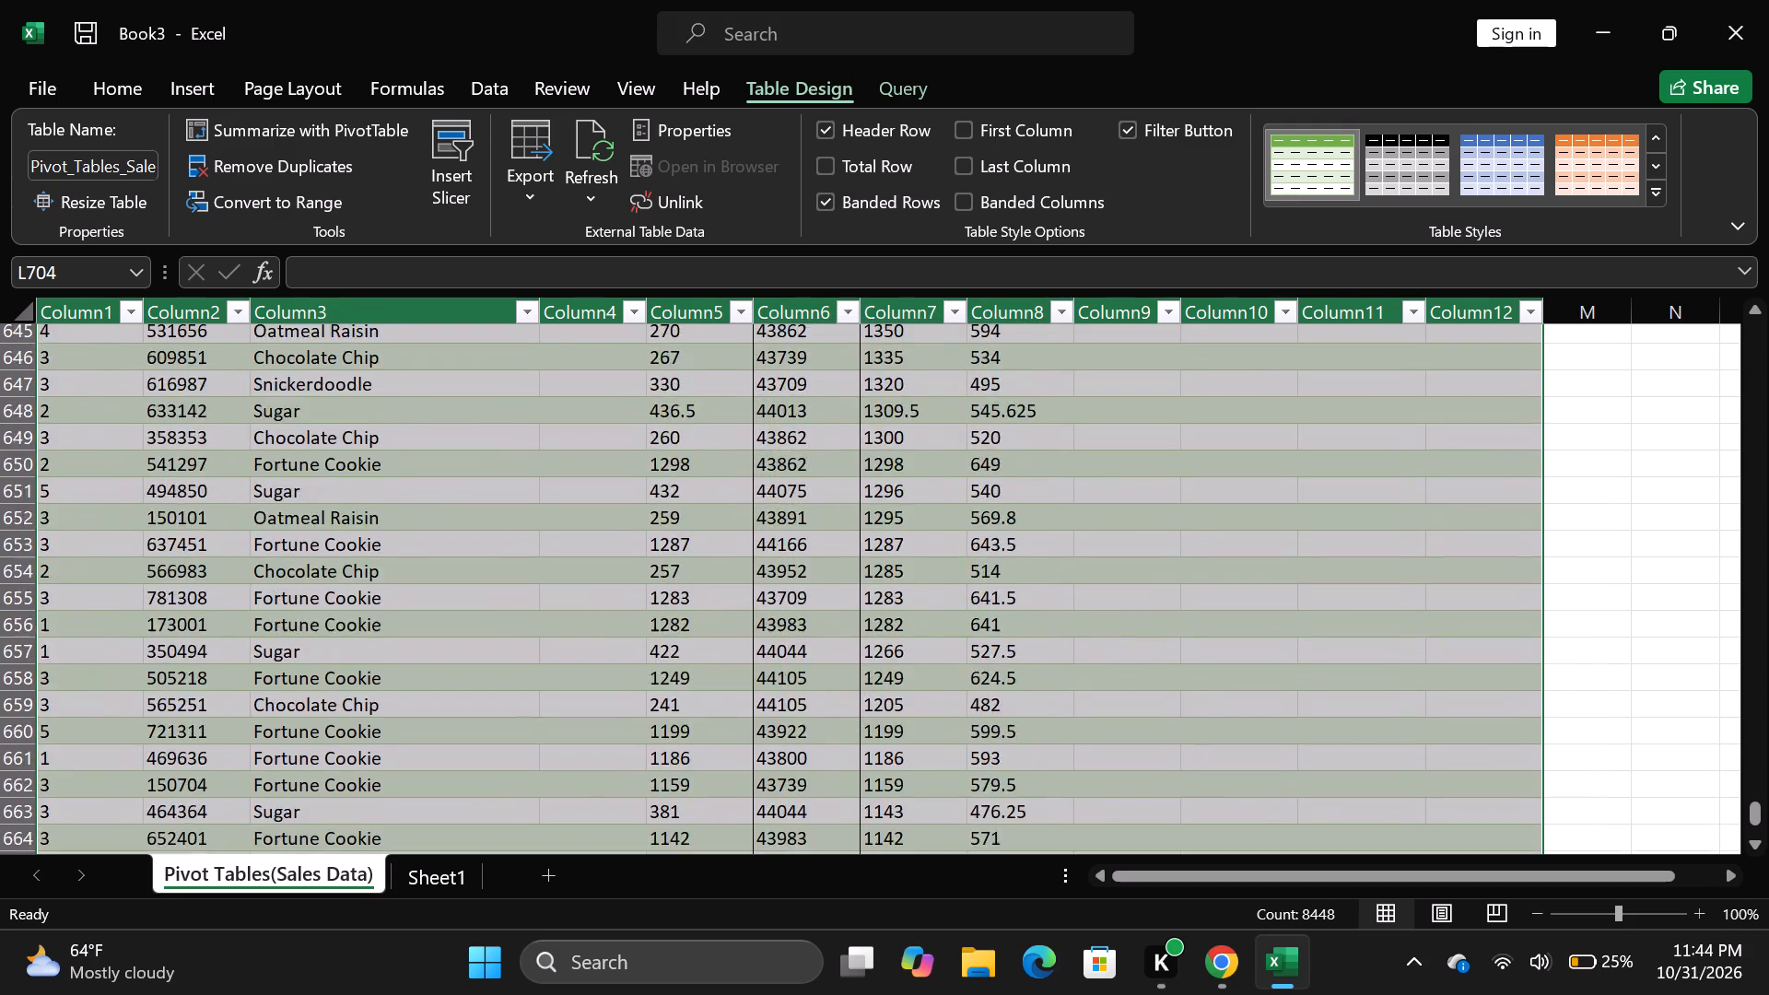
pyautogui.scroll(14, 697, 524)
pyautogui.scroll(15, 697, 524)
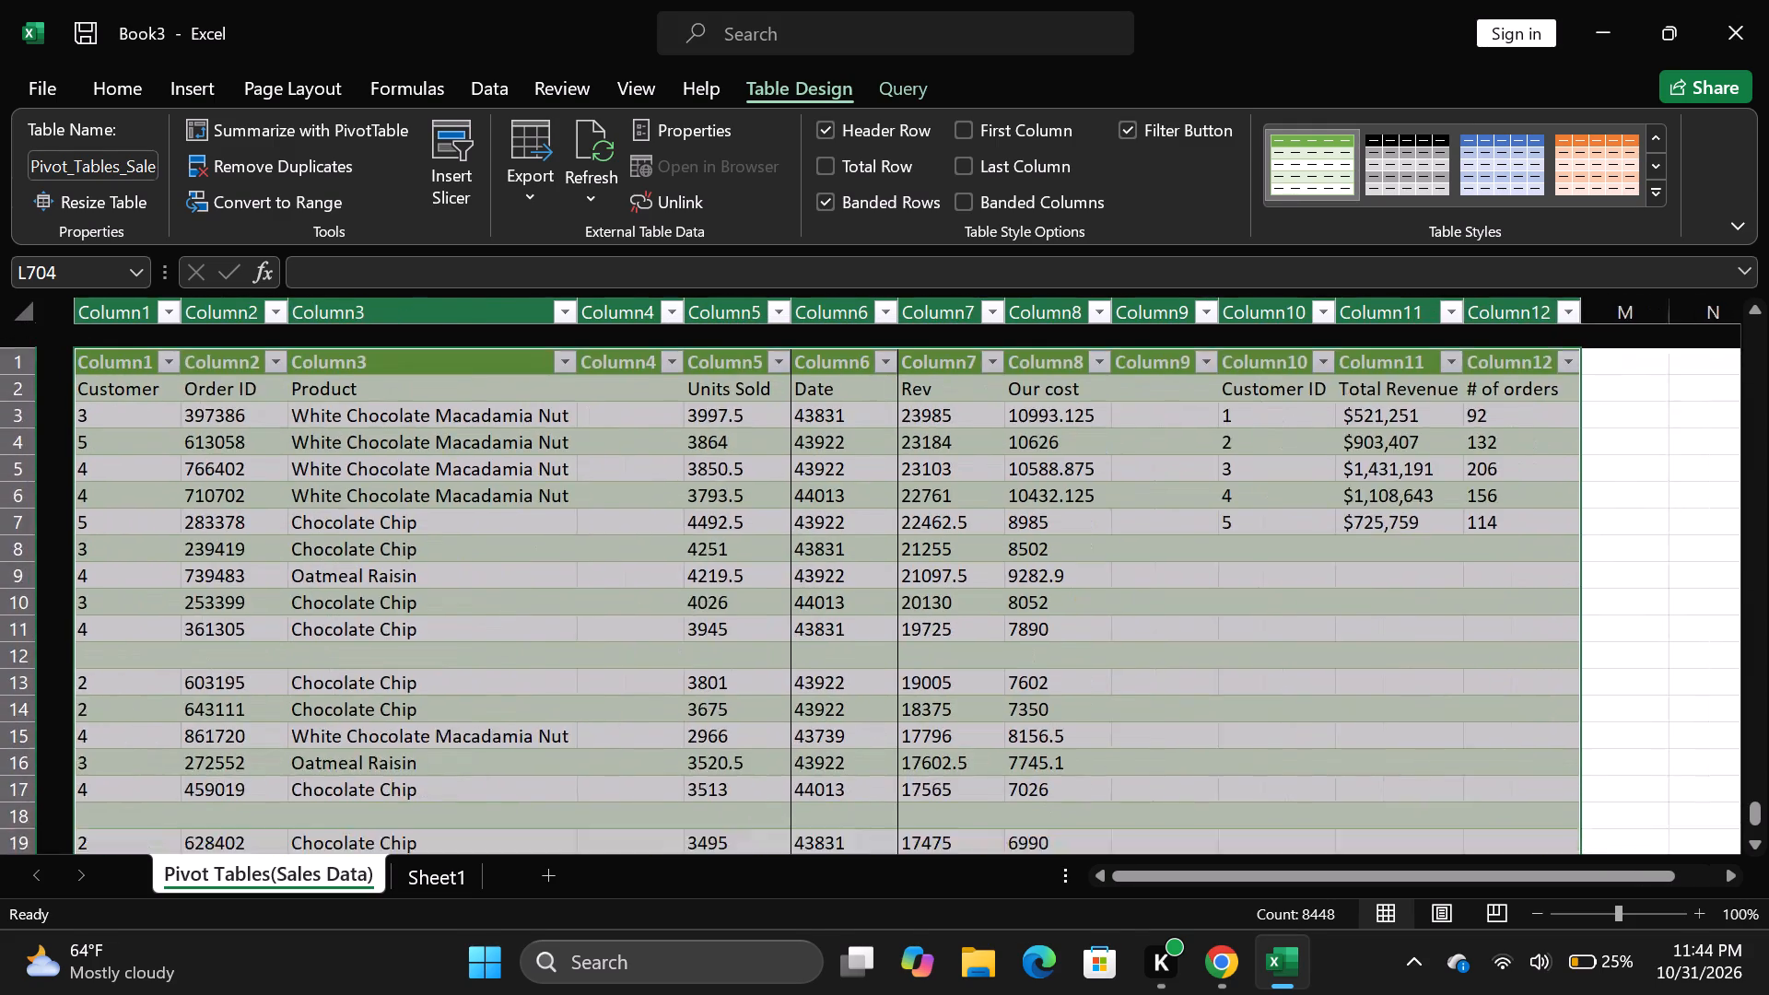
pyautogui.scroll(16, 697, 524)
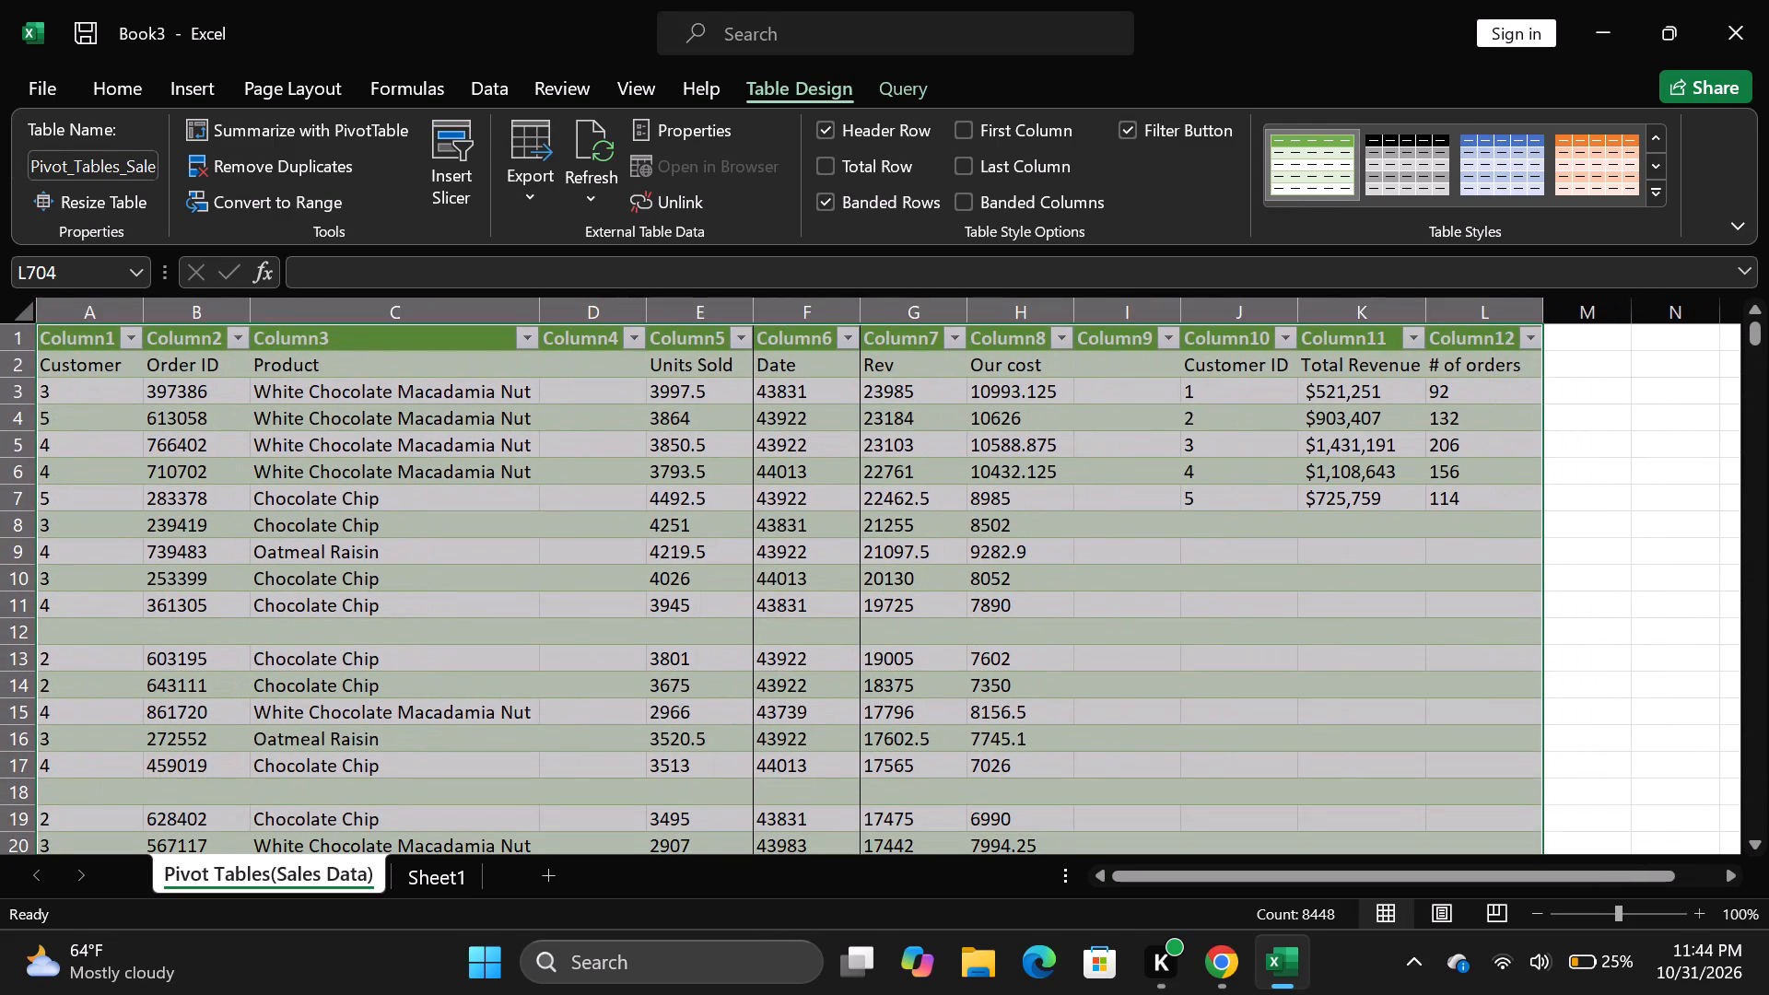
pyautogui.click(813, 332)
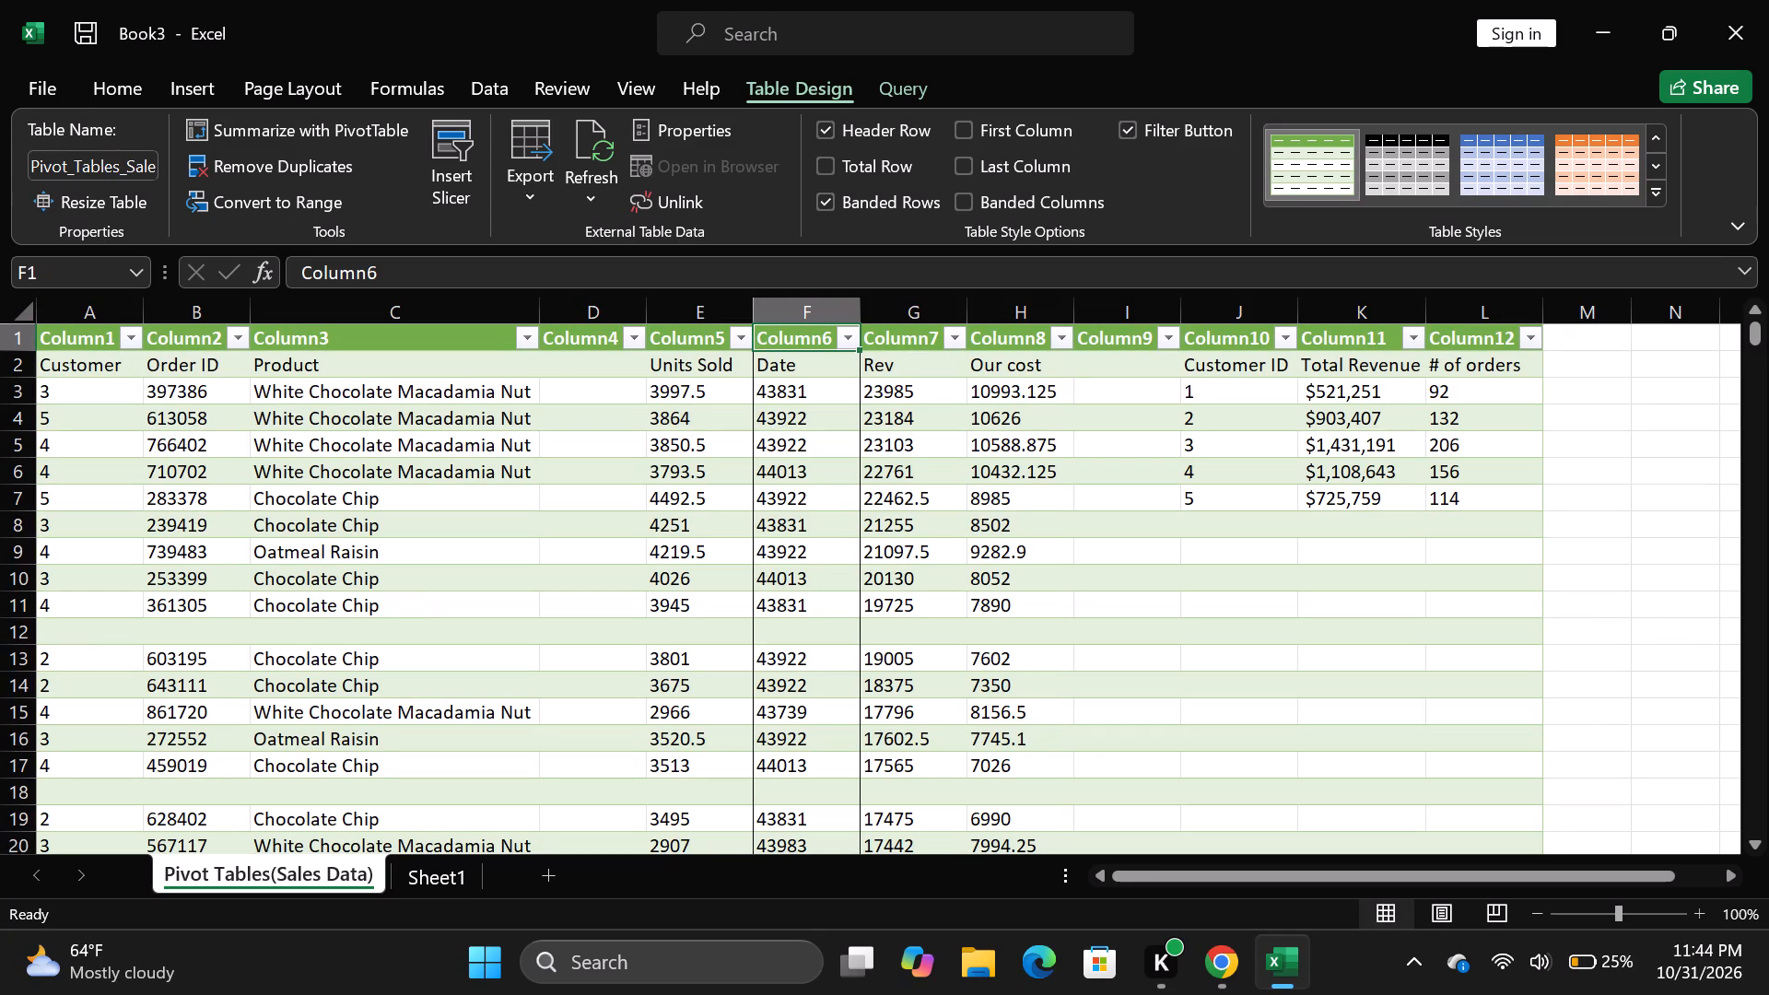
pyautogui.hotkey('shift', 'F2')
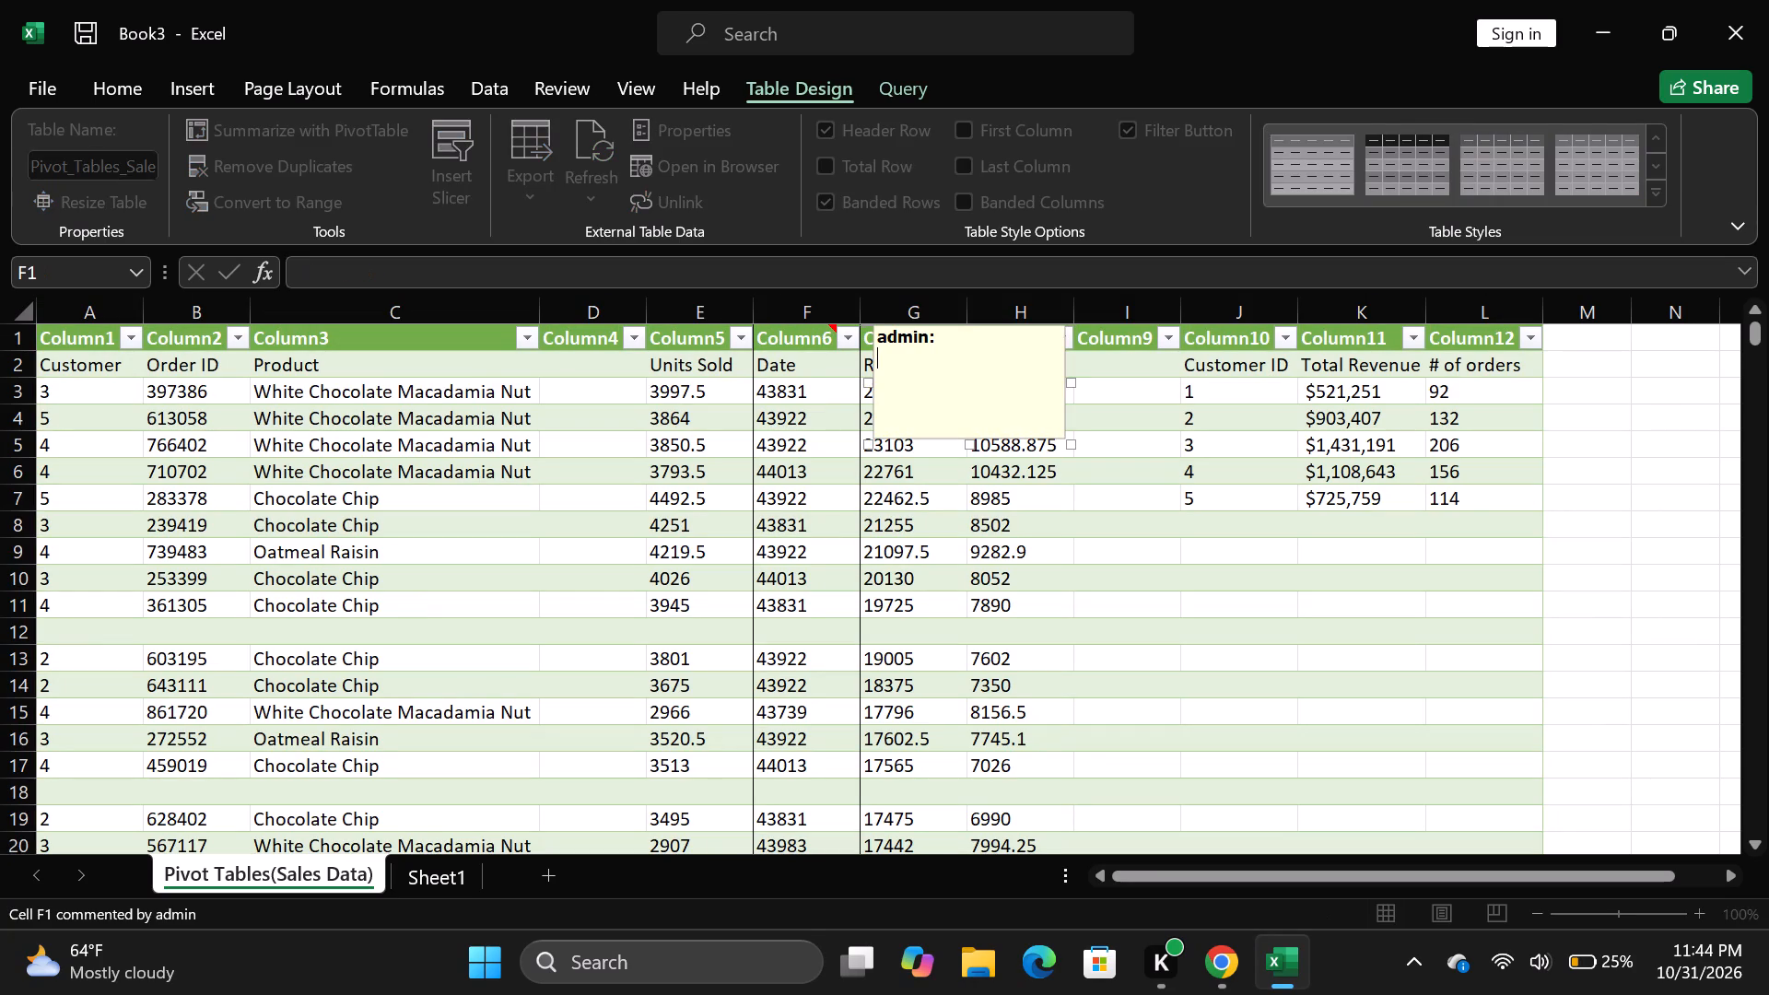
pyautogui.click(813, 332)
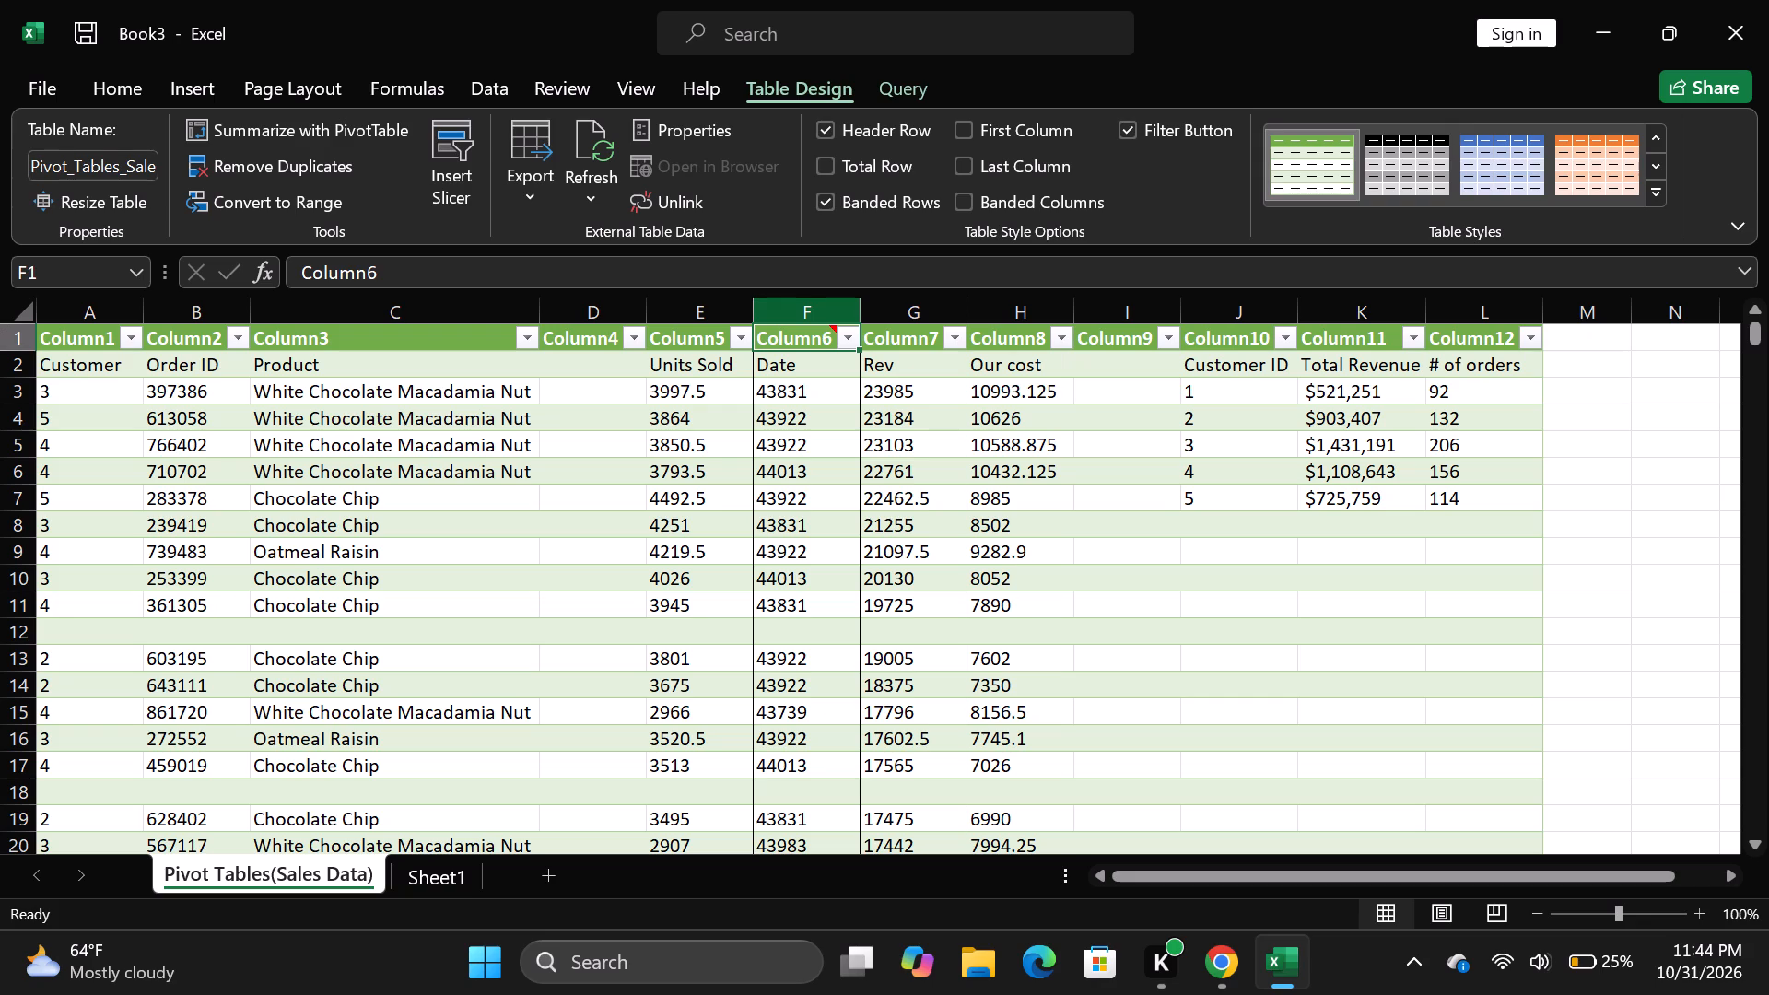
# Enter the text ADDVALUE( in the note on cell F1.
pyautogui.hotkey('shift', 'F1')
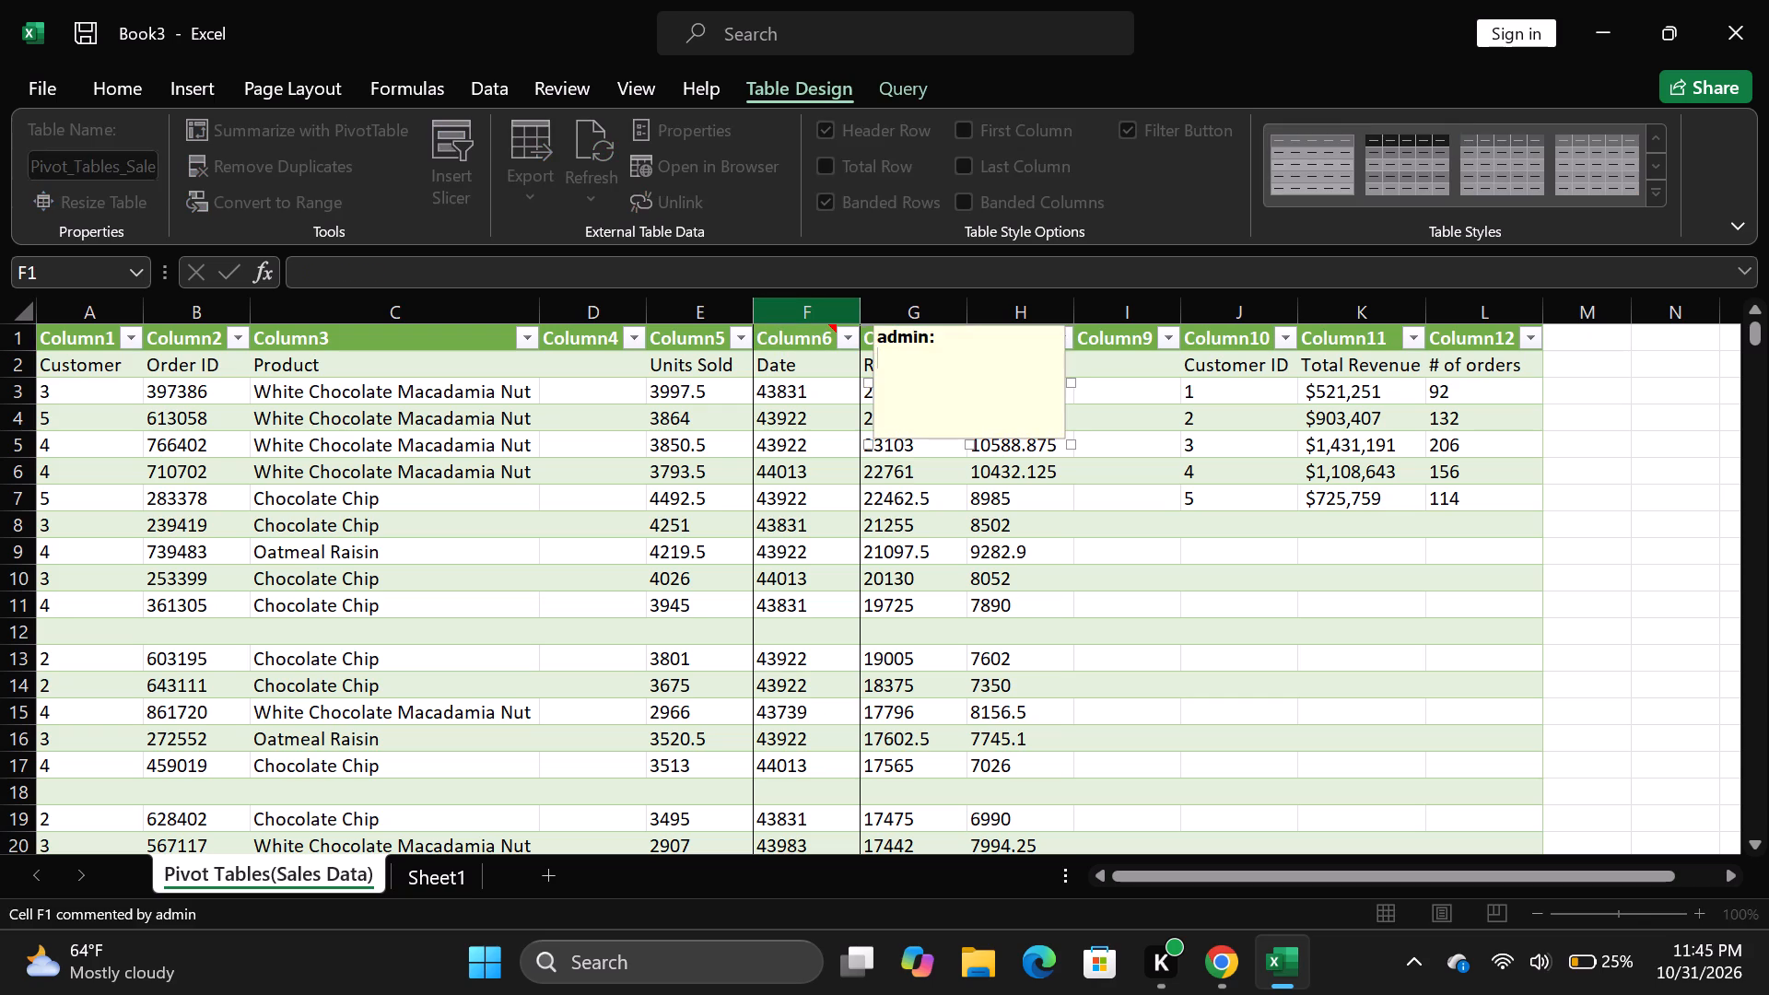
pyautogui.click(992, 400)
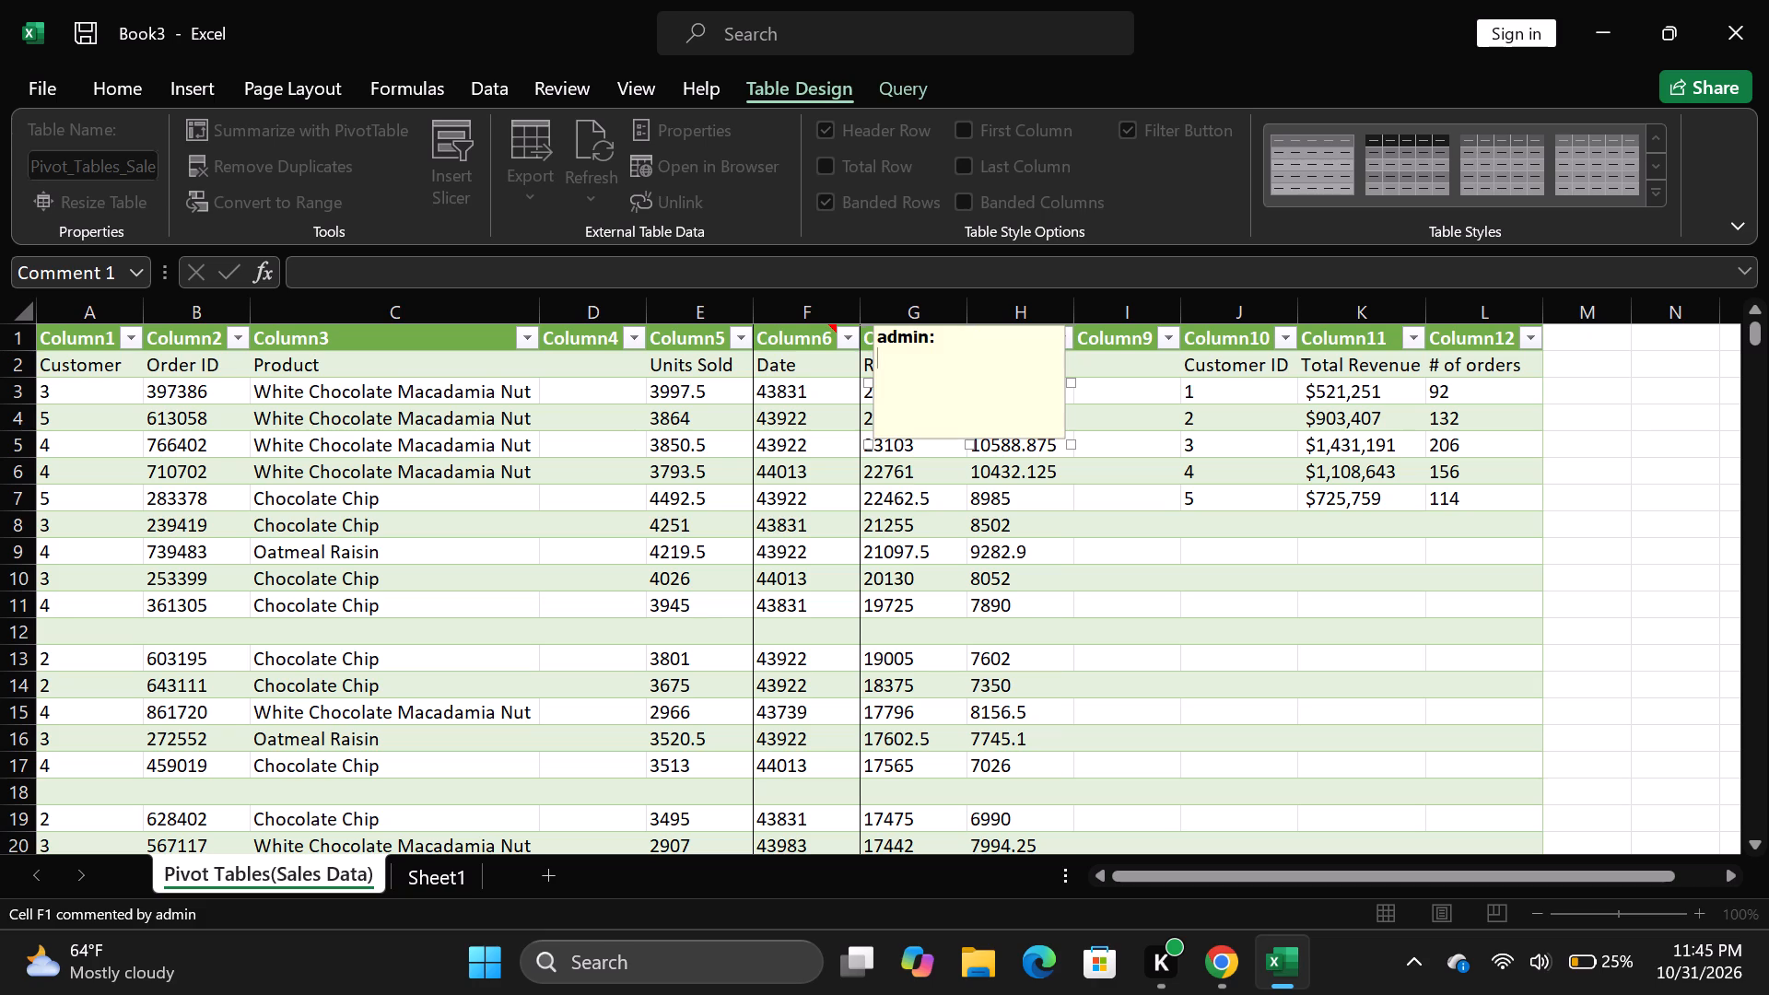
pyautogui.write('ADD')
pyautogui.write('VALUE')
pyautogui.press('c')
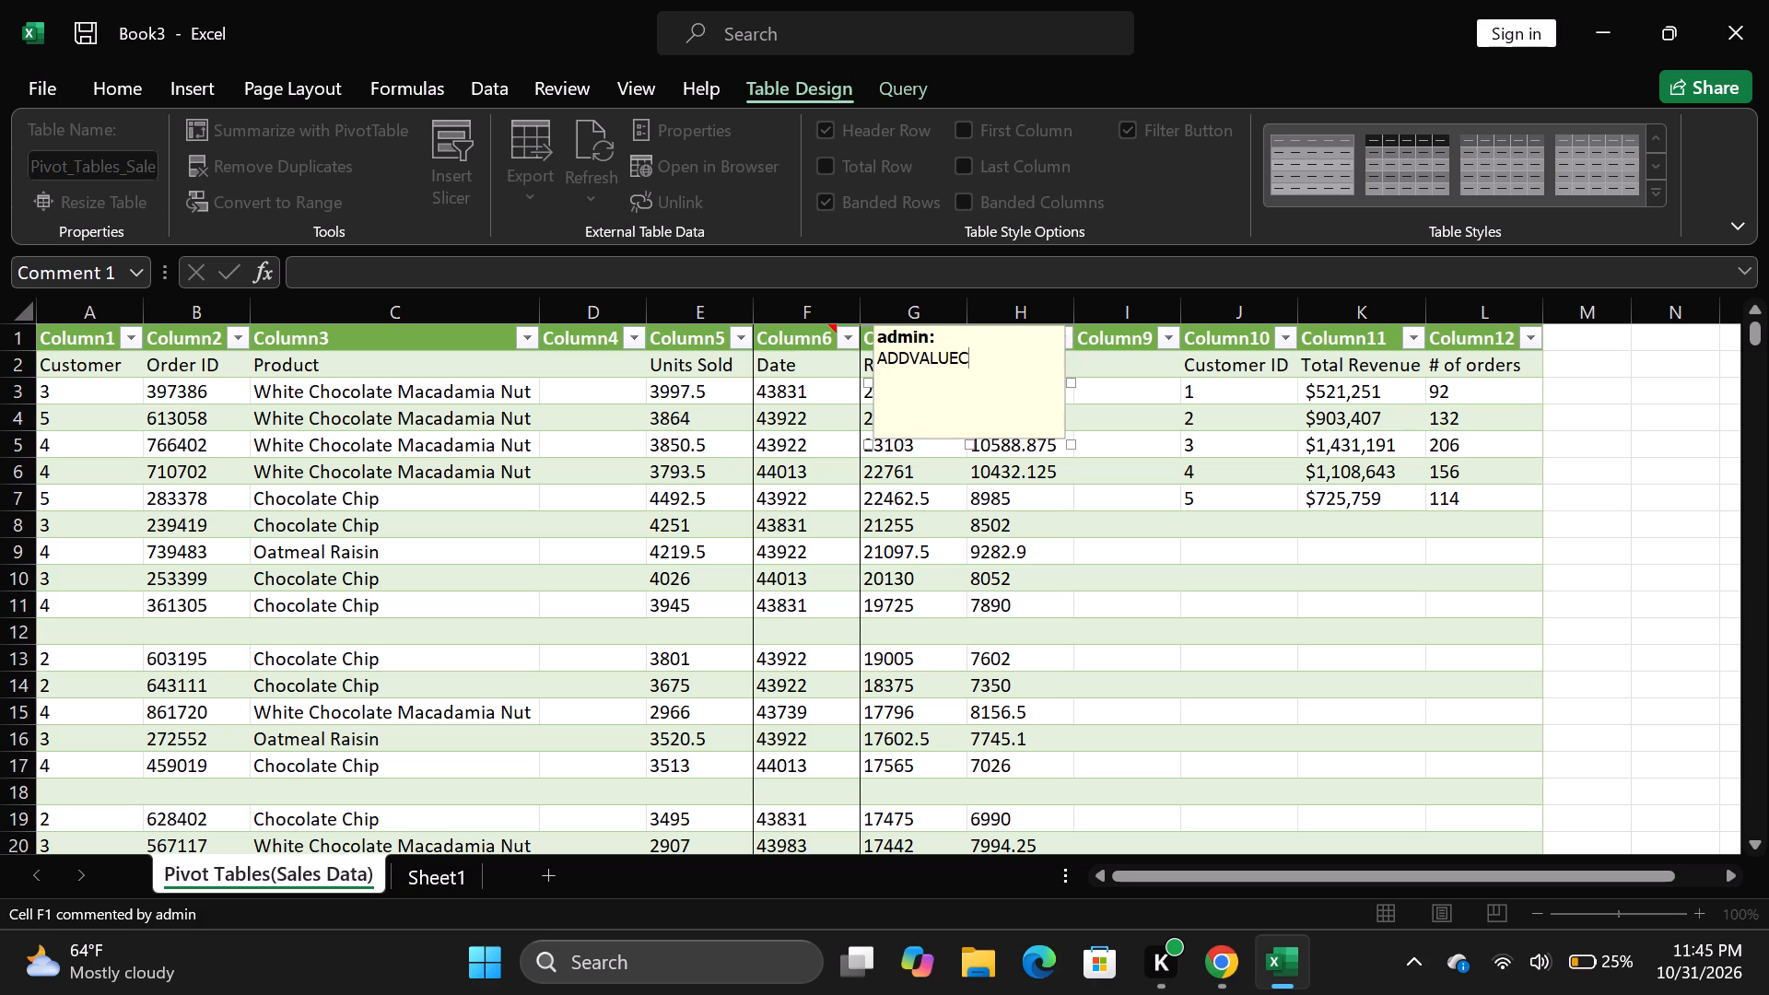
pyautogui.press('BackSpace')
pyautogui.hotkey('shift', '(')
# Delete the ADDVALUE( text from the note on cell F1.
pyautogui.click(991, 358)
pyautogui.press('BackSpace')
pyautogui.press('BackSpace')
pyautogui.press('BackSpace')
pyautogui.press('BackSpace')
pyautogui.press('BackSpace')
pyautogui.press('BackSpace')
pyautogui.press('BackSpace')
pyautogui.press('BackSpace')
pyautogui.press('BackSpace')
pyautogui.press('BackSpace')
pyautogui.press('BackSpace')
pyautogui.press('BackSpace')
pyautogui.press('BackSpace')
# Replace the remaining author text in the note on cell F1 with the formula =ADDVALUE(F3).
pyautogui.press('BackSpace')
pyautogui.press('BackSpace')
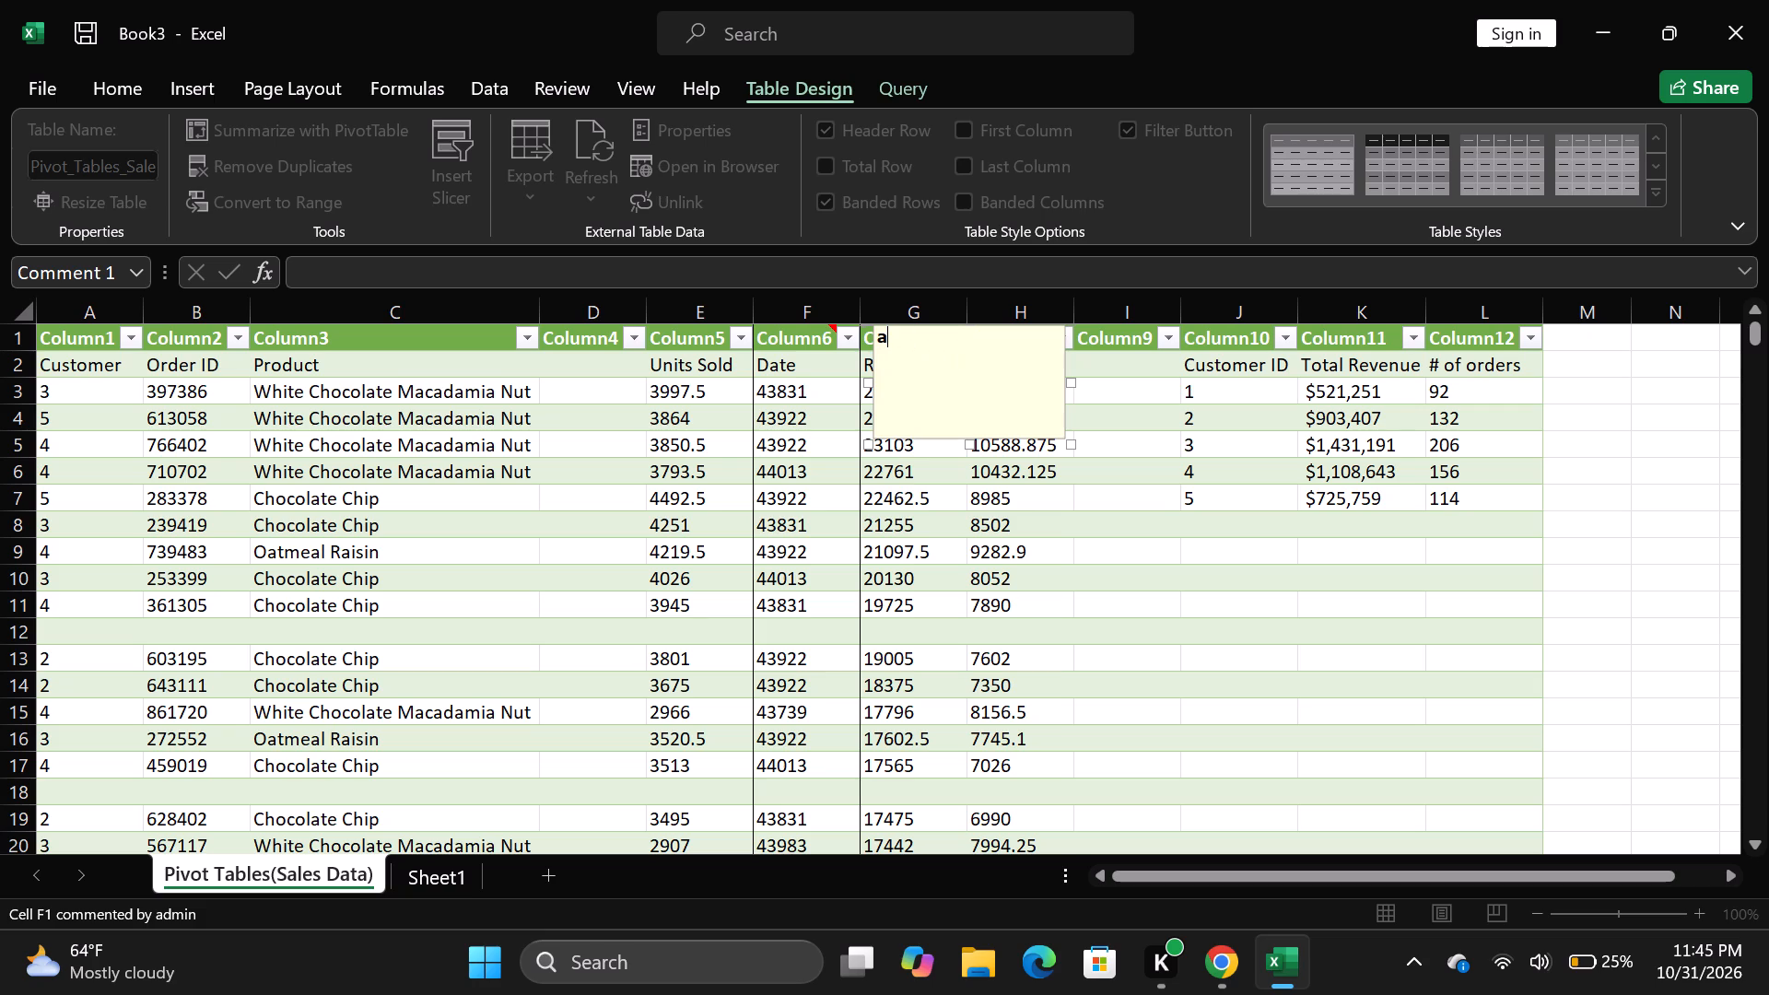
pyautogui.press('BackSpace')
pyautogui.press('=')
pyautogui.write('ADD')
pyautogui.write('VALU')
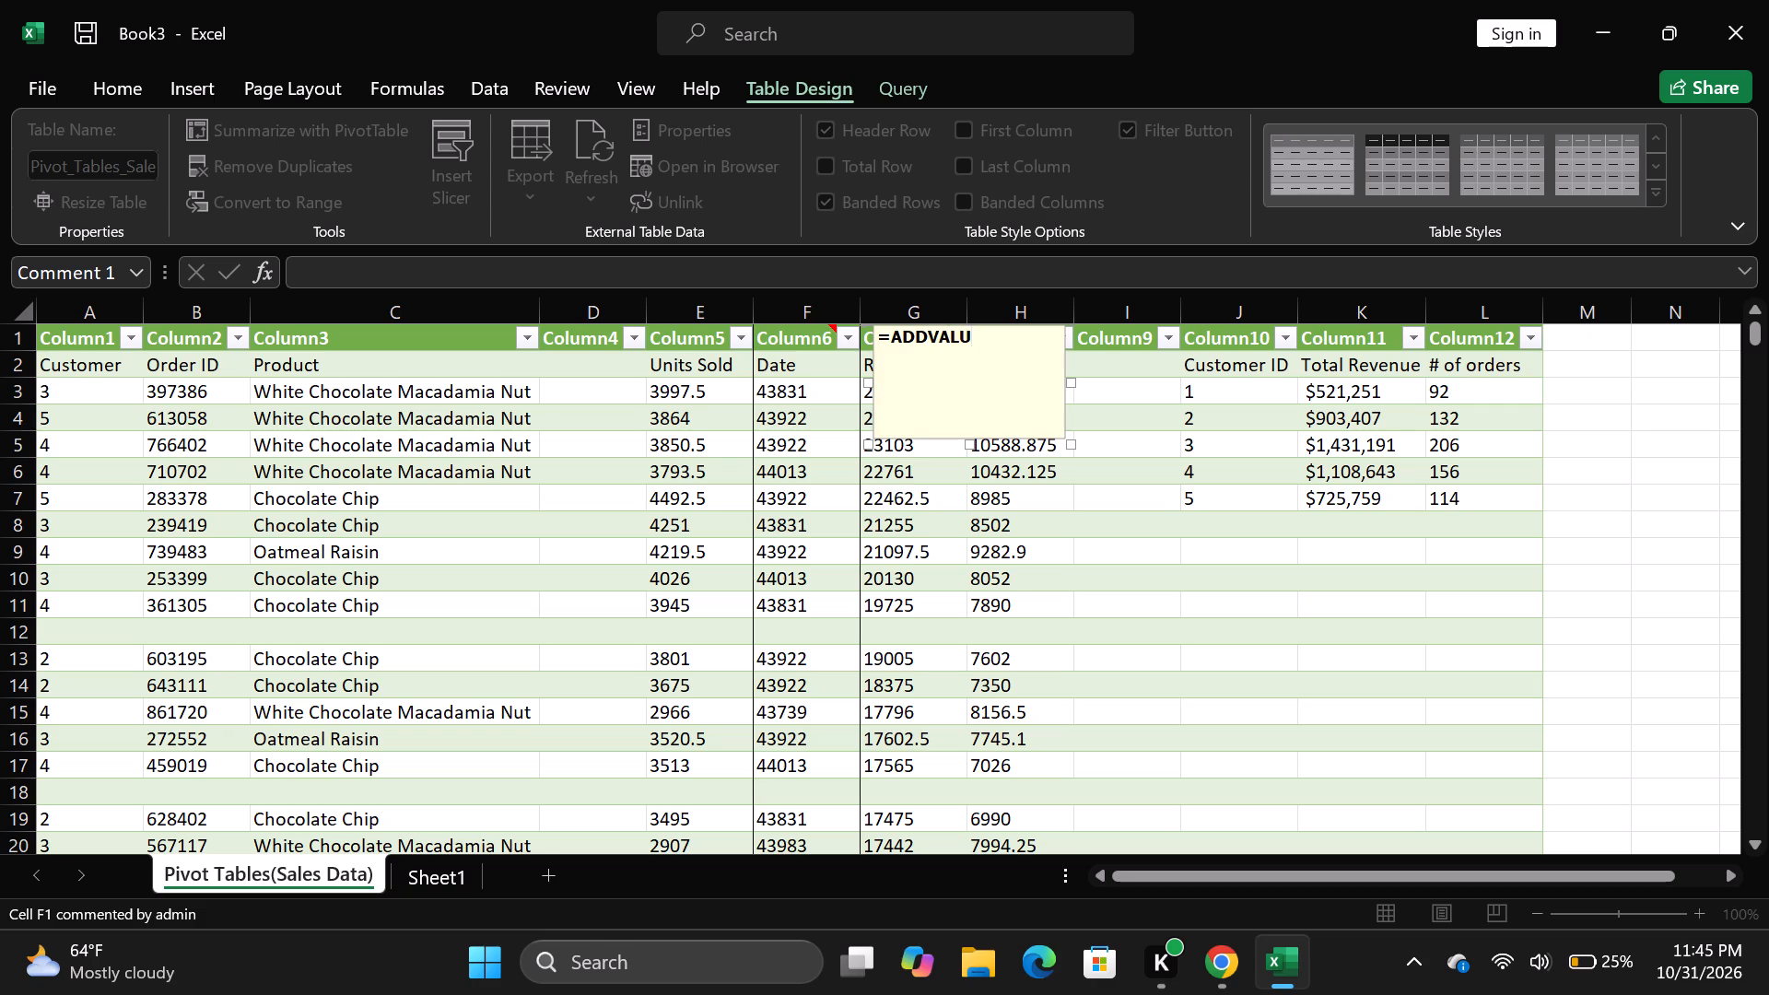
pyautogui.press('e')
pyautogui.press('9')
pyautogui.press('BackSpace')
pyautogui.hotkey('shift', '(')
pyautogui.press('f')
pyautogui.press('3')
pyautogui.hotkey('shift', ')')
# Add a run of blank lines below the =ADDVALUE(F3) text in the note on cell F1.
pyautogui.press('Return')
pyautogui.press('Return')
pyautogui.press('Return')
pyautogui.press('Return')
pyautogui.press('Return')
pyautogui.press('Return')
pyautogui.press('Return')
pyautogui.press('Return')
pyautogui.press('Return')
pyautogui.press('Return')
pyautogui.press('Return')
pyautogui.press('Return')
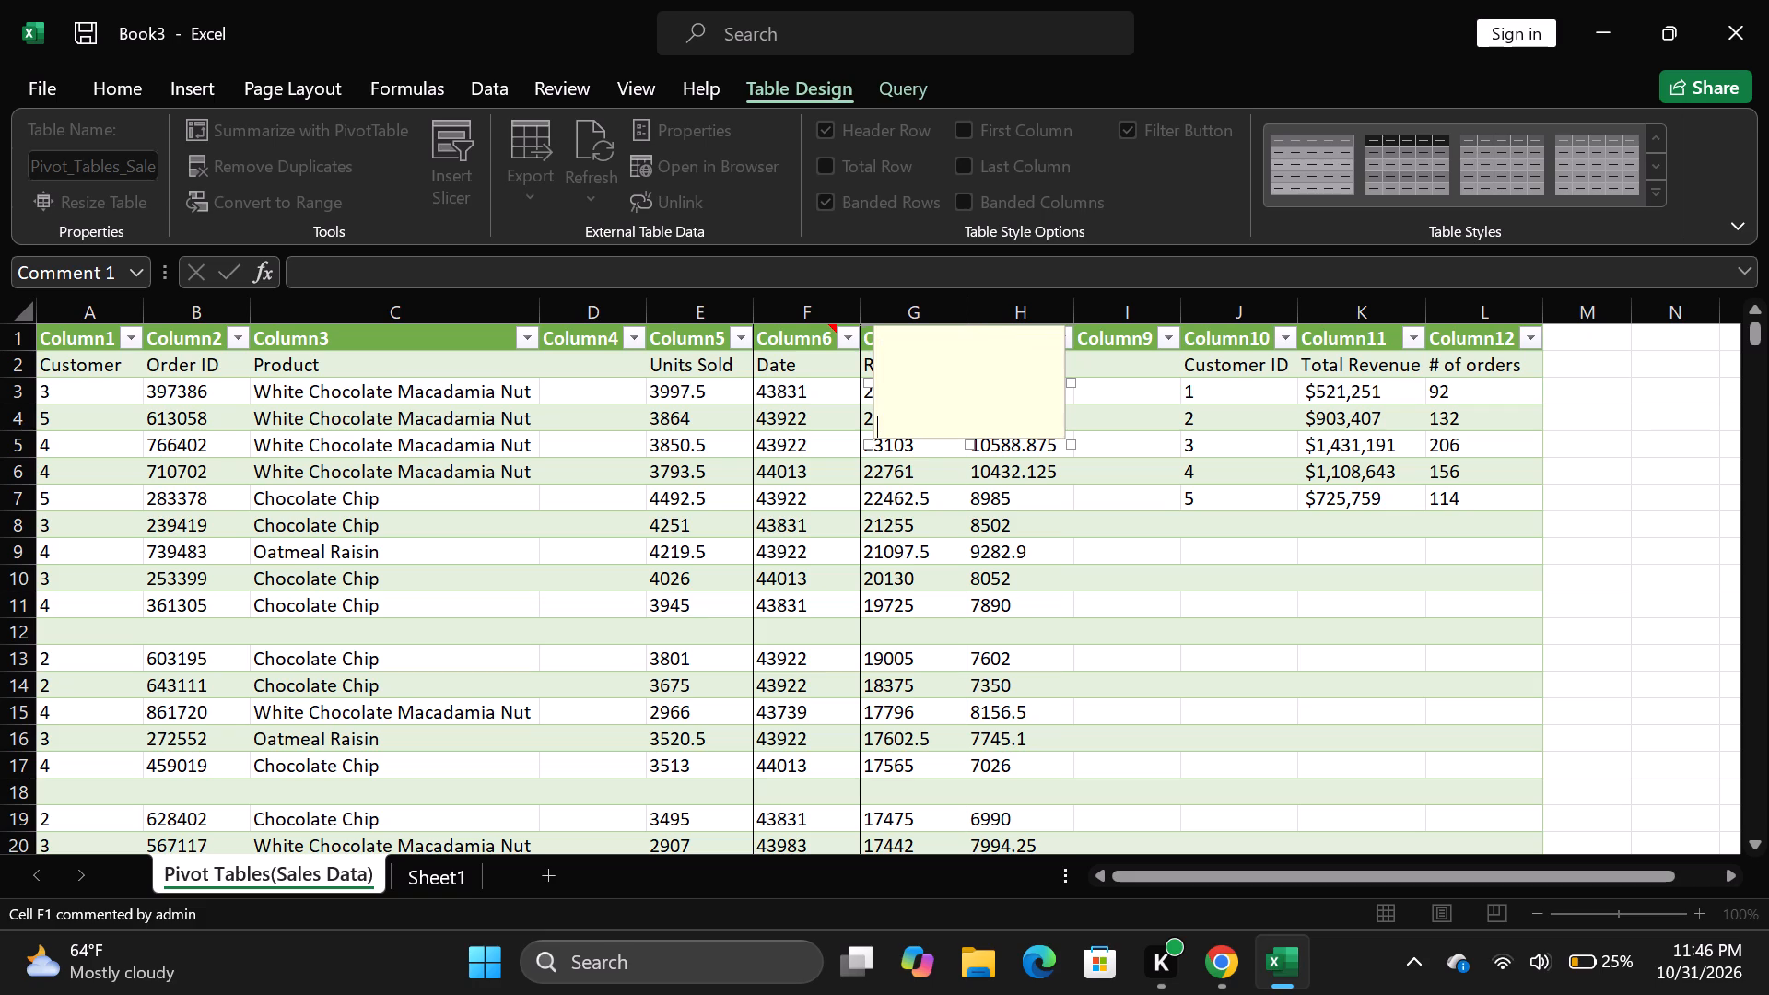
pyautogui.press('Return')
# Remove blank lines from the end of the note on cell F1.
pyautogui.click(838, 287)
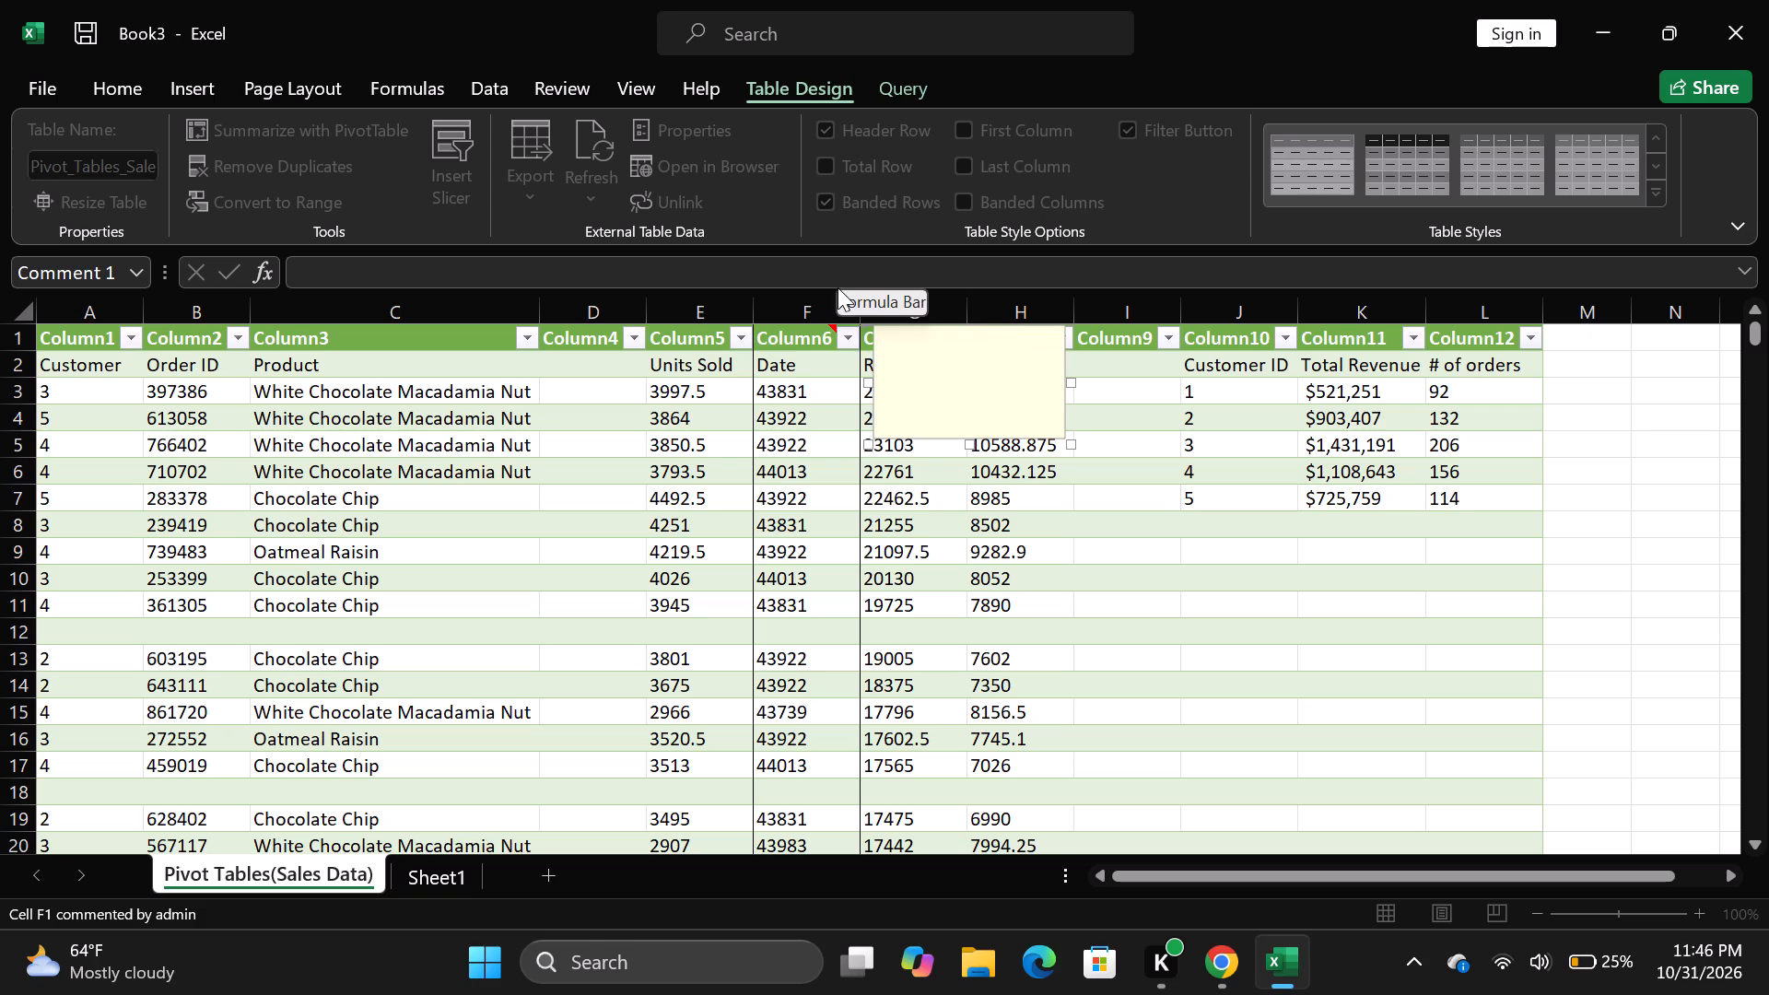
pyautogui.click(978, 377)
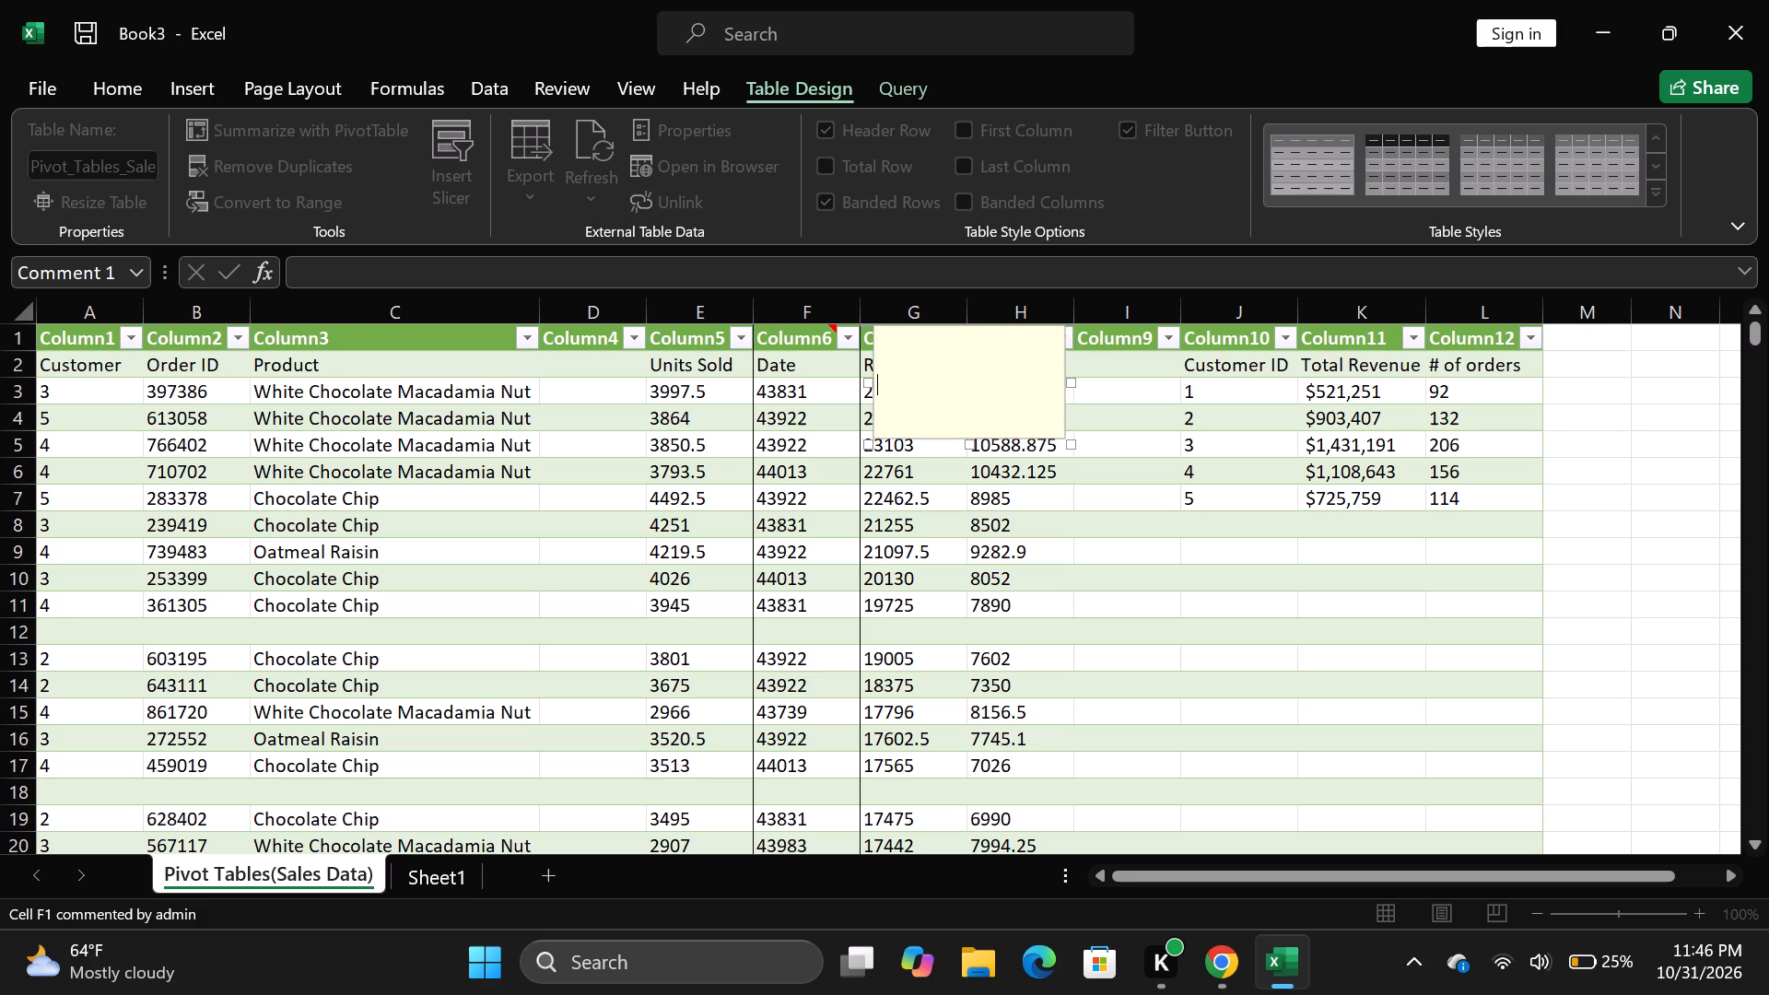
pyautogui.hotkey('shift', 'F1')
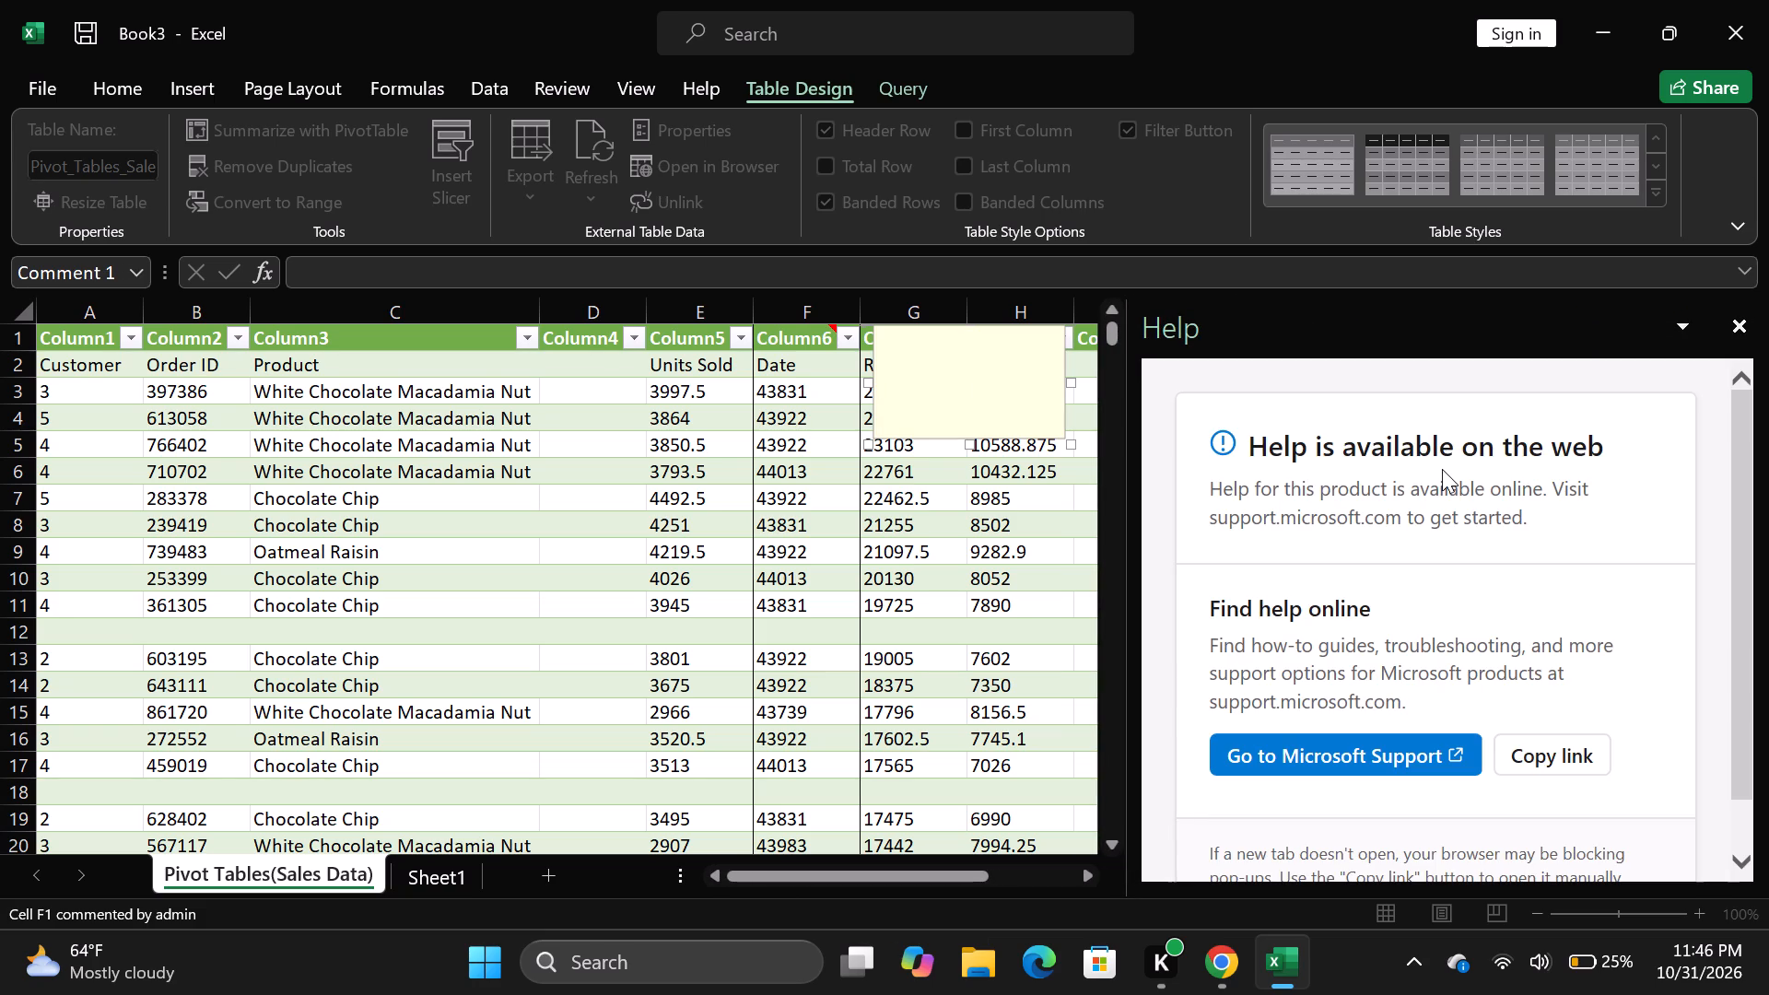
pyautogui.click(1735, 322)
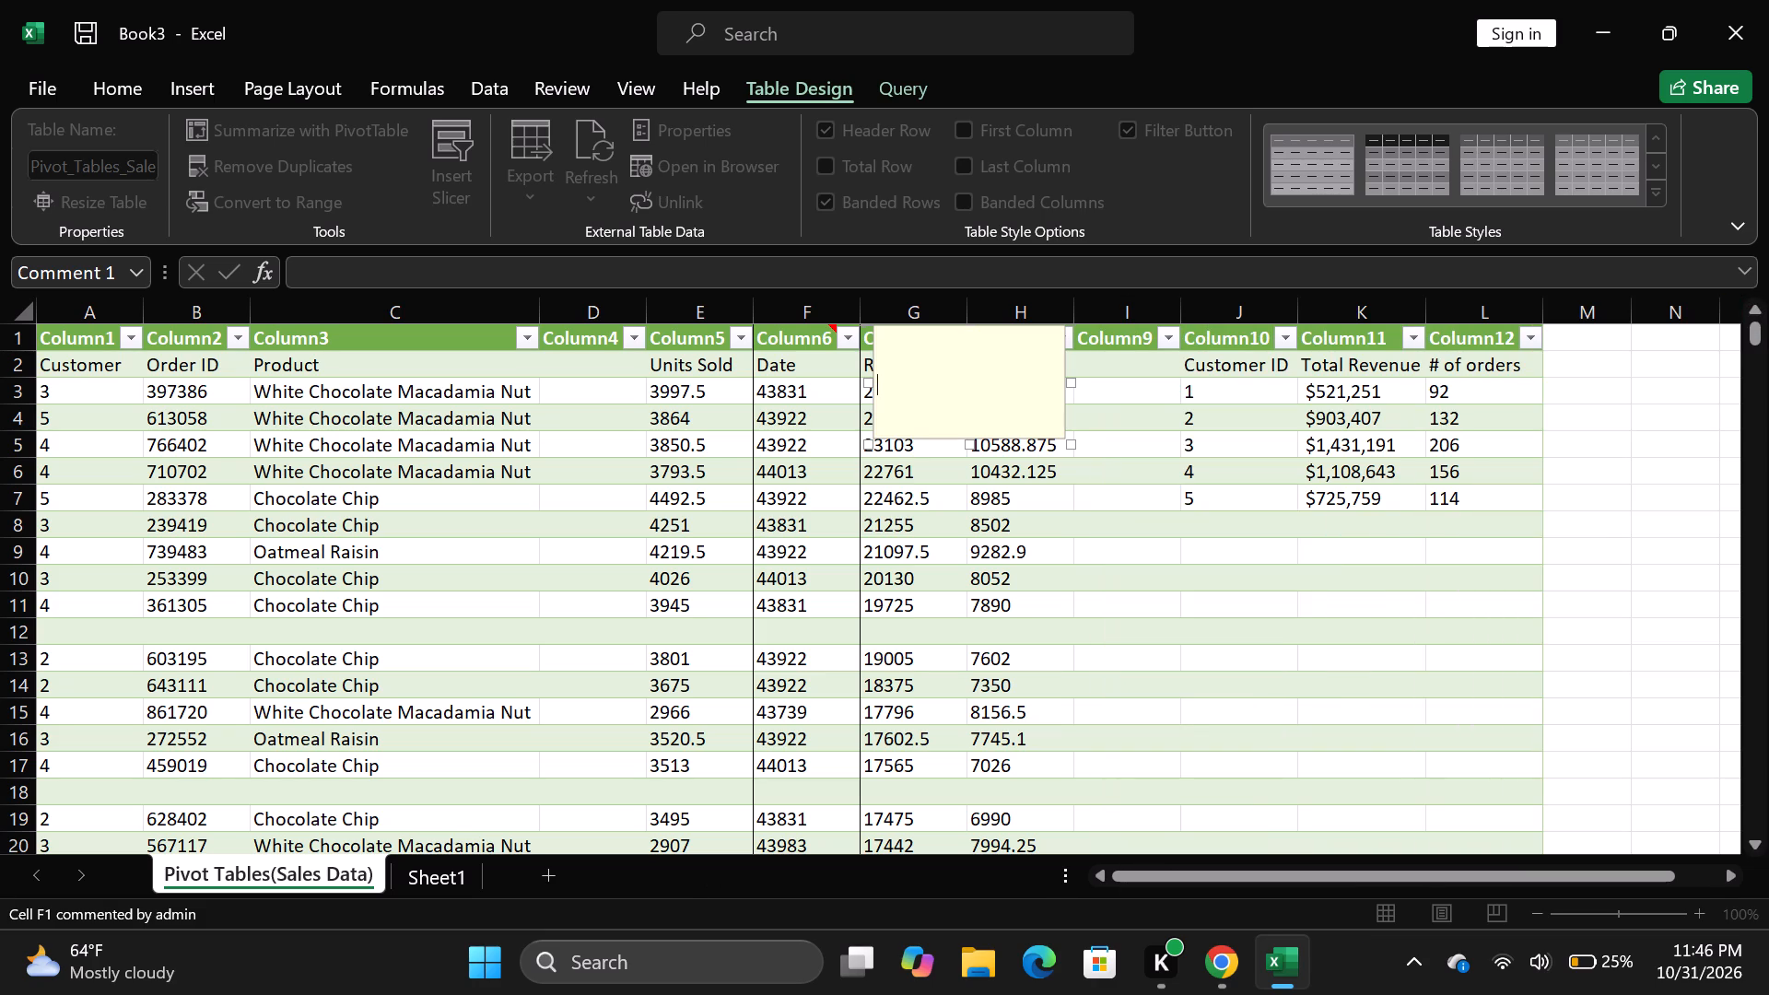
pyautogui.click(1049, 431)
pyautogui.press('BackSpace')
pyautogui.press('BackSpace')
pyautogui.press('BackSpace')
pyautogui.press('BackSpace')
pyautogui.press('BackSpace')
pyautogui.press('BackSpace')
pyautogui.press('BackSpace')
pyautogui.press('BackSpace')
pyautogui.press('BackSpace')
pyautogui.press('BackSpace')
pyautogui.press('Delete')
# Create a new blank workbook.
pyautogui.scroll(3, 897, 448)
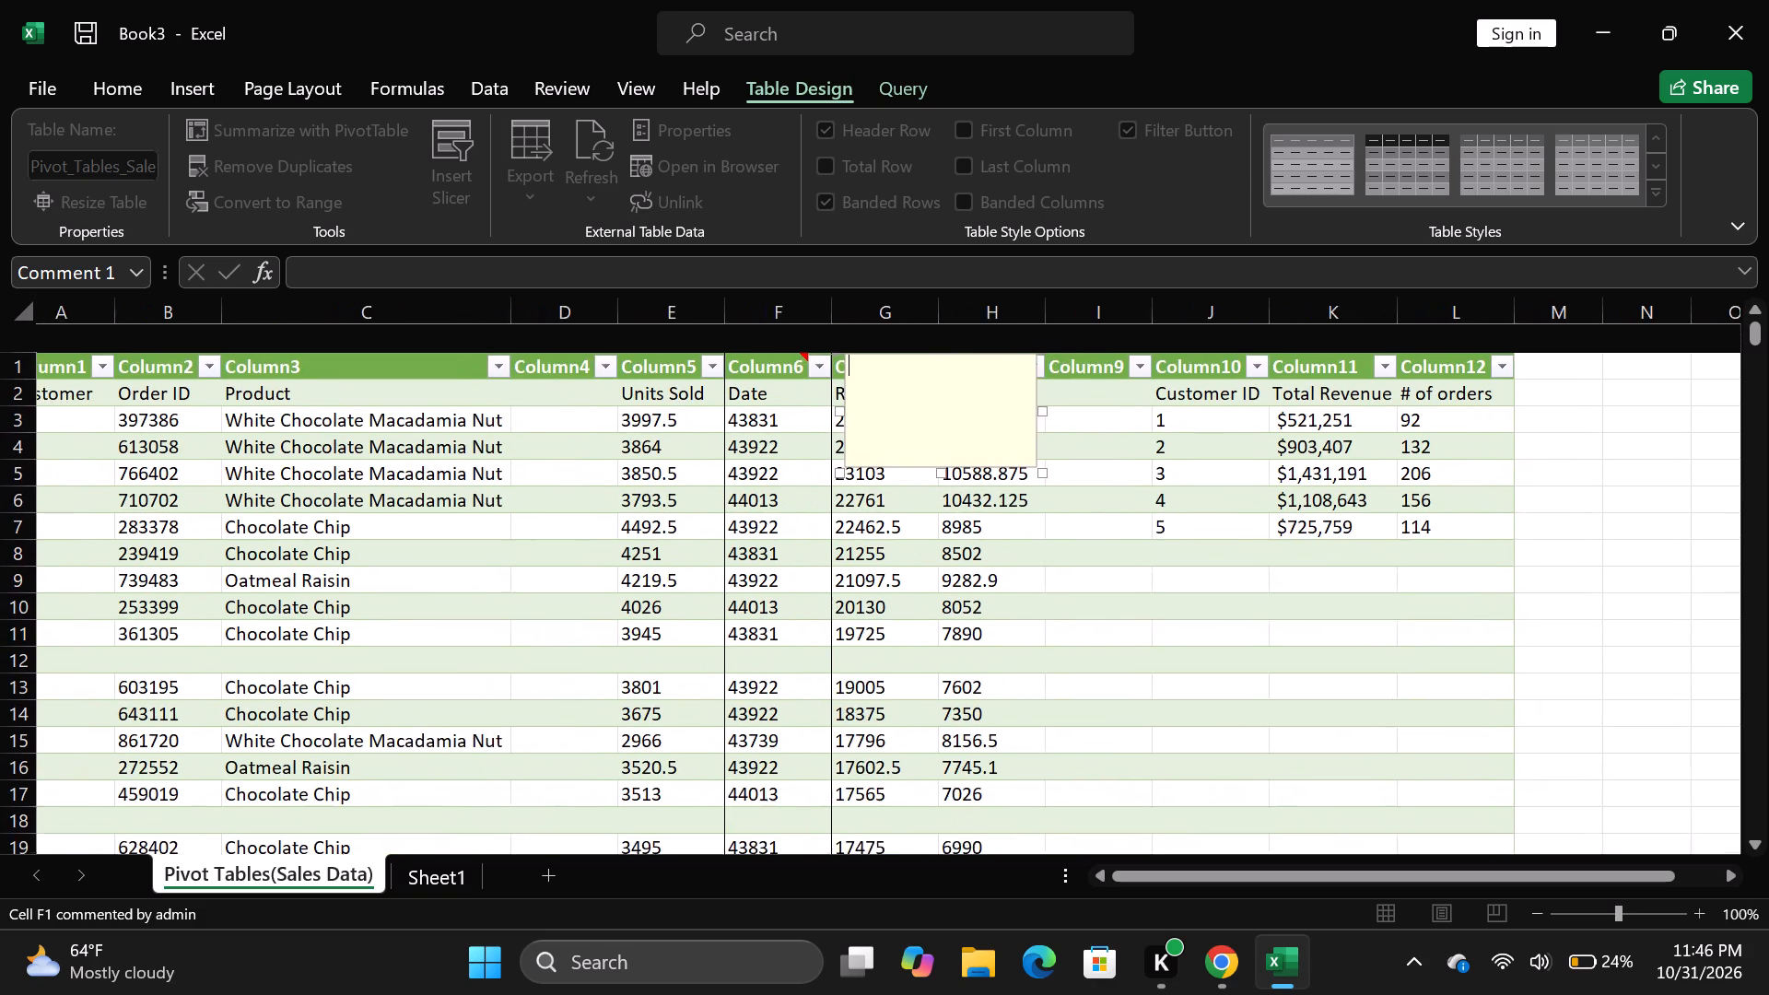
pyautogui.scroll(2, 897, 448)
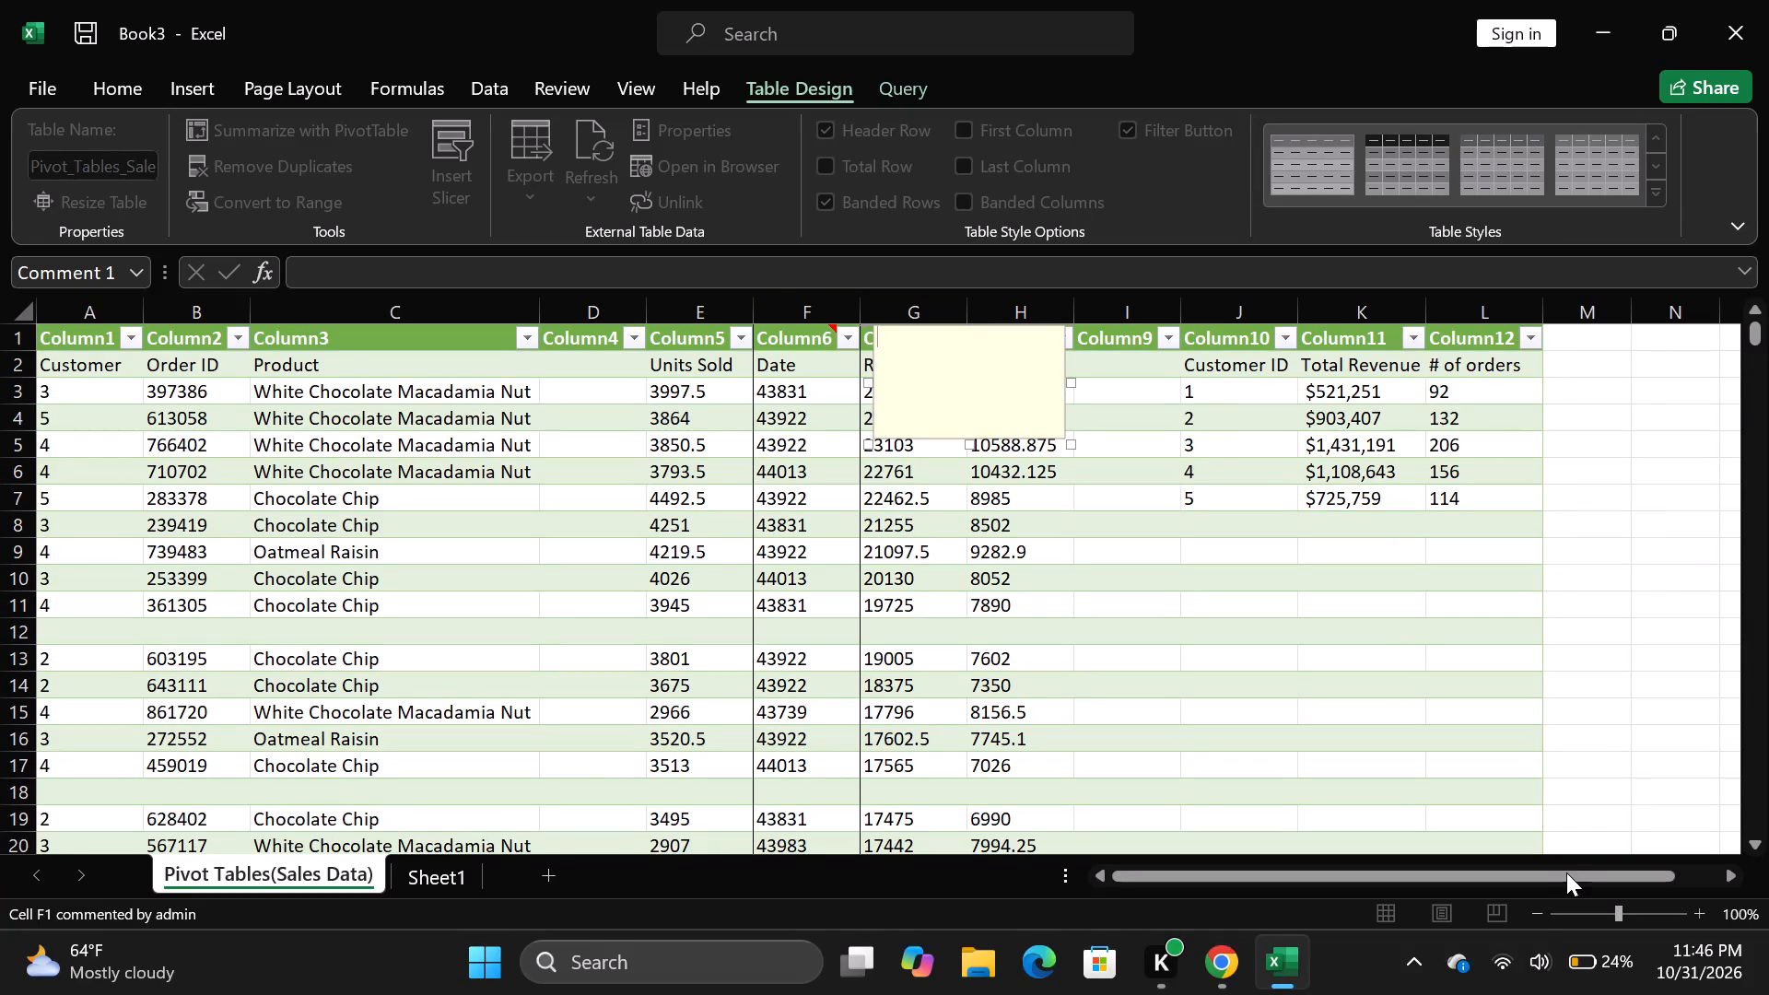
pyautogui.click(29, 90)
pyautogui.doubleClick(385, 239)
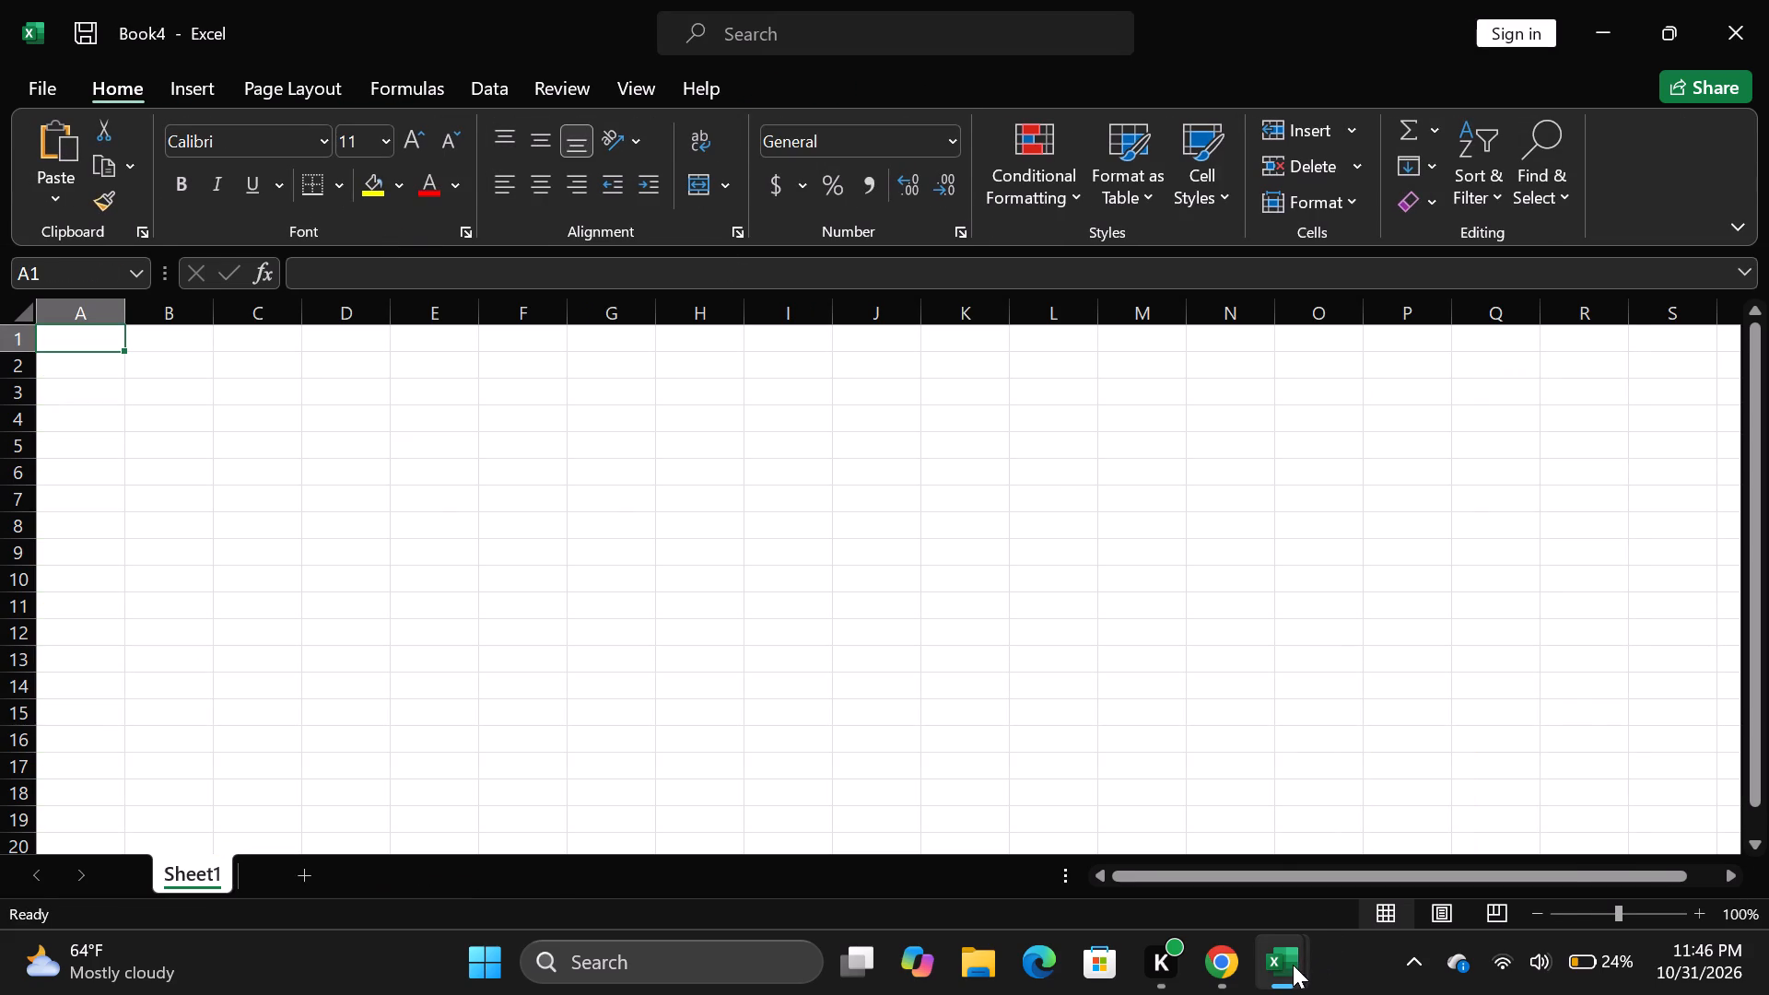
# Close the Book3 workbook without saving its changes.
pyautogui.click(1264, 725)
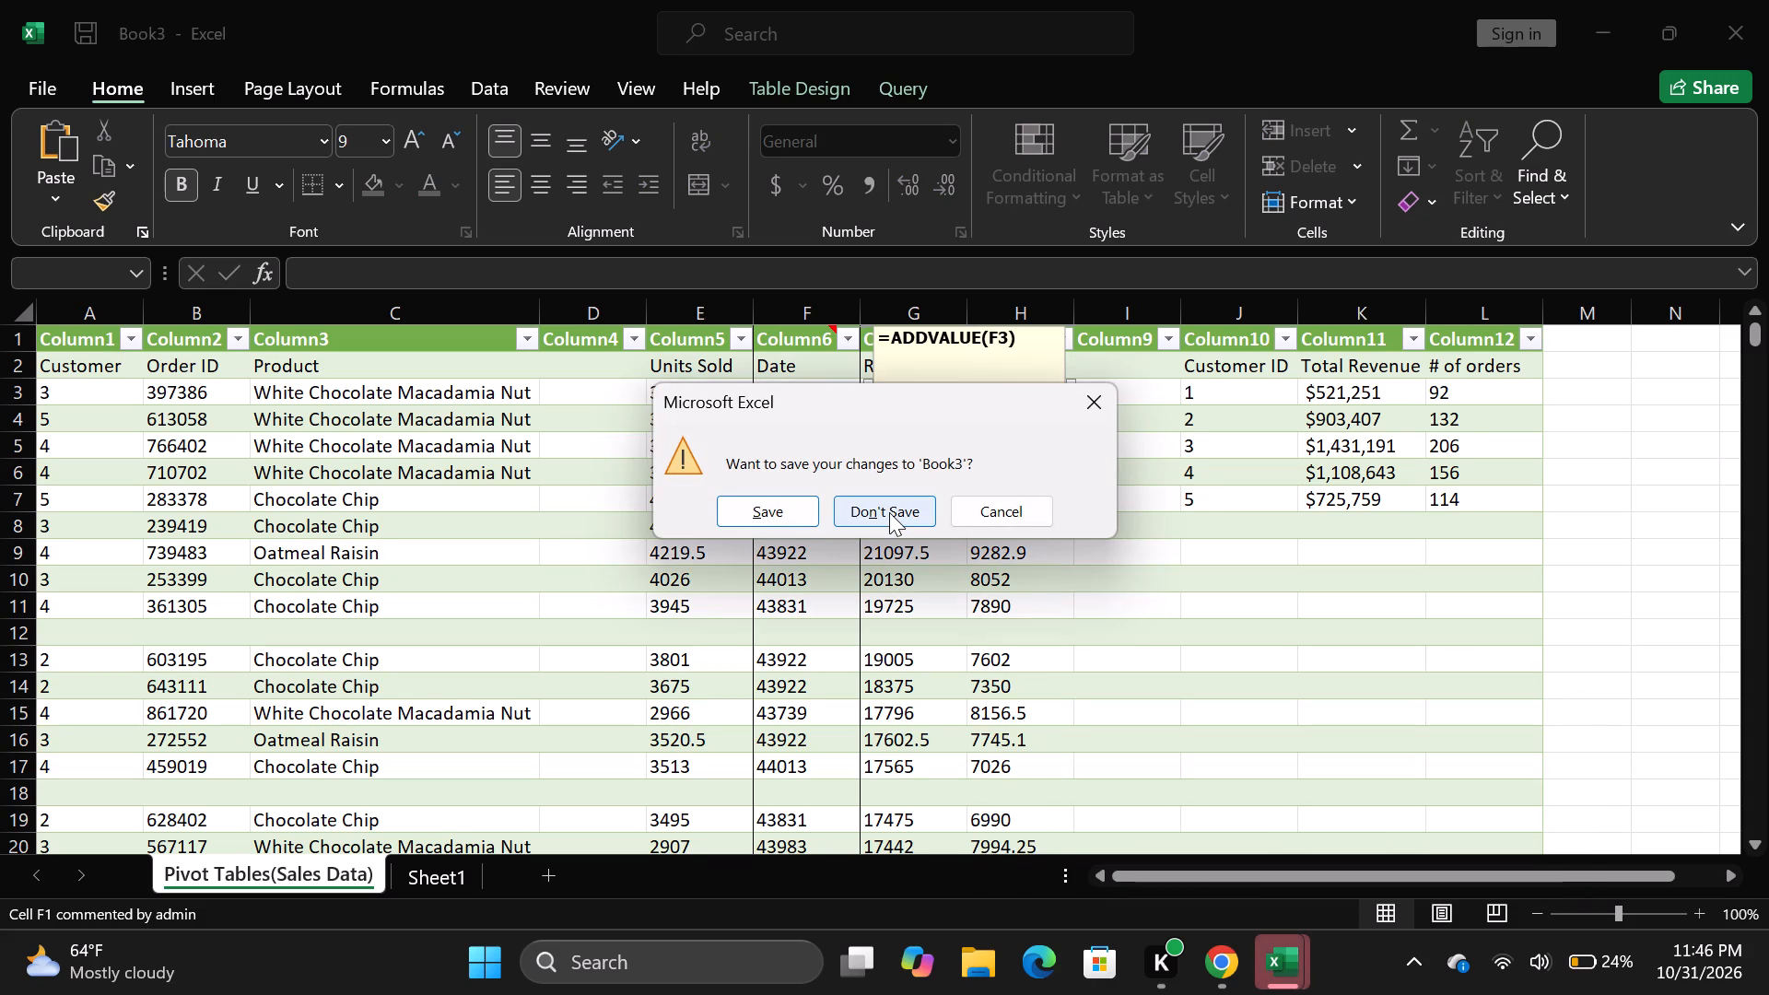
pyautogui.click(889, 512)
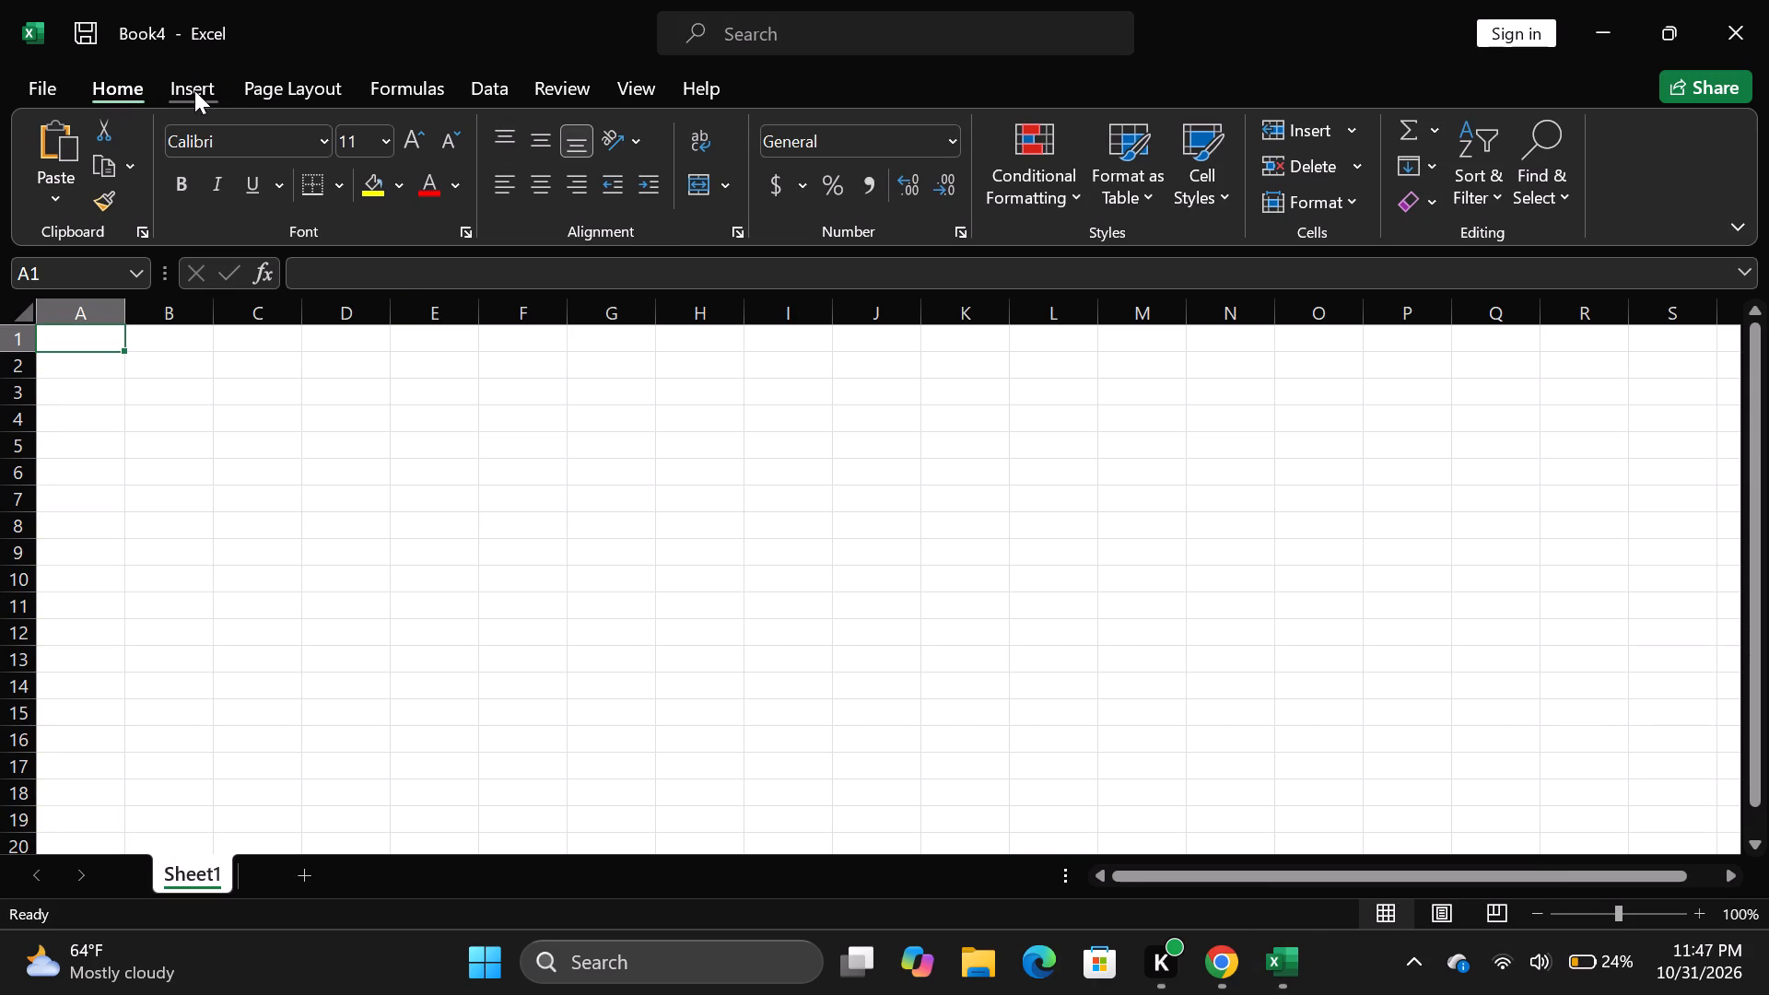
# Import Pivot Tables(Sales Data).csv into Book4 with data type detection set to Do not detect data types, and load it as a table.
pyautogui.click(474, 88)
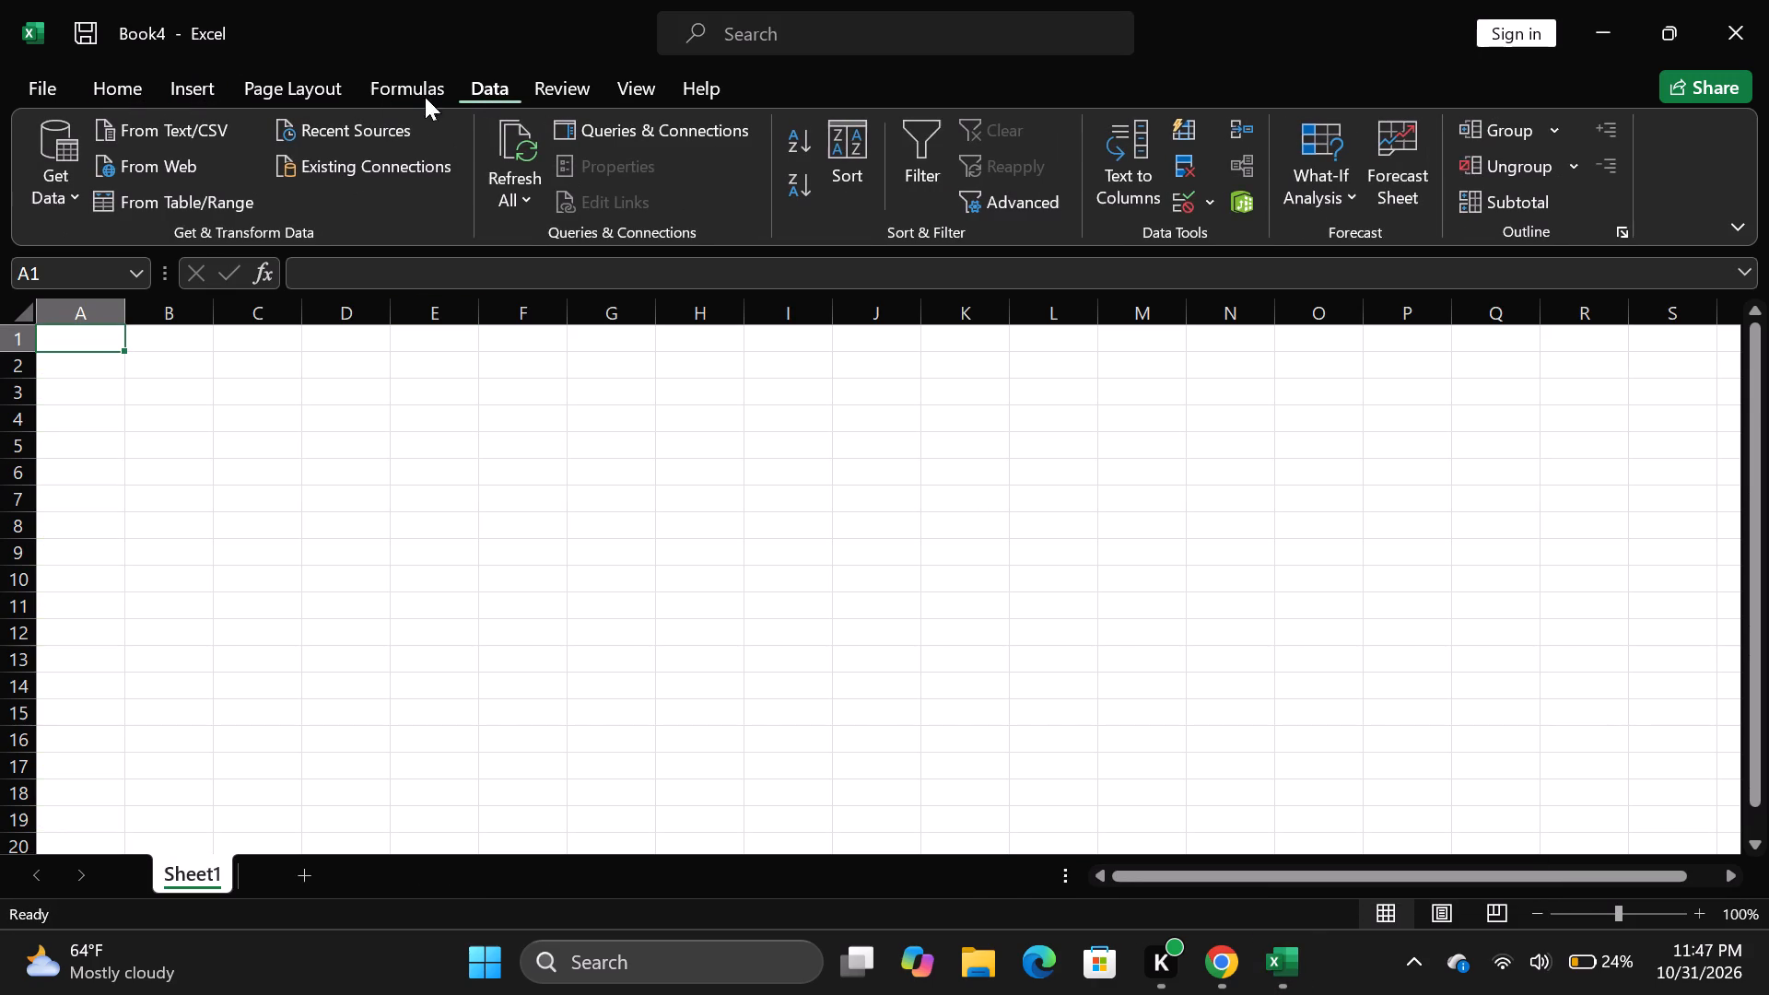
pyautogui.click(171, 129)
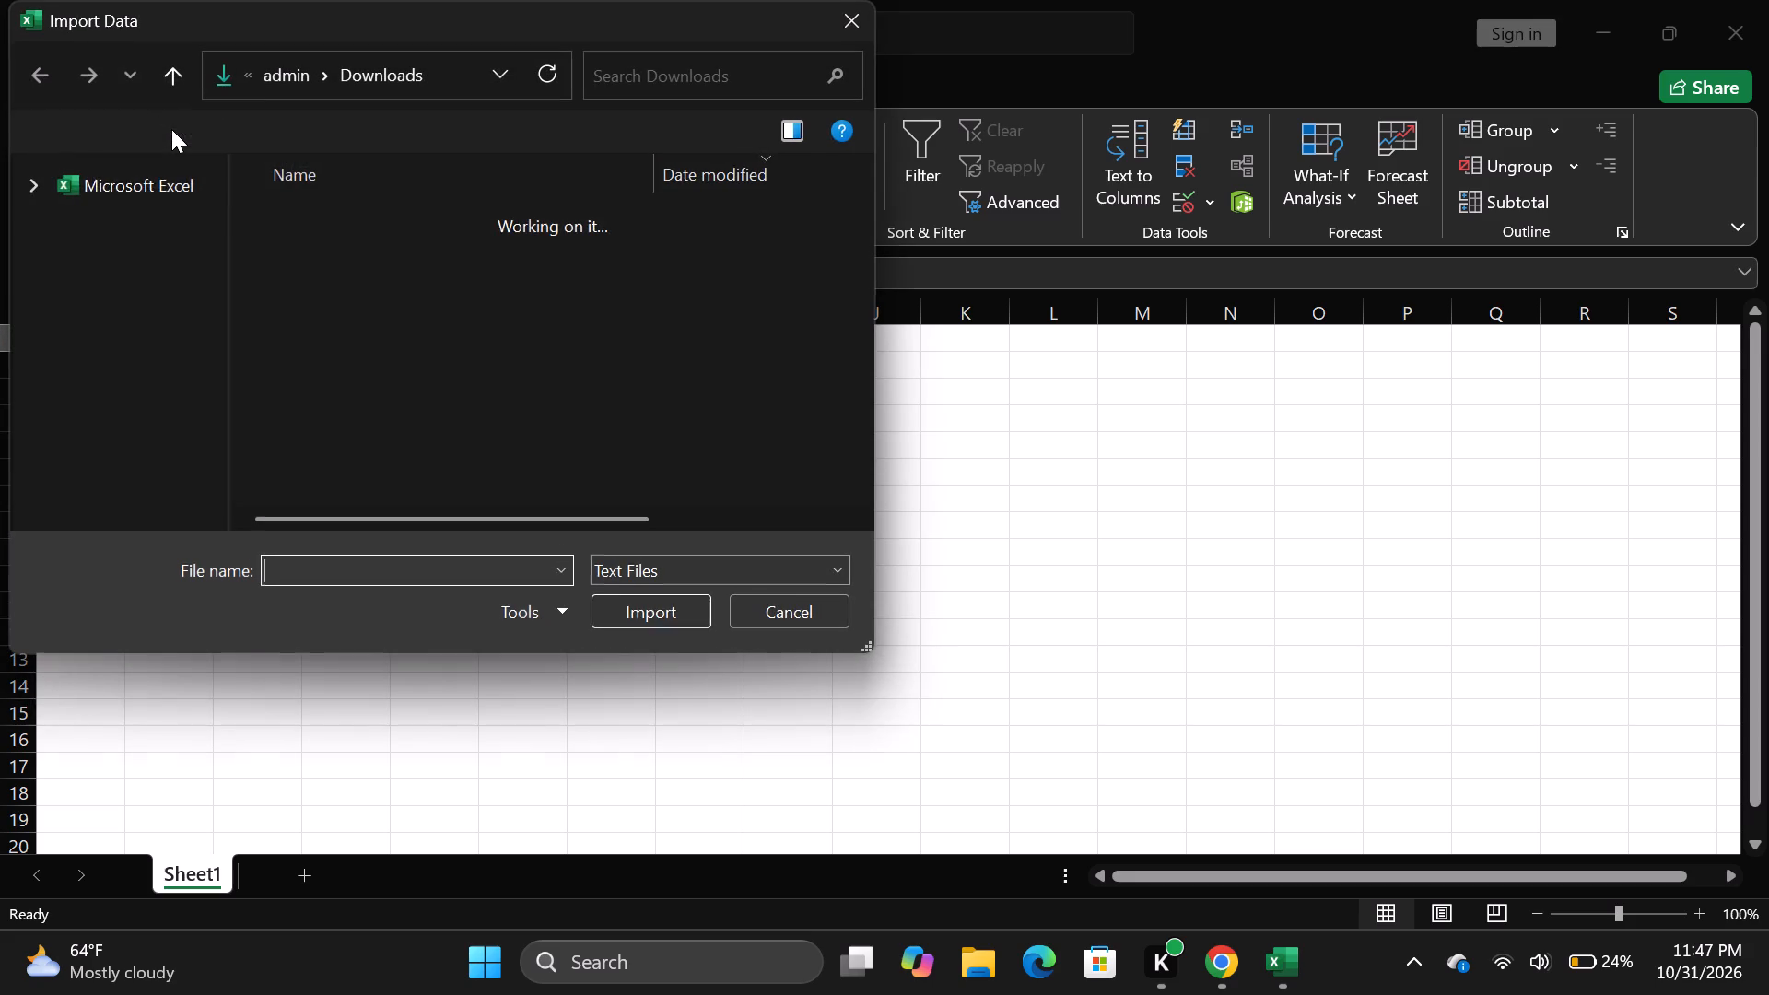
pyautogui.doubleClick(376, 253)
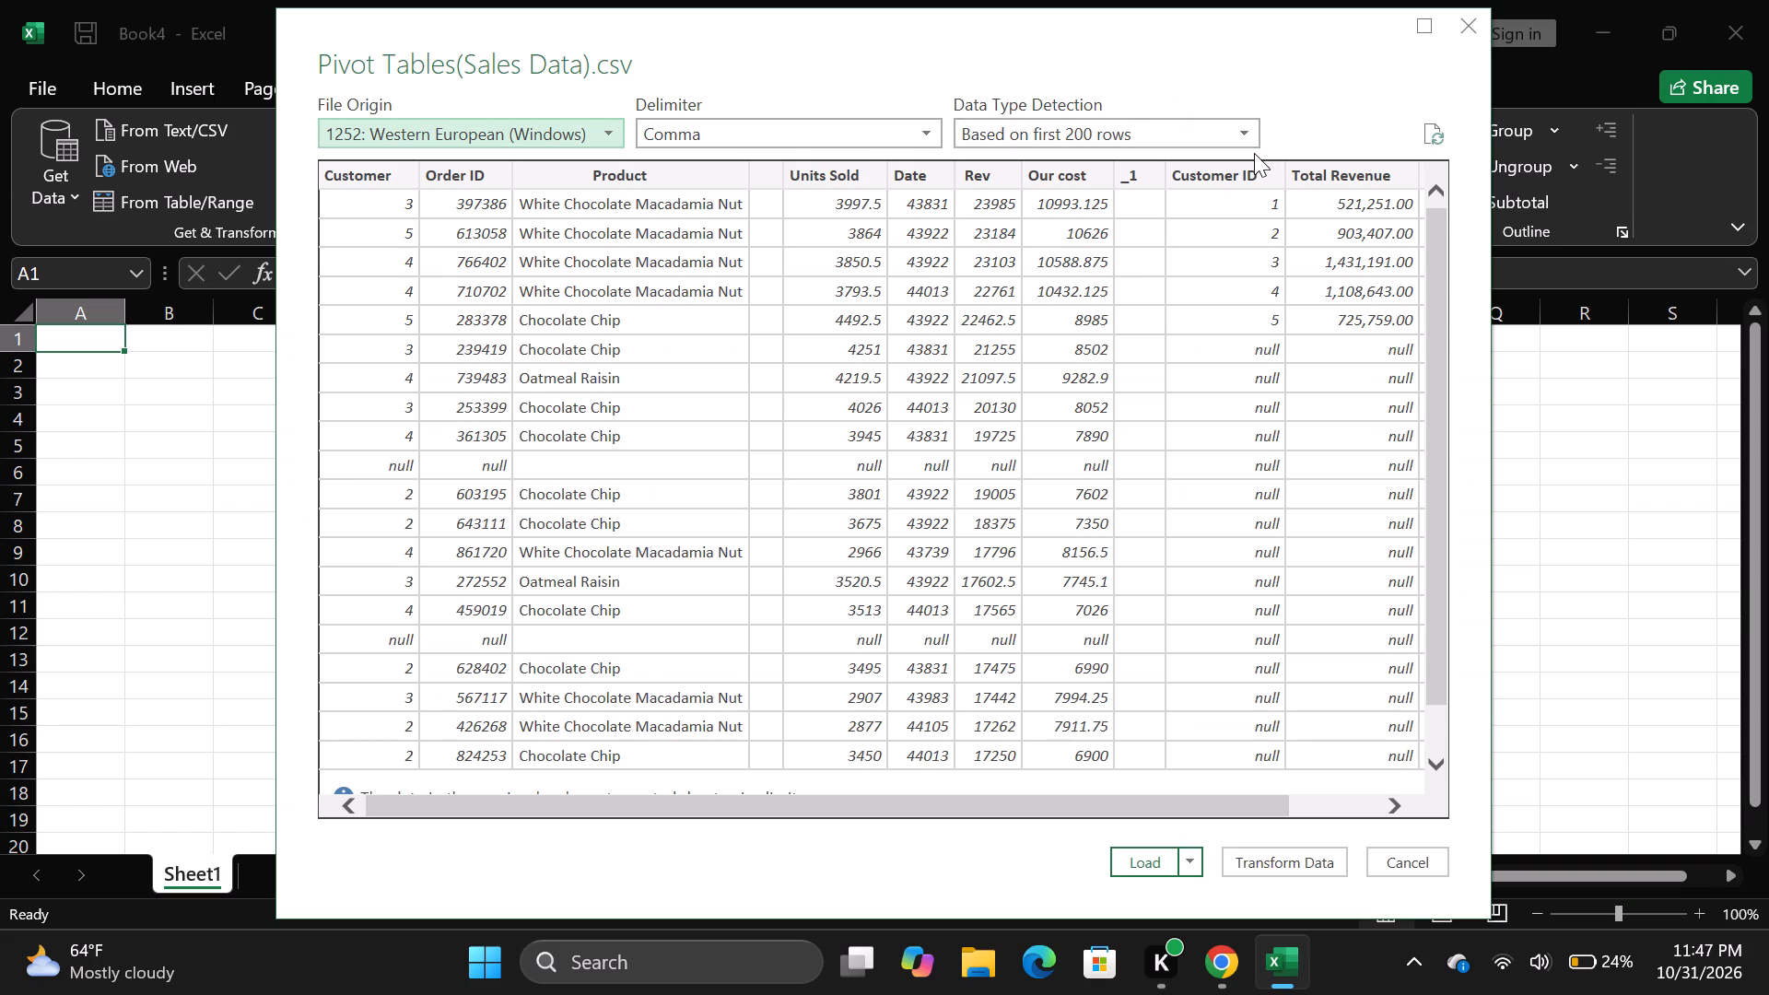
pyautogui.click(1248, 137)
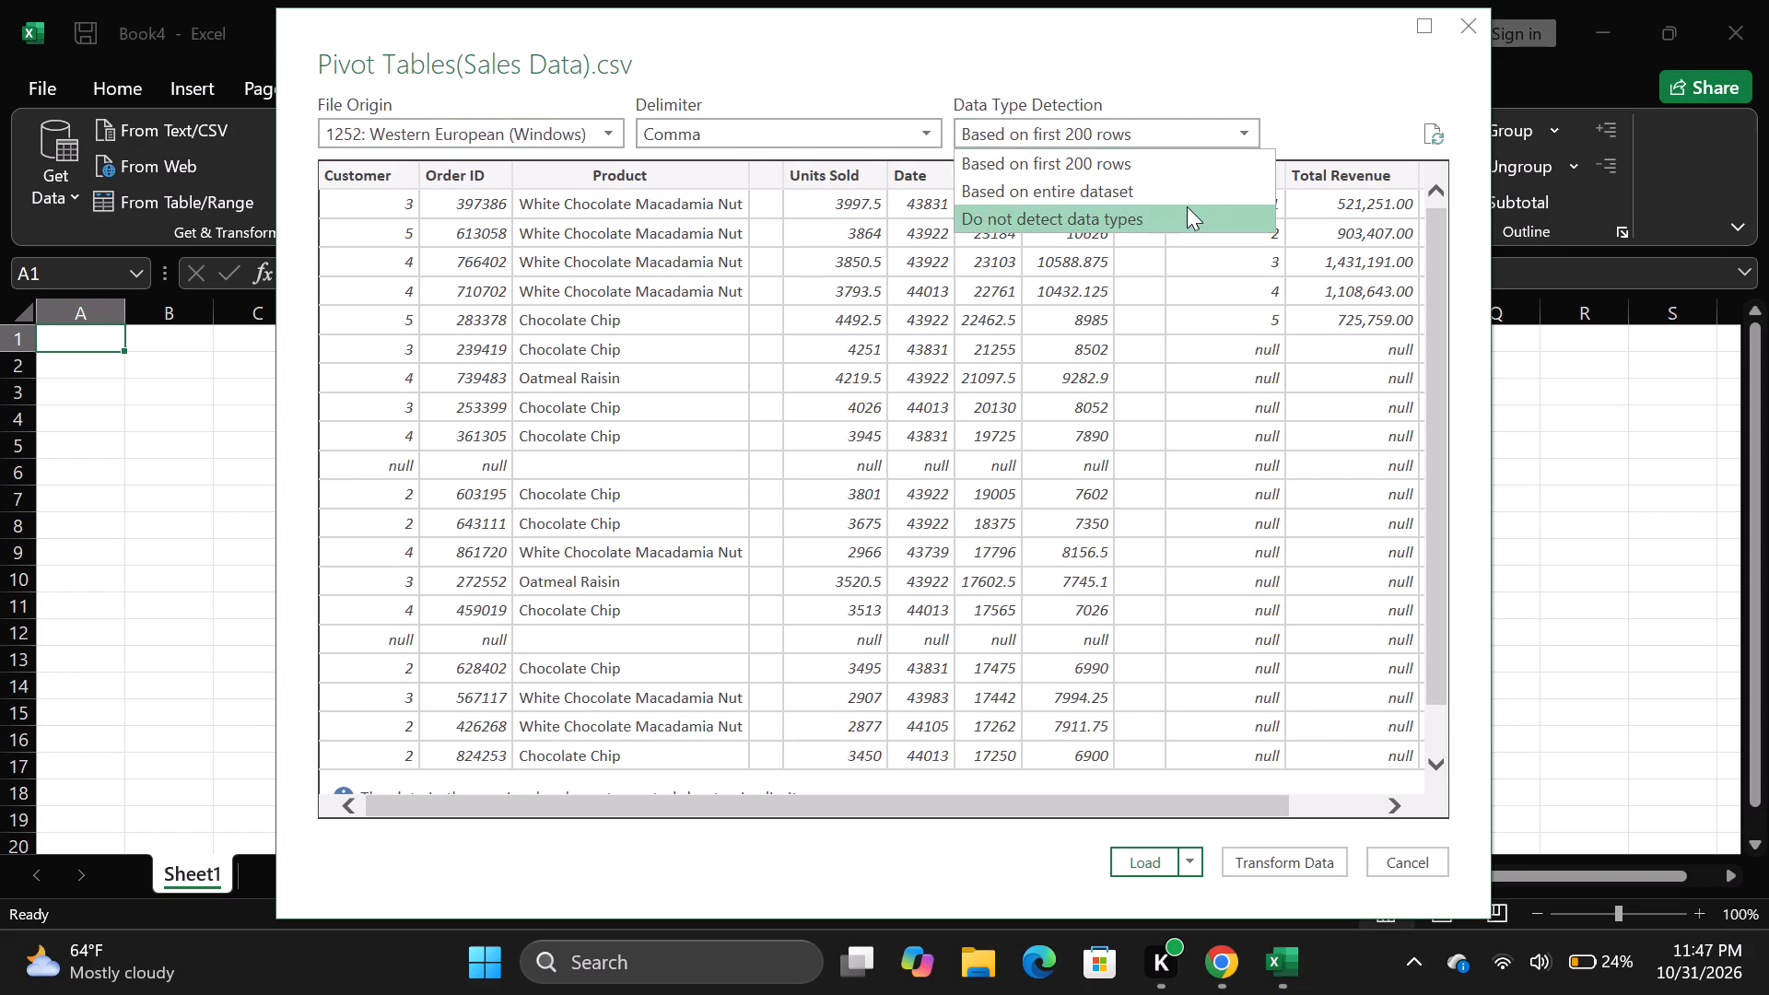
pyautogui.click(1187, 206)
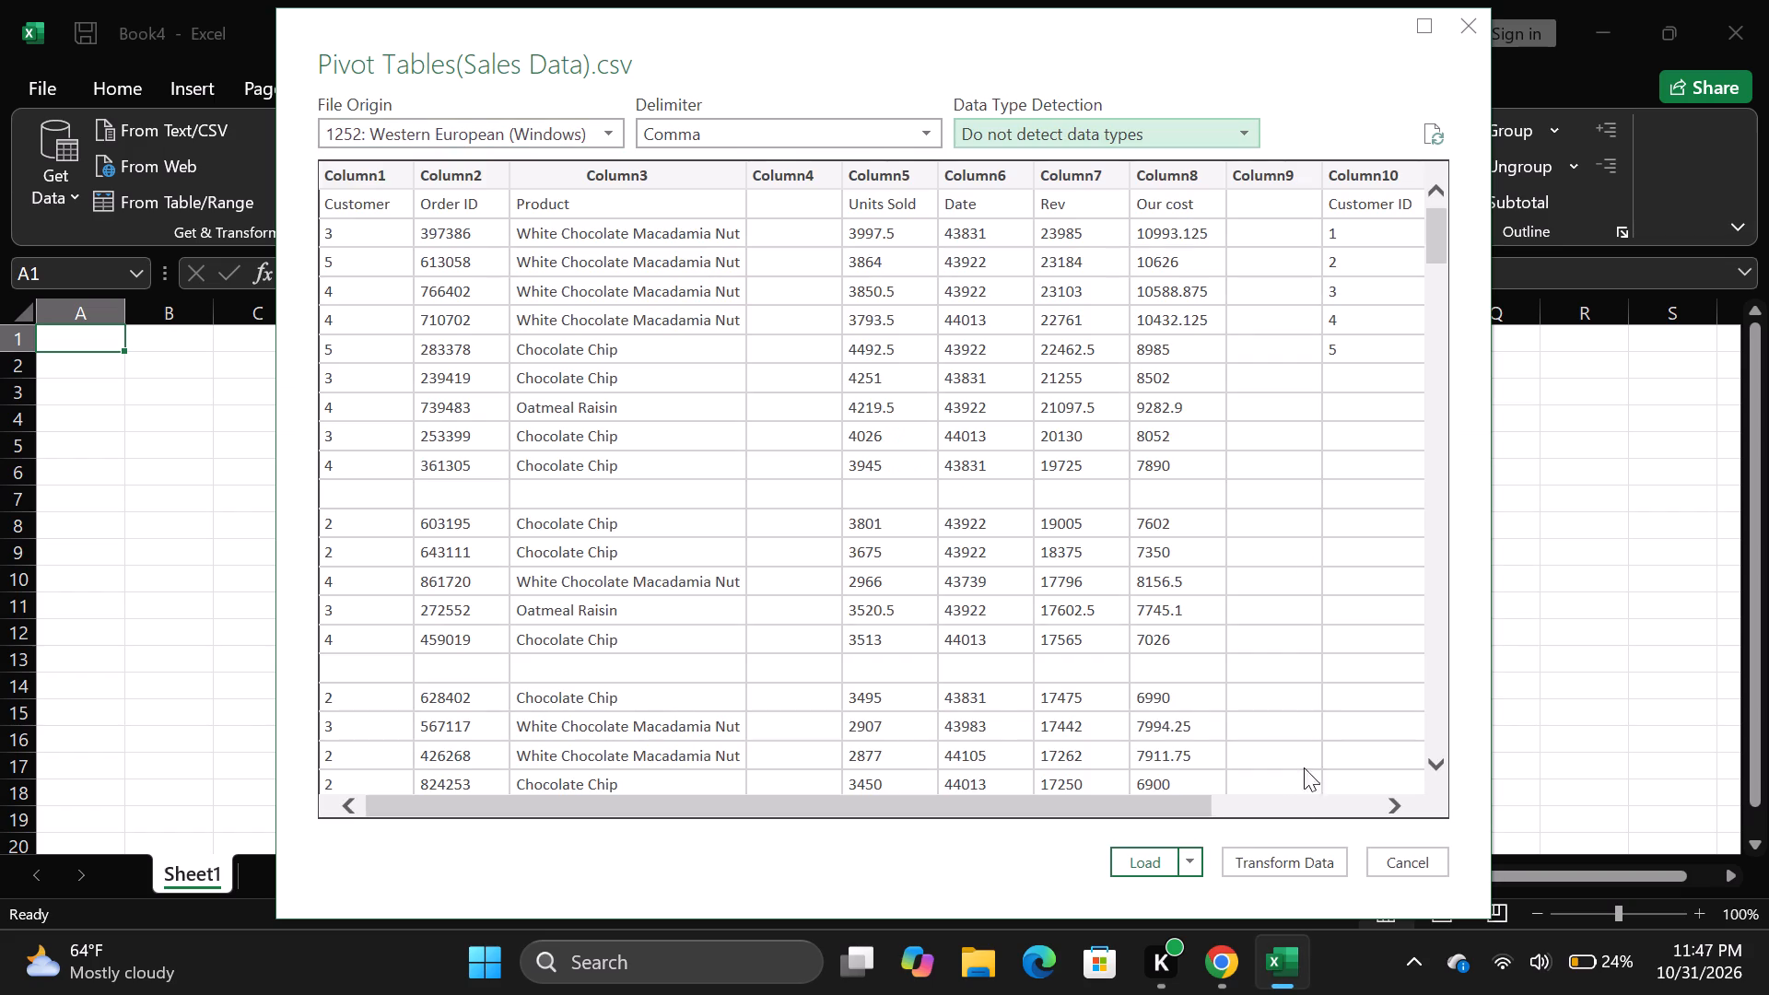
pyautogui.click(1154, 872)
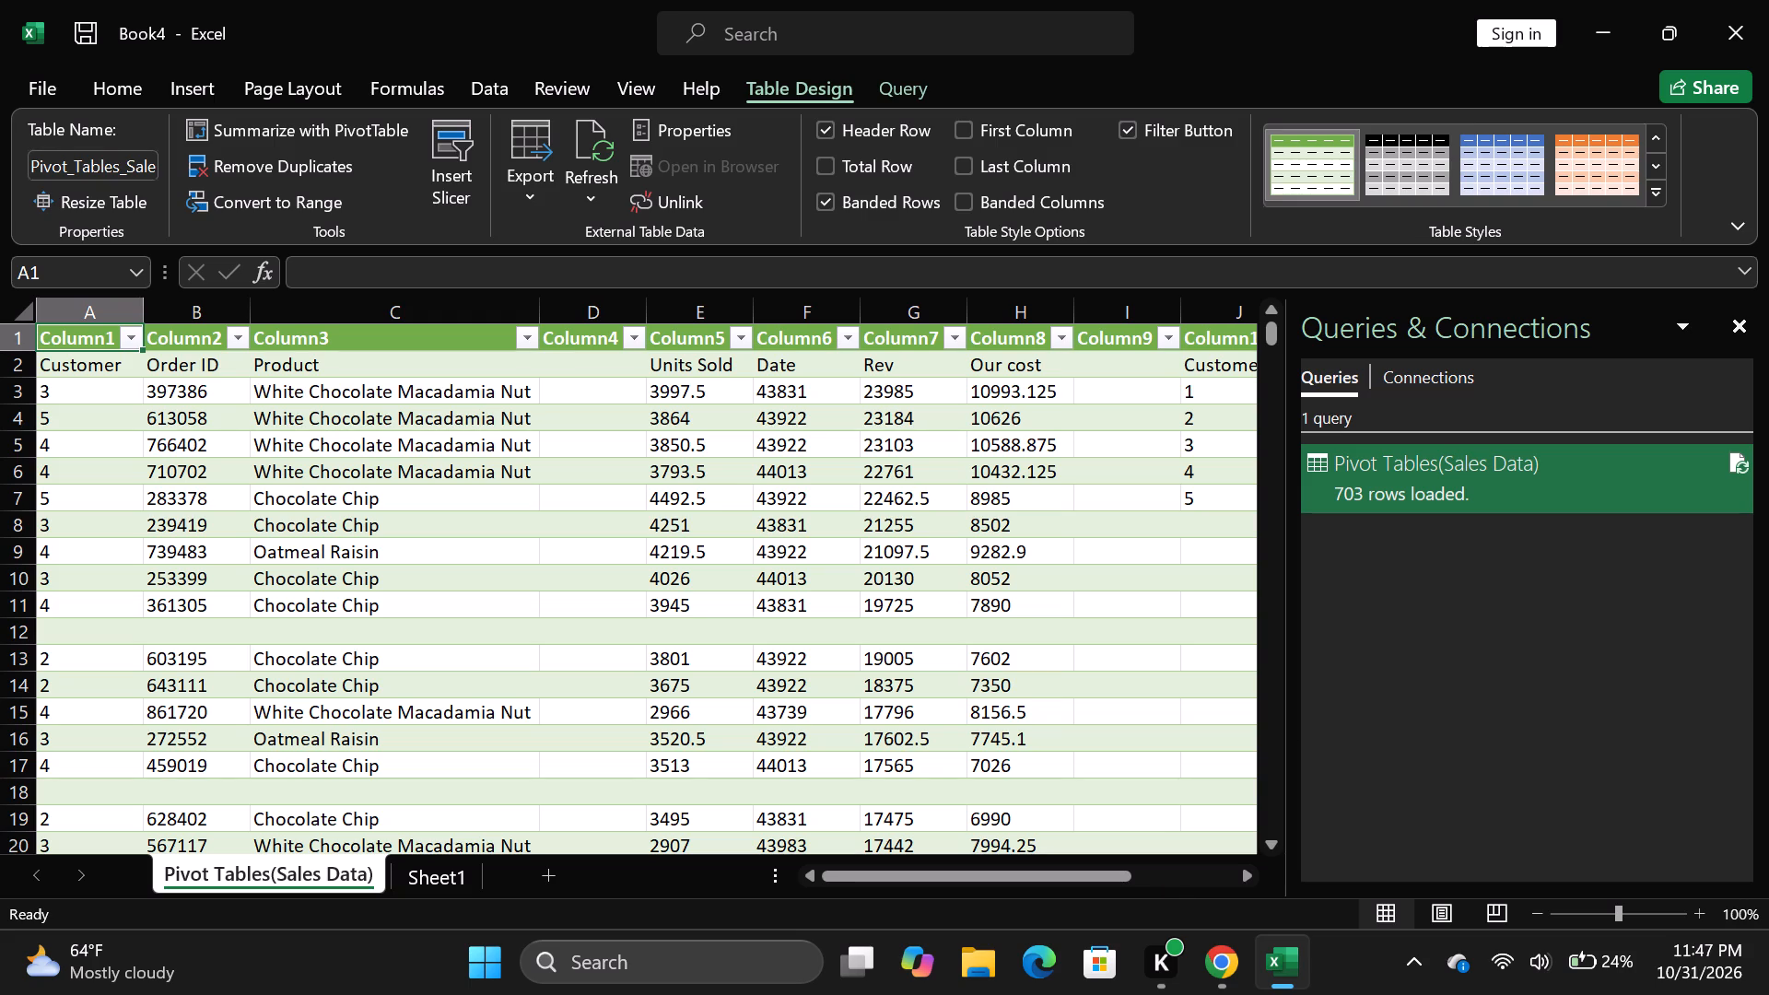
pyautogui.click(1736, 334)
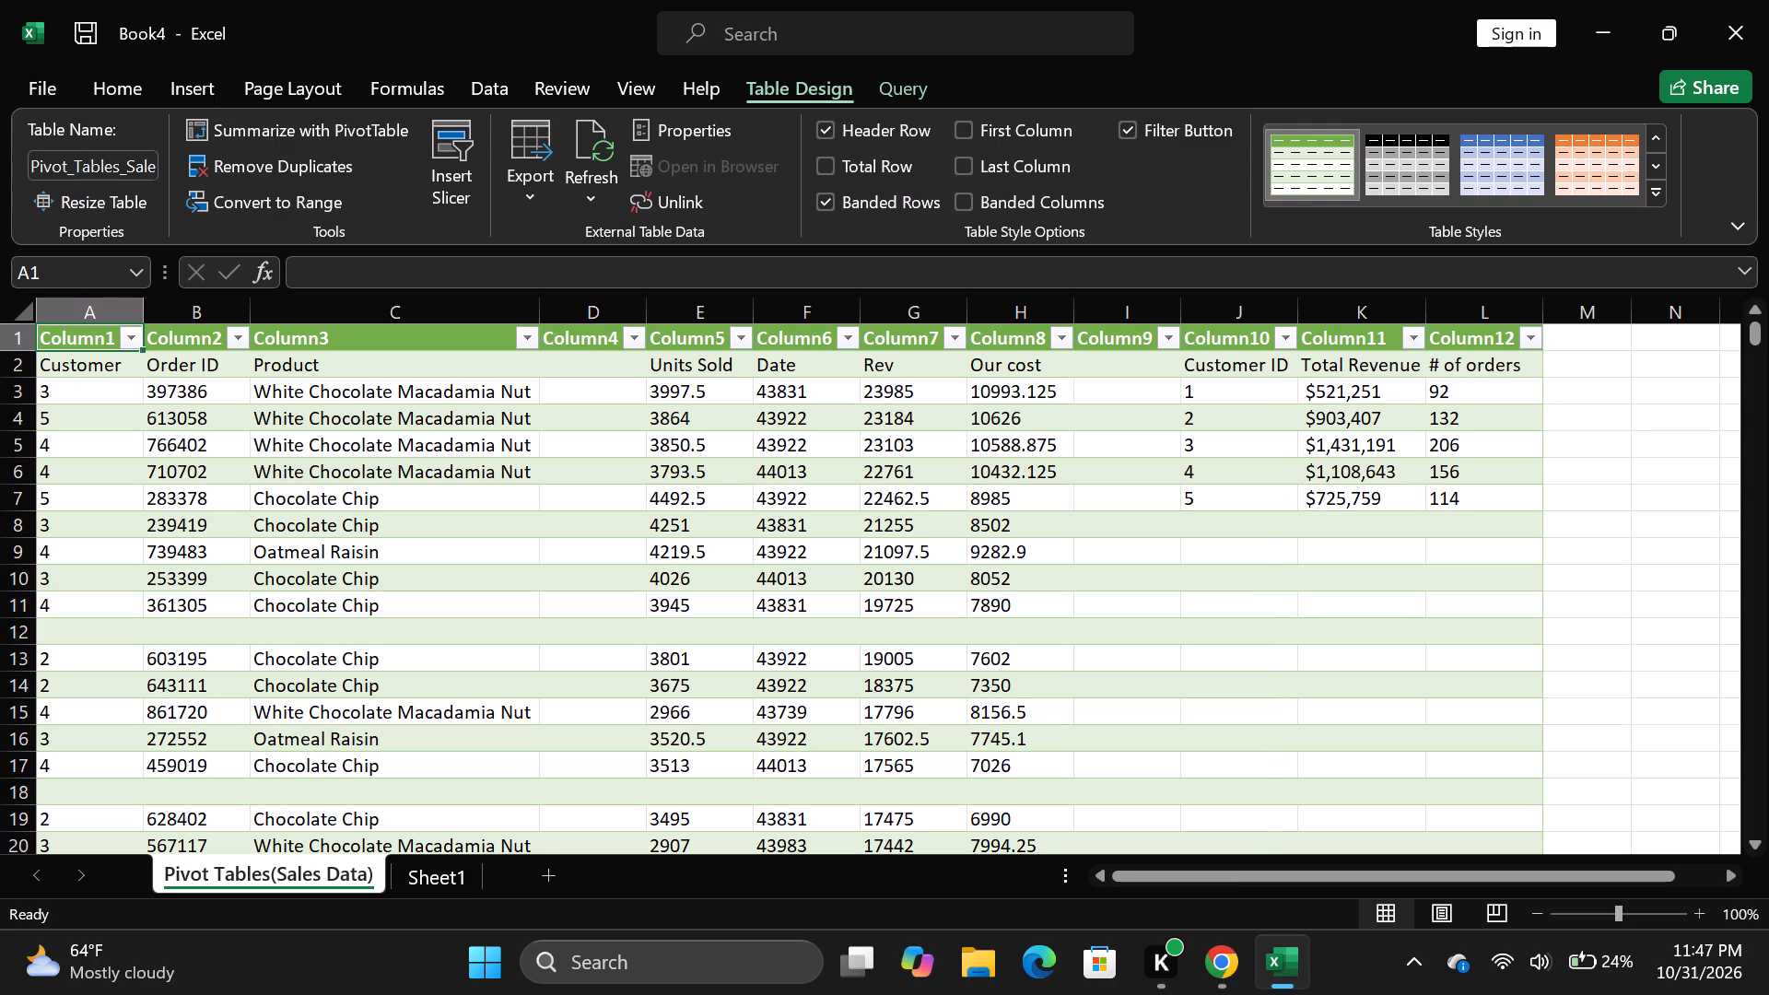
# Change the Rev header in cell G2 to revenue.
pyautogui.click(921, 358)
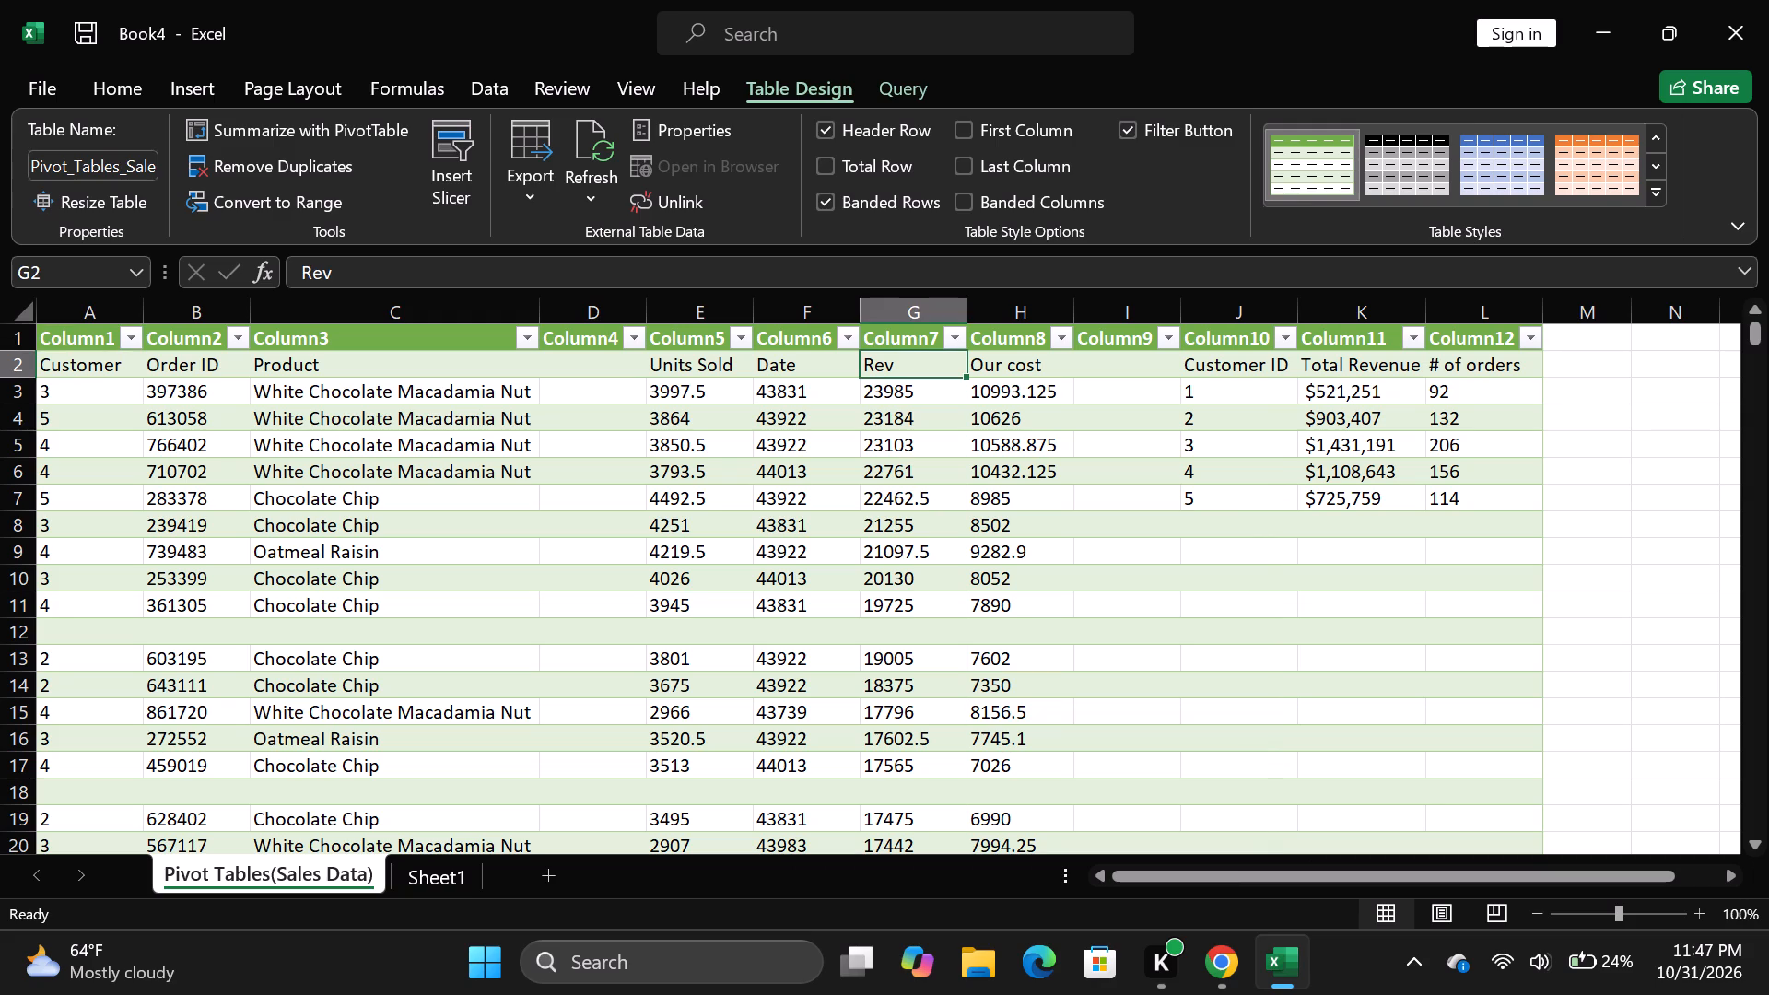
pyautogui.click(921, 369)
pyautogui.press('e')
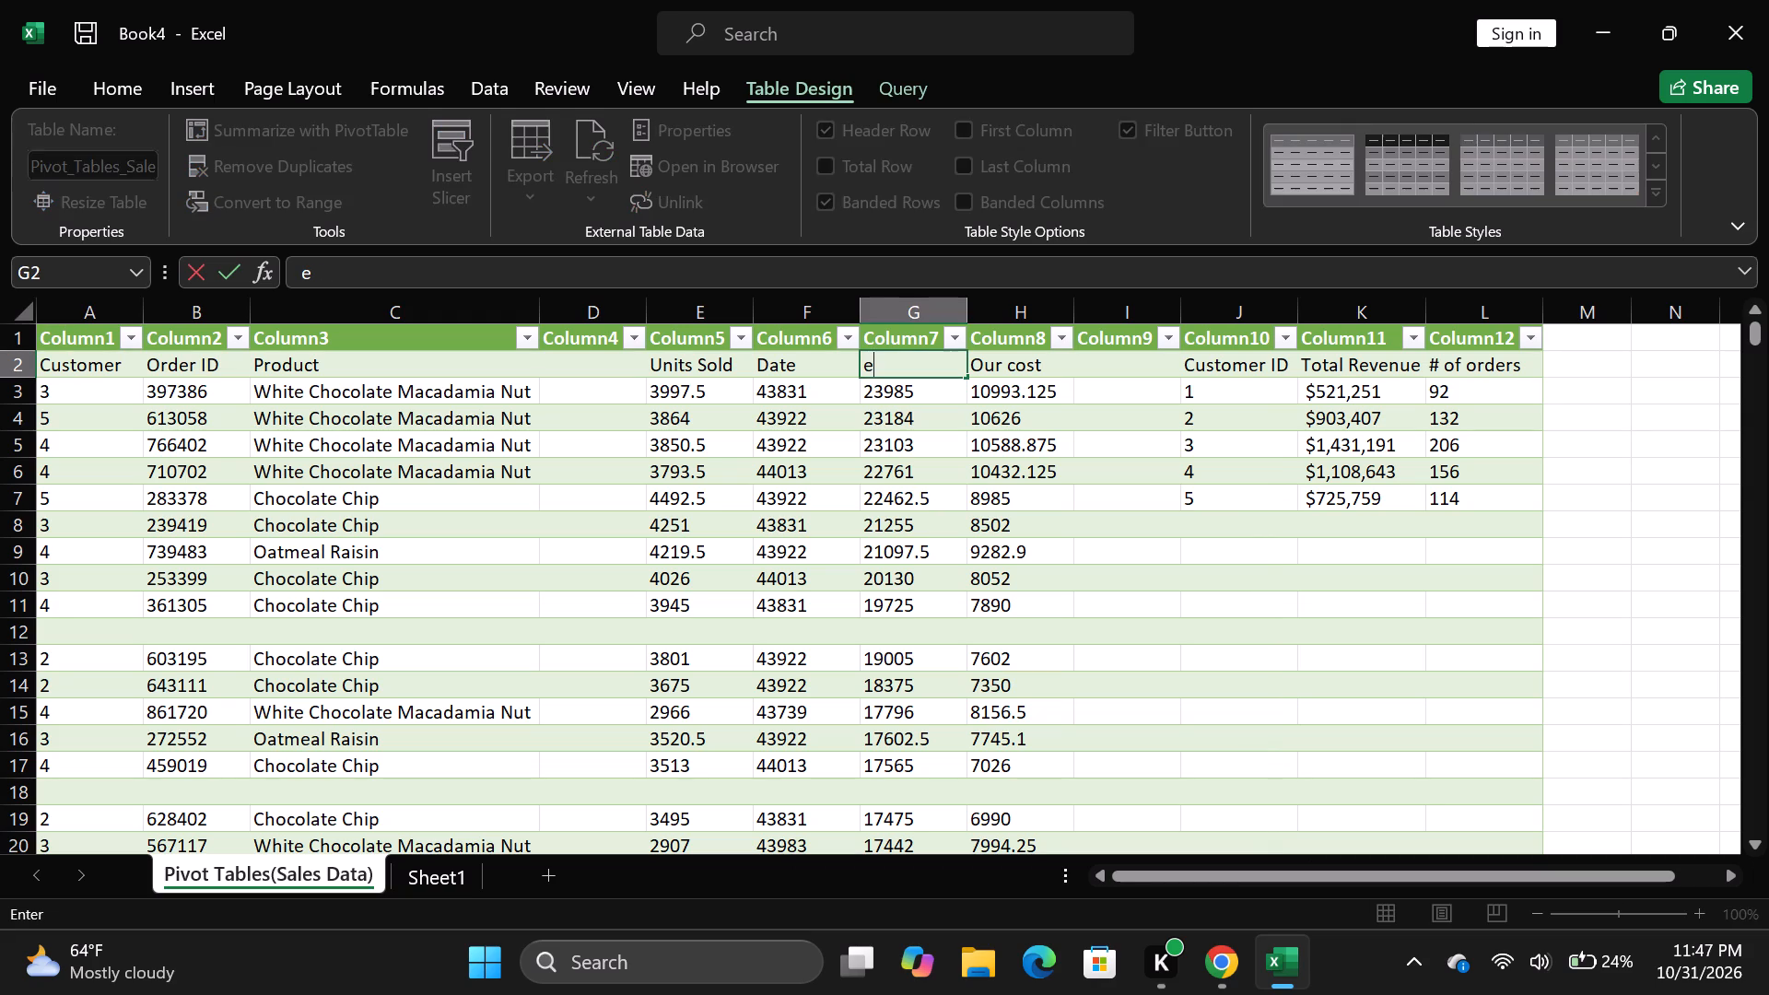
pyautogui.press('BackSpace')
pyautogui.write('revenue')
pyautogui.click(826, 373)
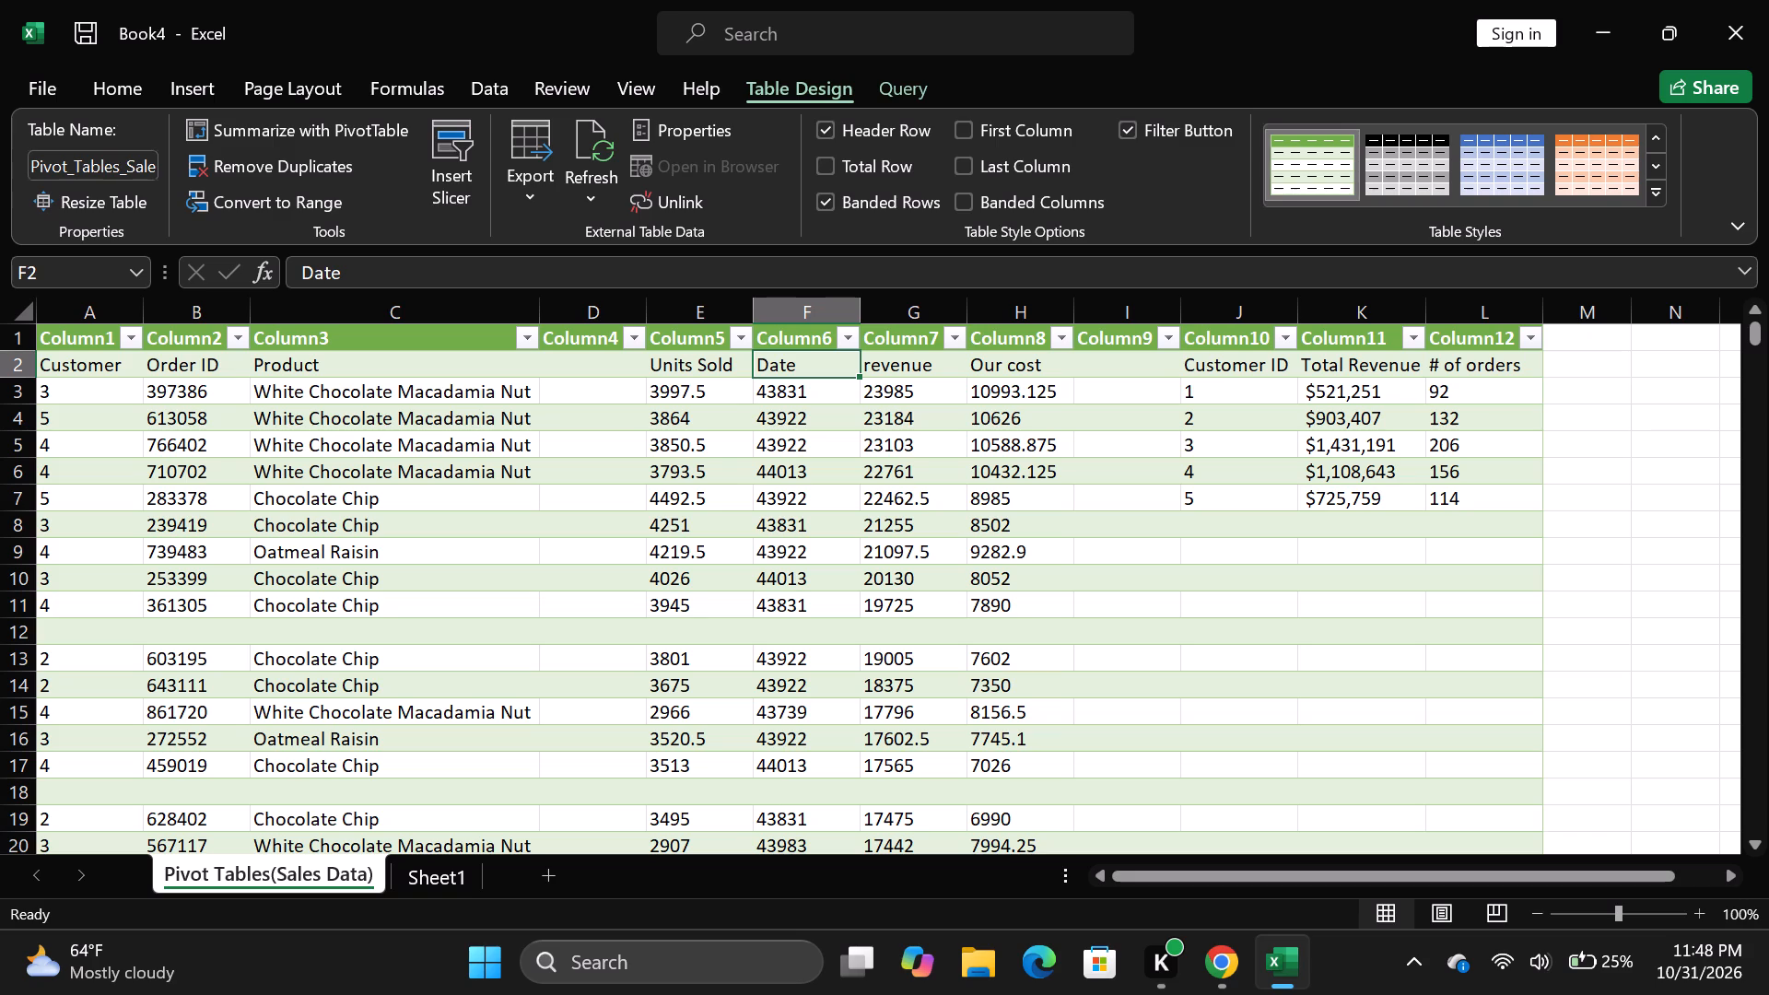
# Insert a blank table column between the Units Sold and Date columns.
pyautogui.click(860, 307)
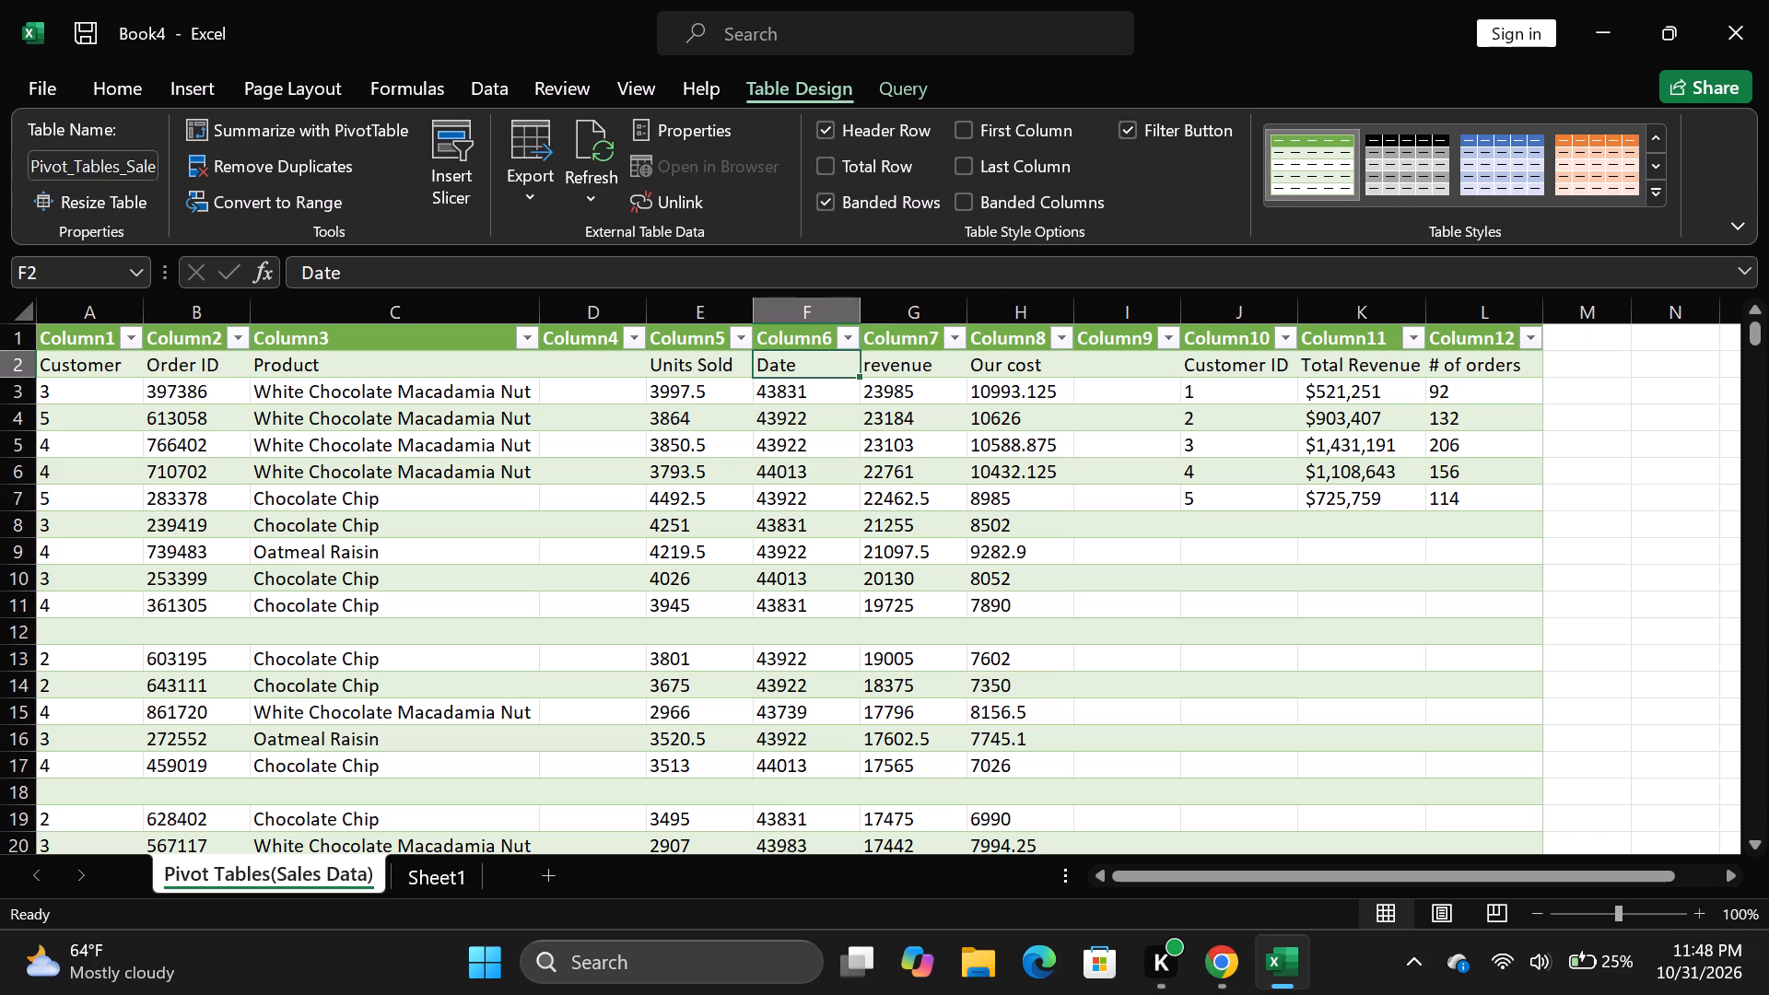
pyautogui.click(861, 307)
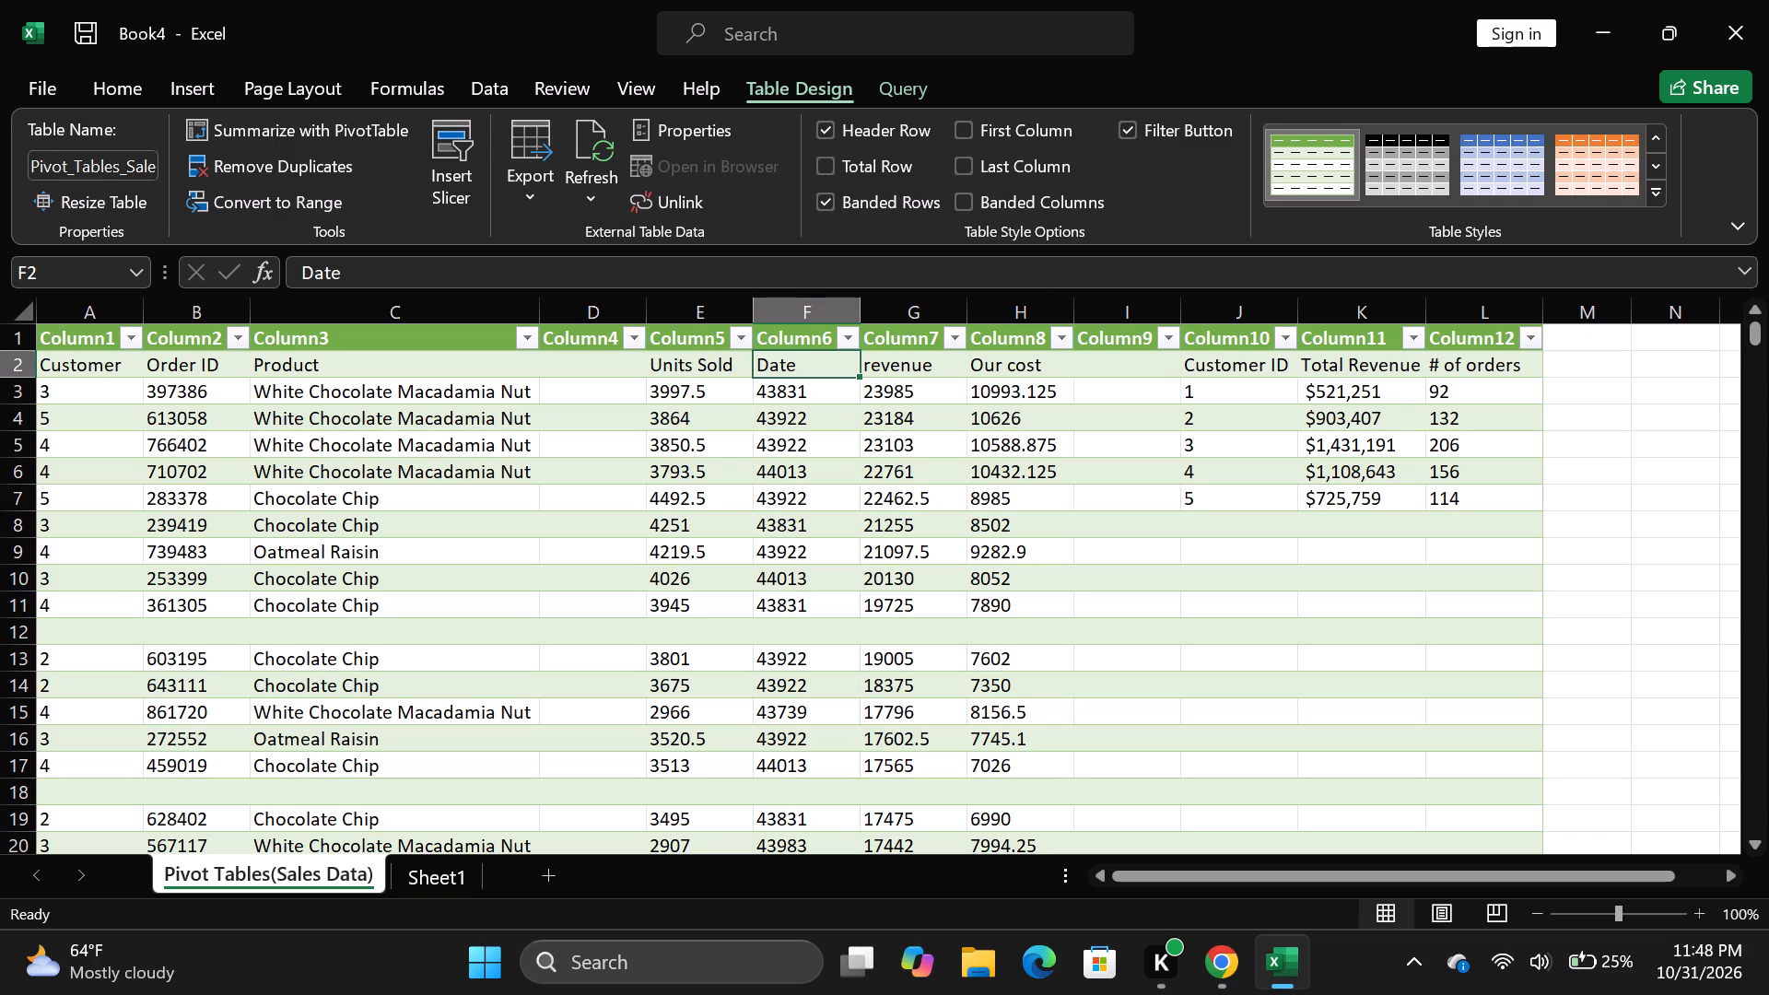
pyautogui.rightClick(861, 307)
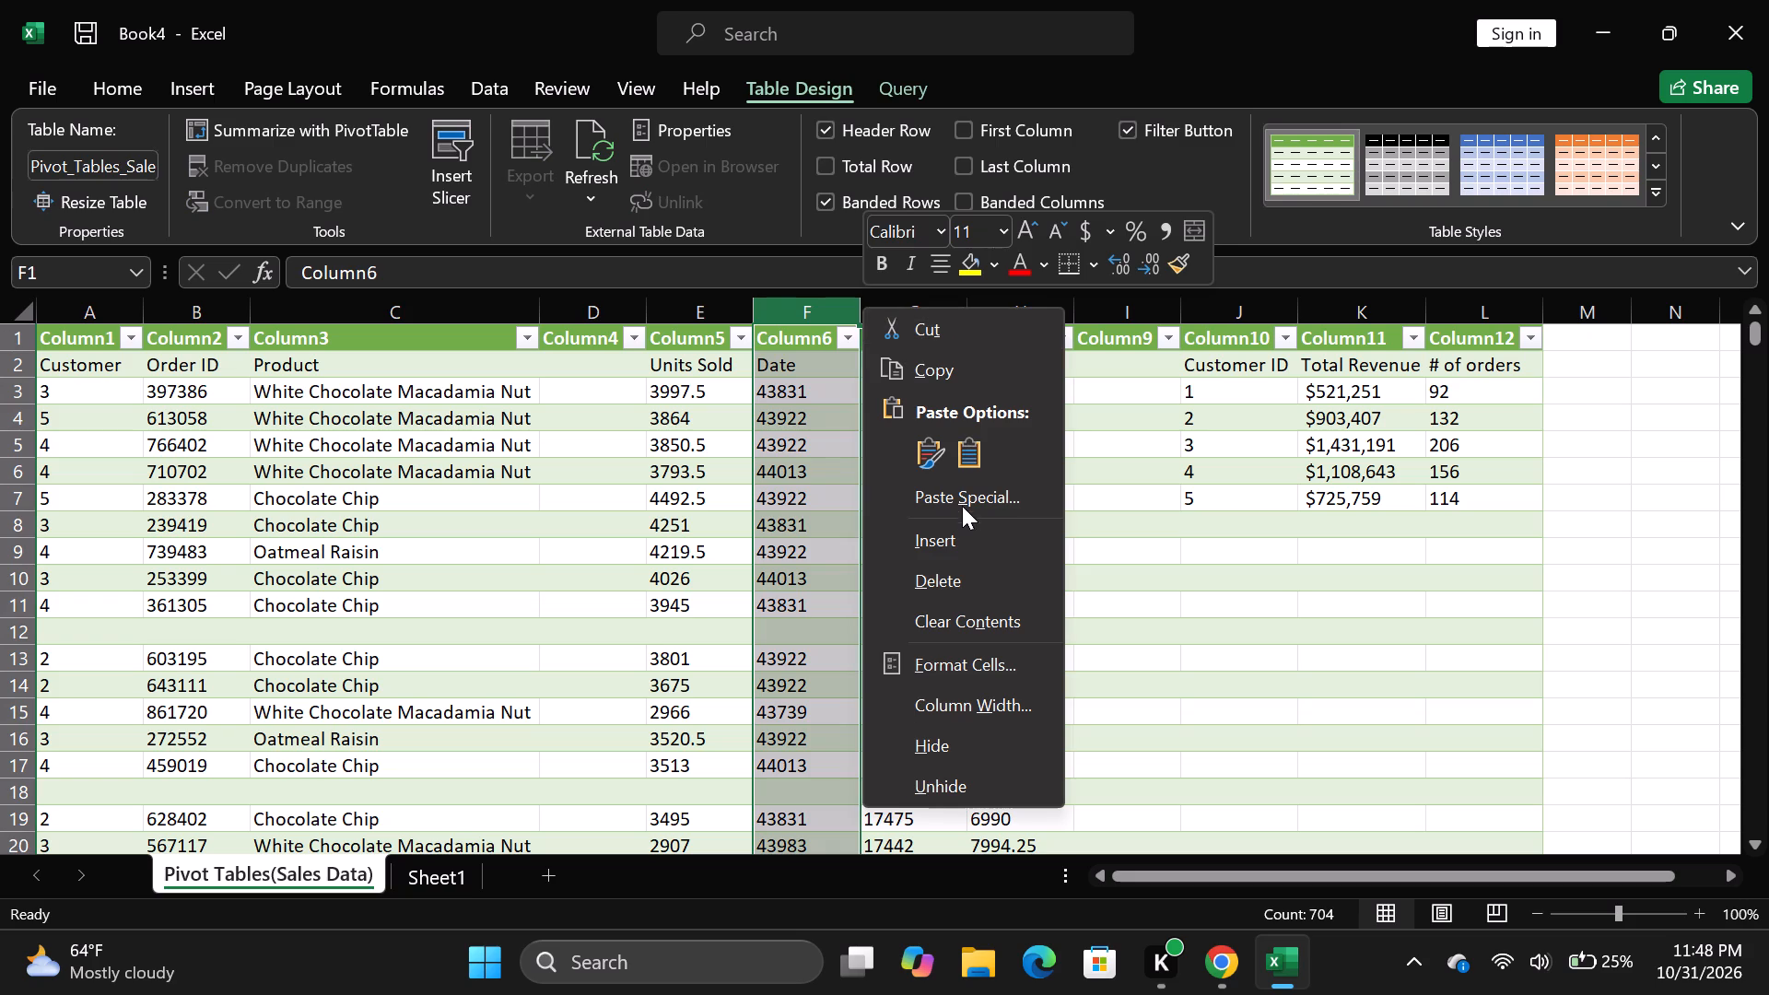
pyautogui.click(958, 547)
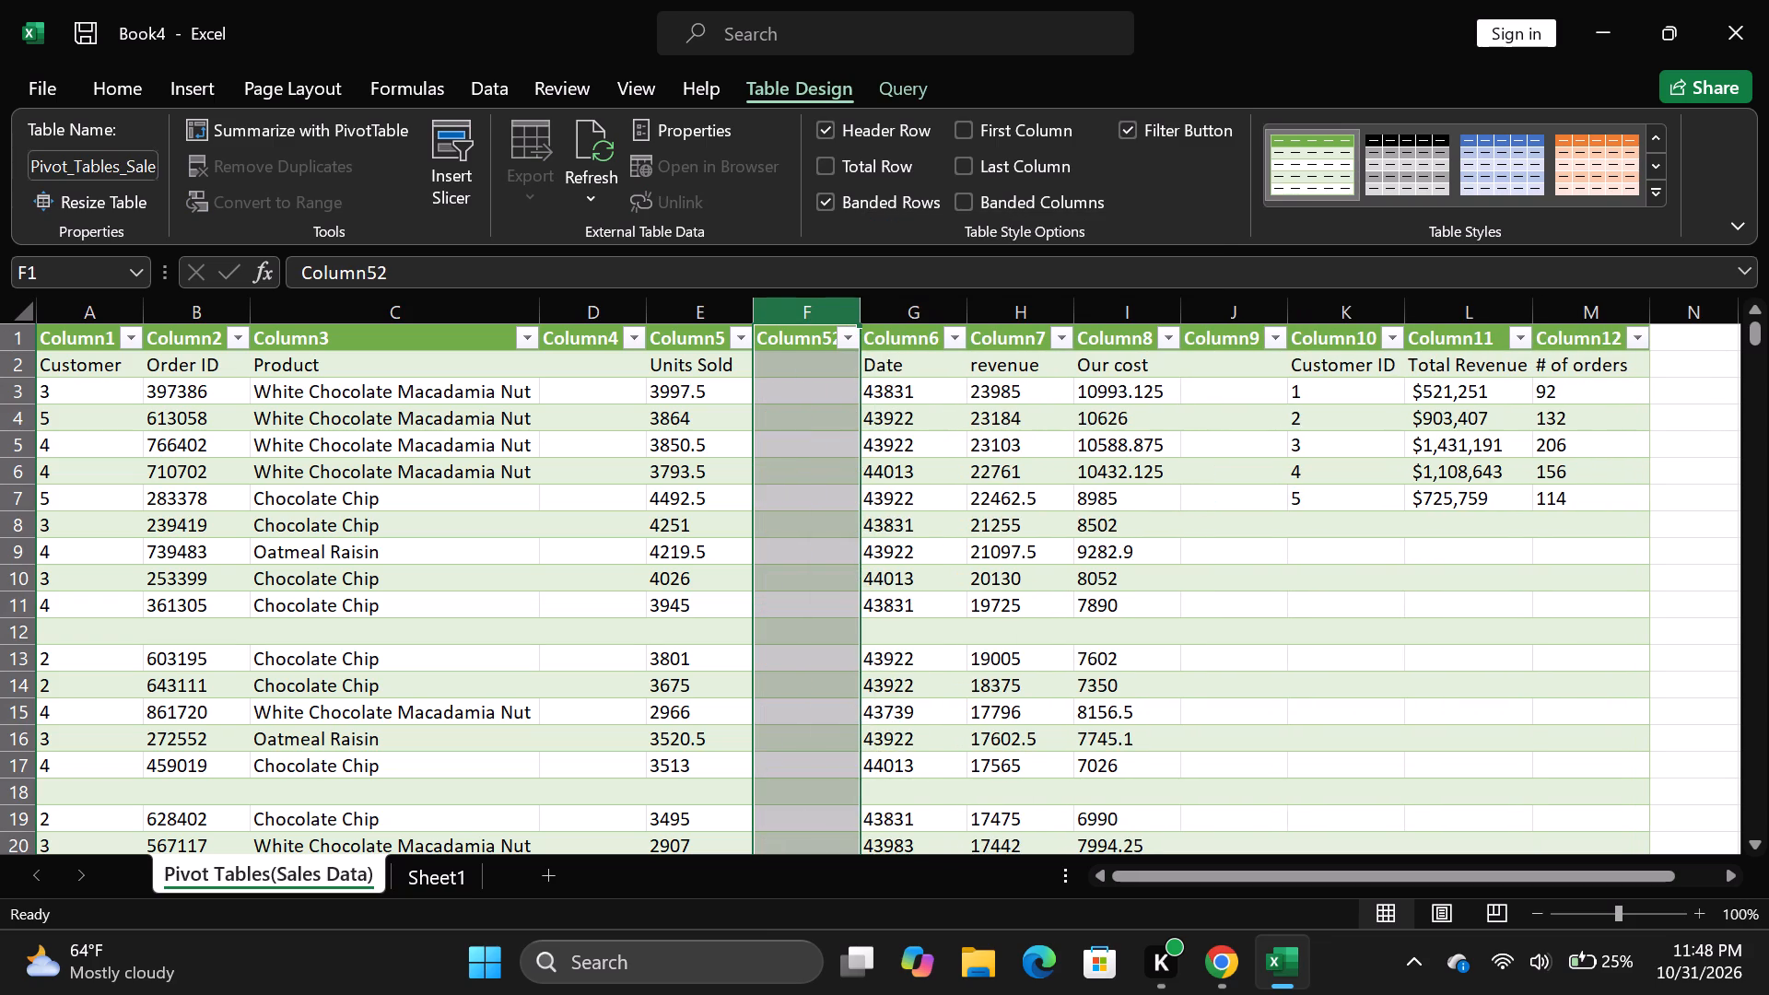
# Enter the formula =addvalue in cell F3 of the blank column beside Date.
pyautogui.click(808, 399)
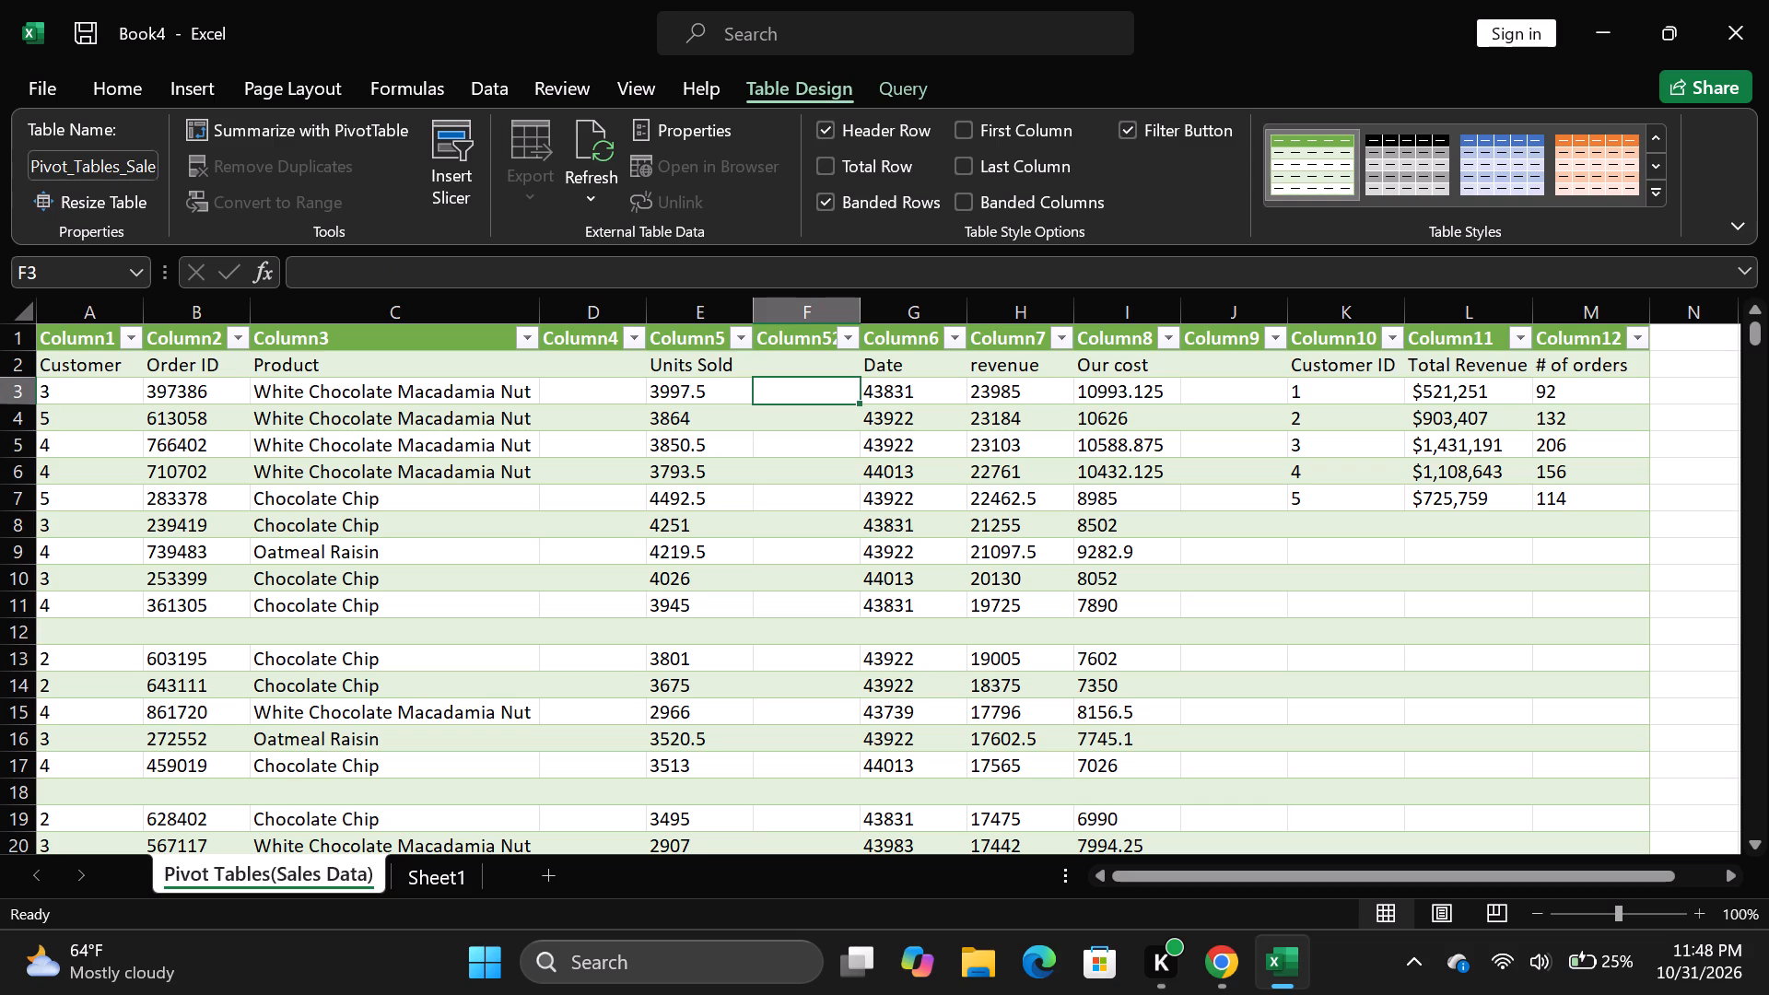
pyautogui.click(783, 393)
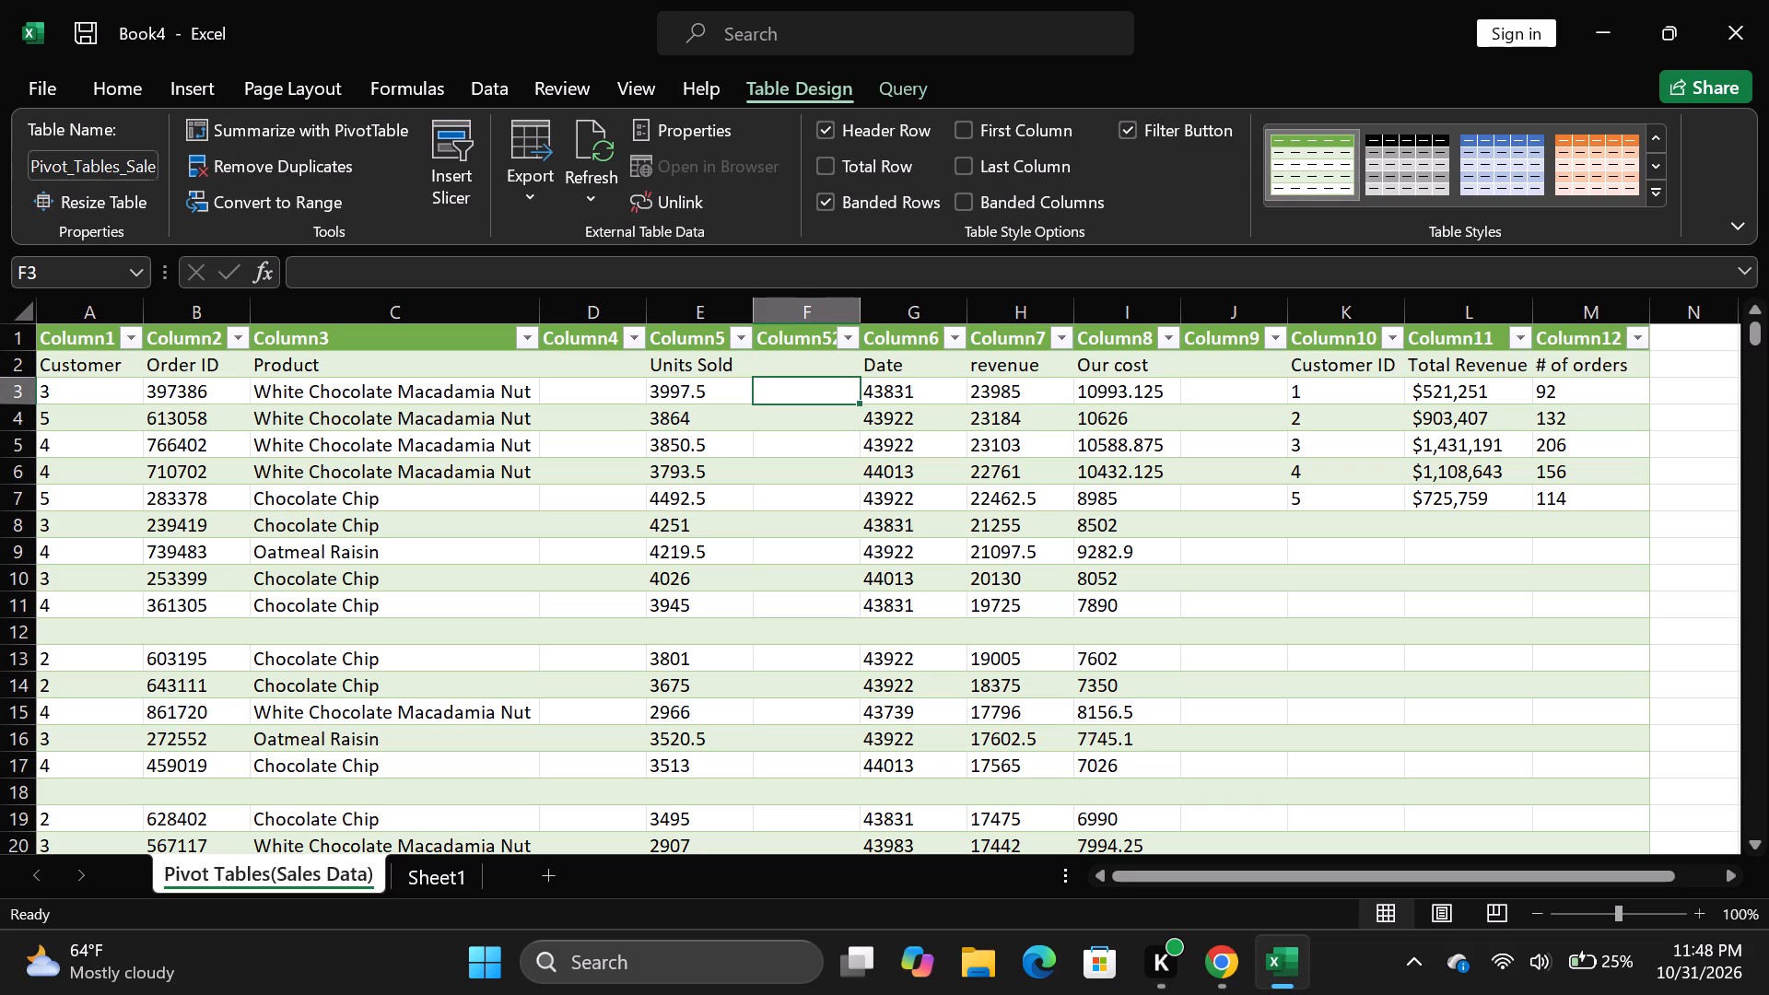
pyautogui.hotkey('shift', '+')
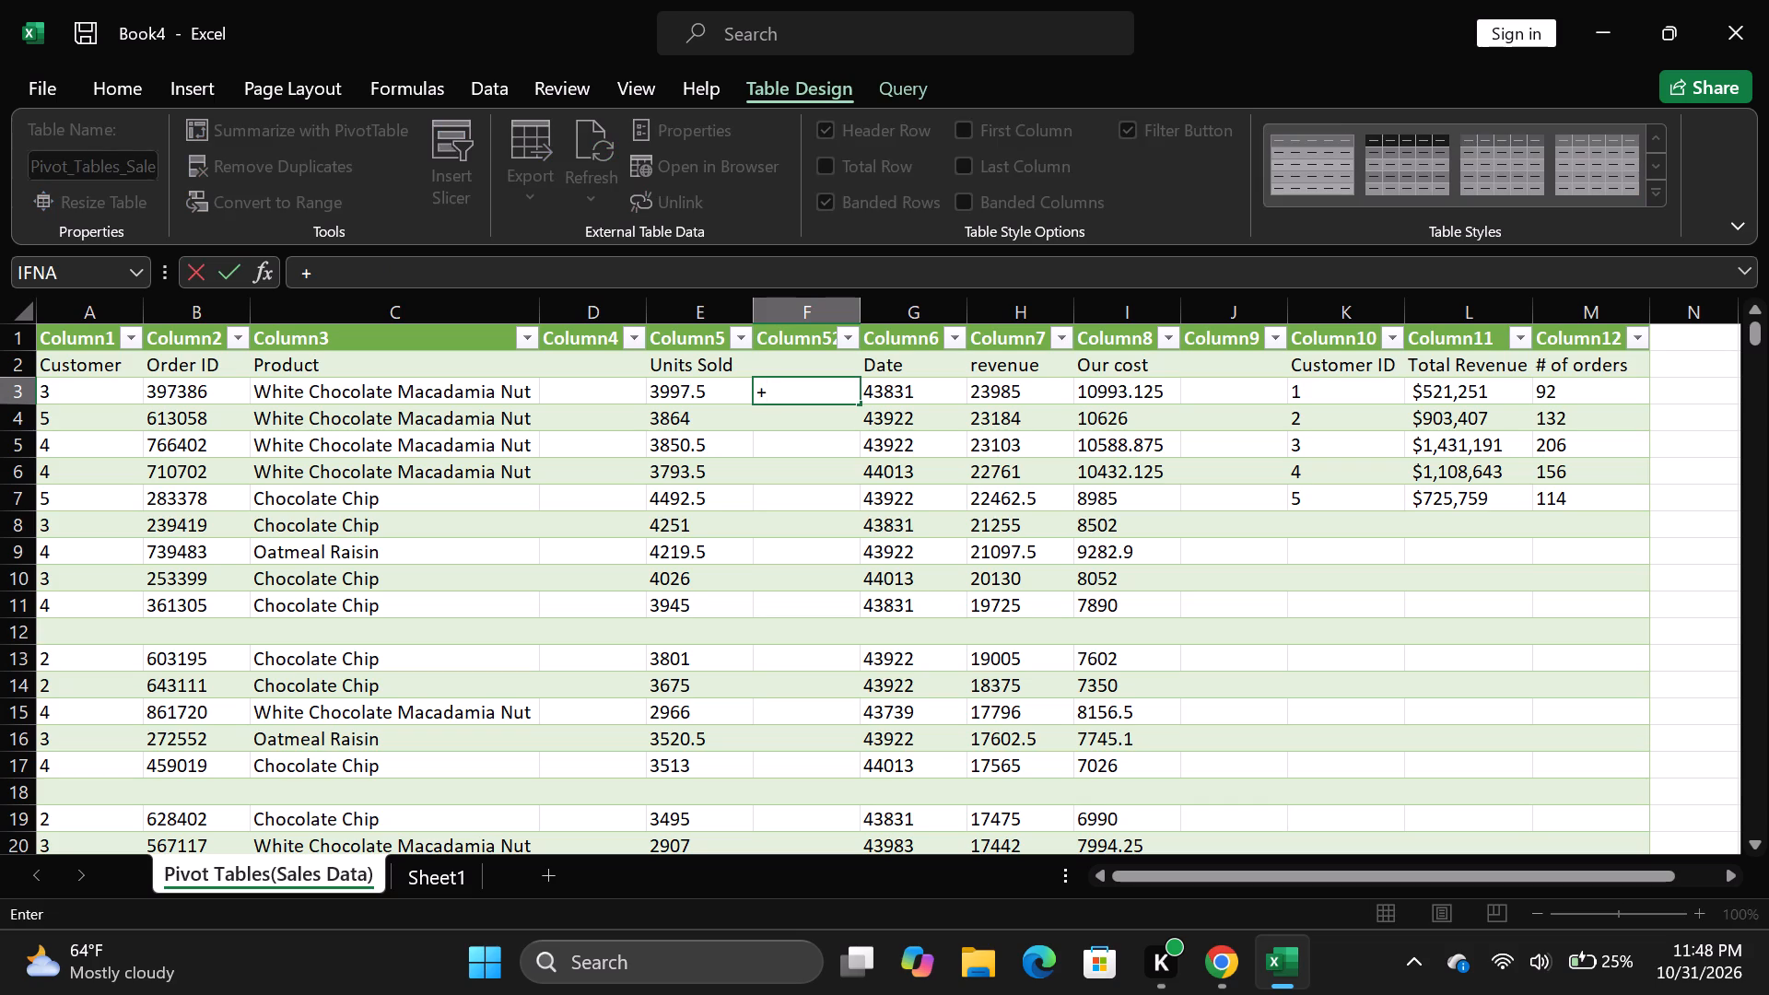
pyautogui.press('BackSpace')
pyautogui.press('=')
pyautogui.write('add')
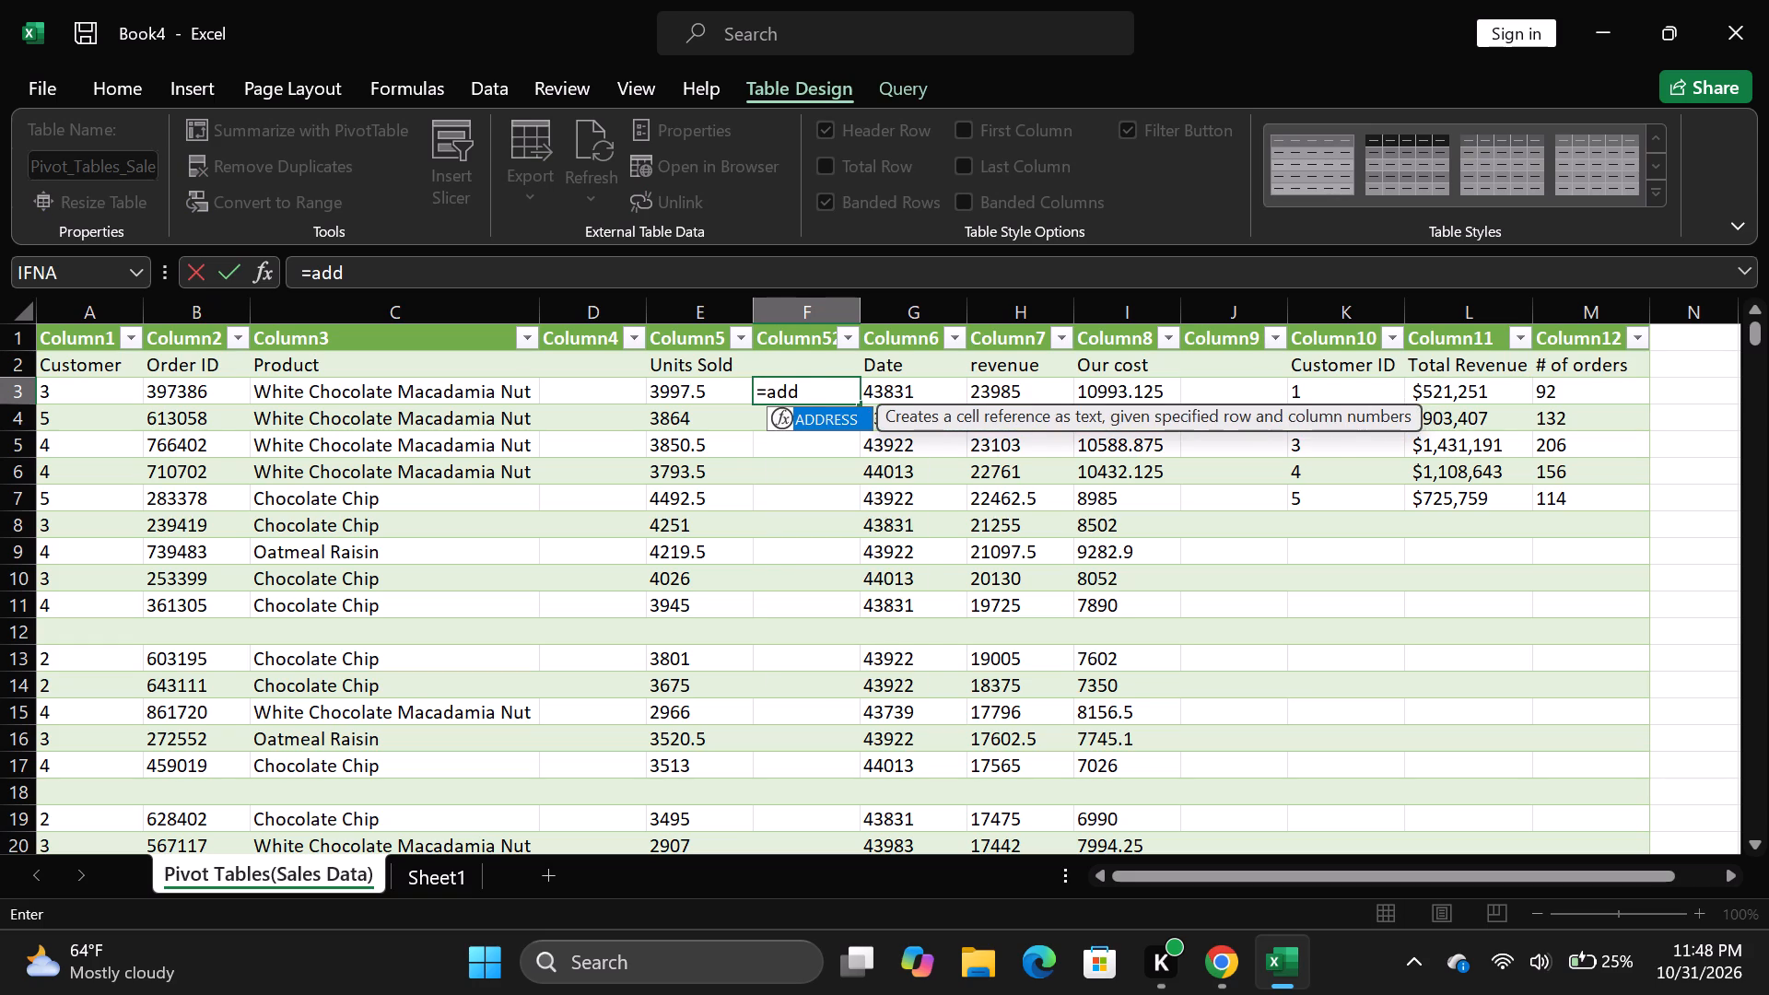
pyautogui.write('value')
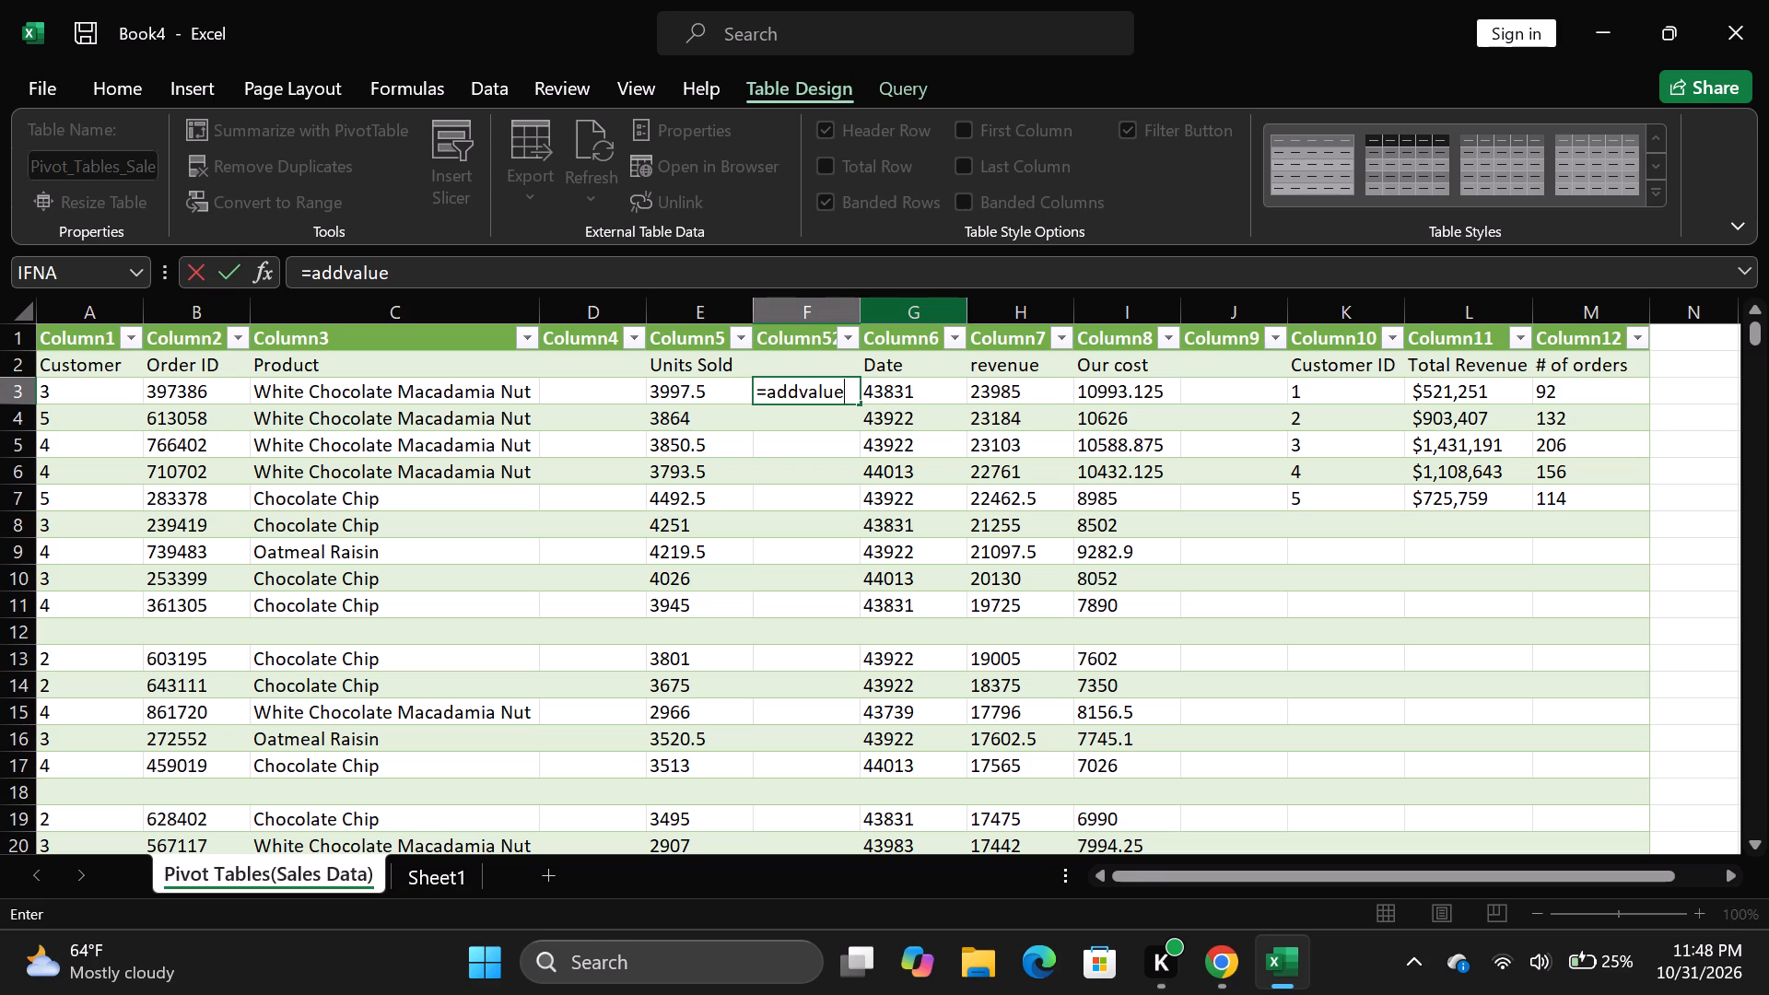
pyautogui.click(863, 313)
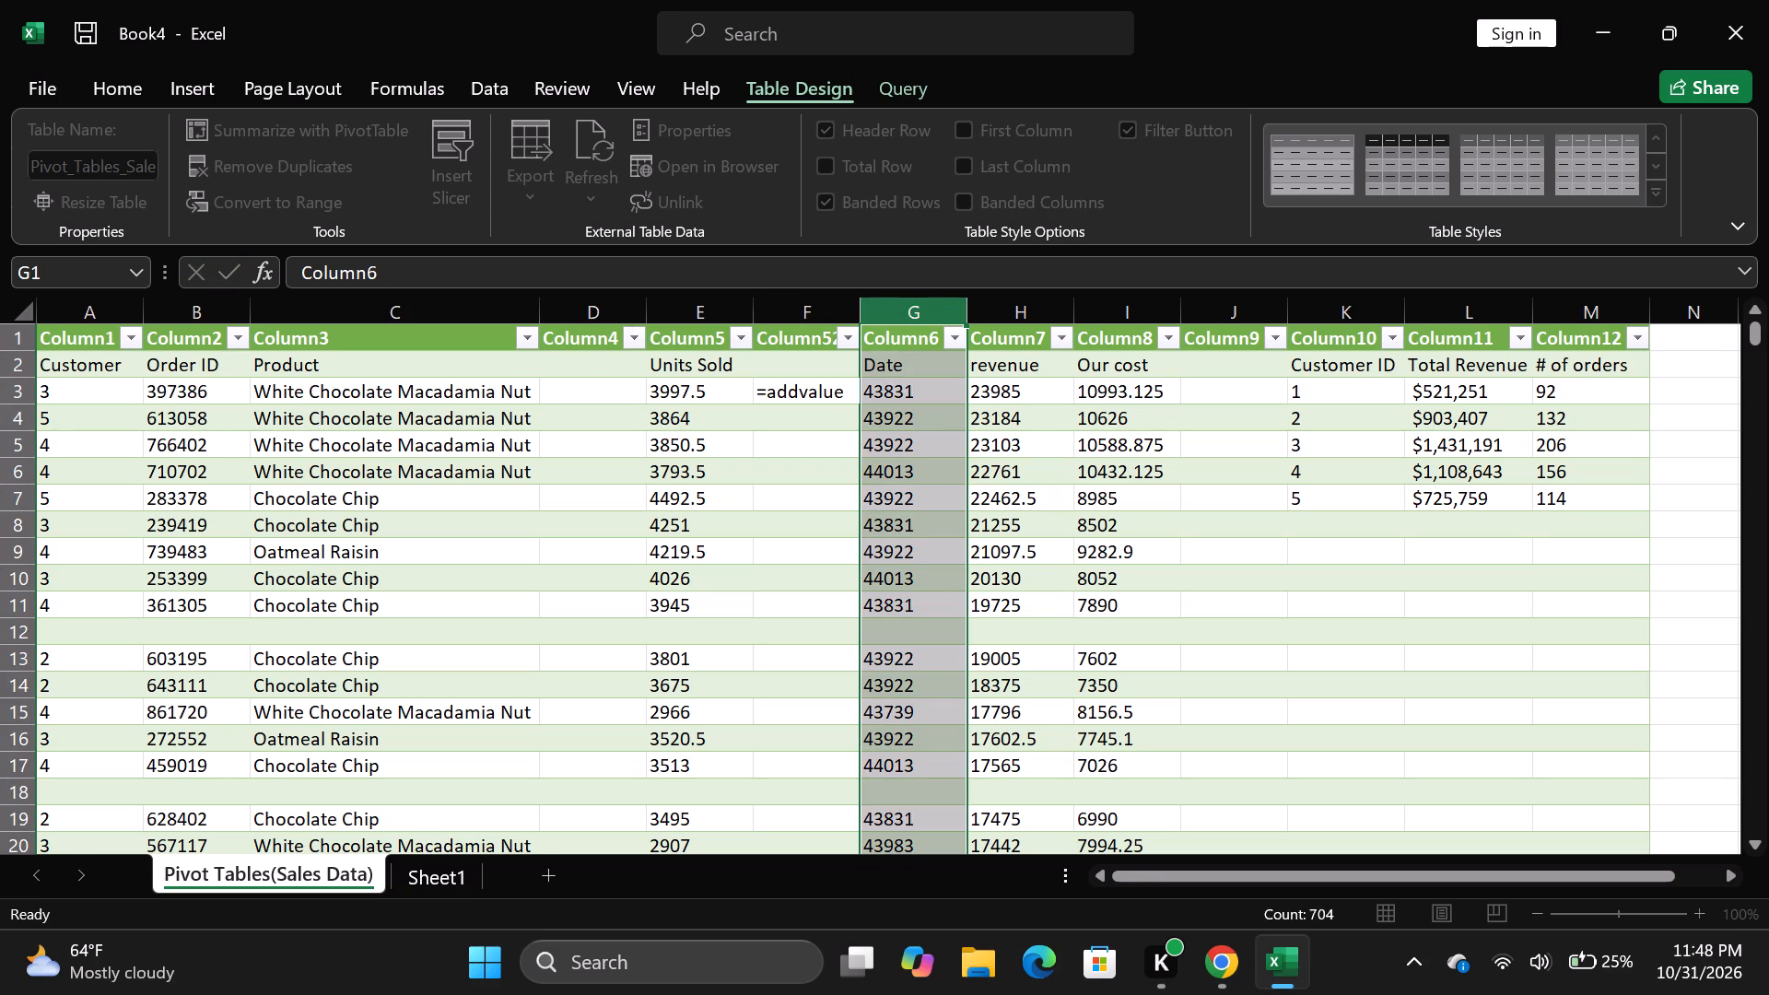
# Widen columns F and G together so both are slightly broader.
pyautogui.moveTo(859, 309); pyautogui.dragTo(861, 309)
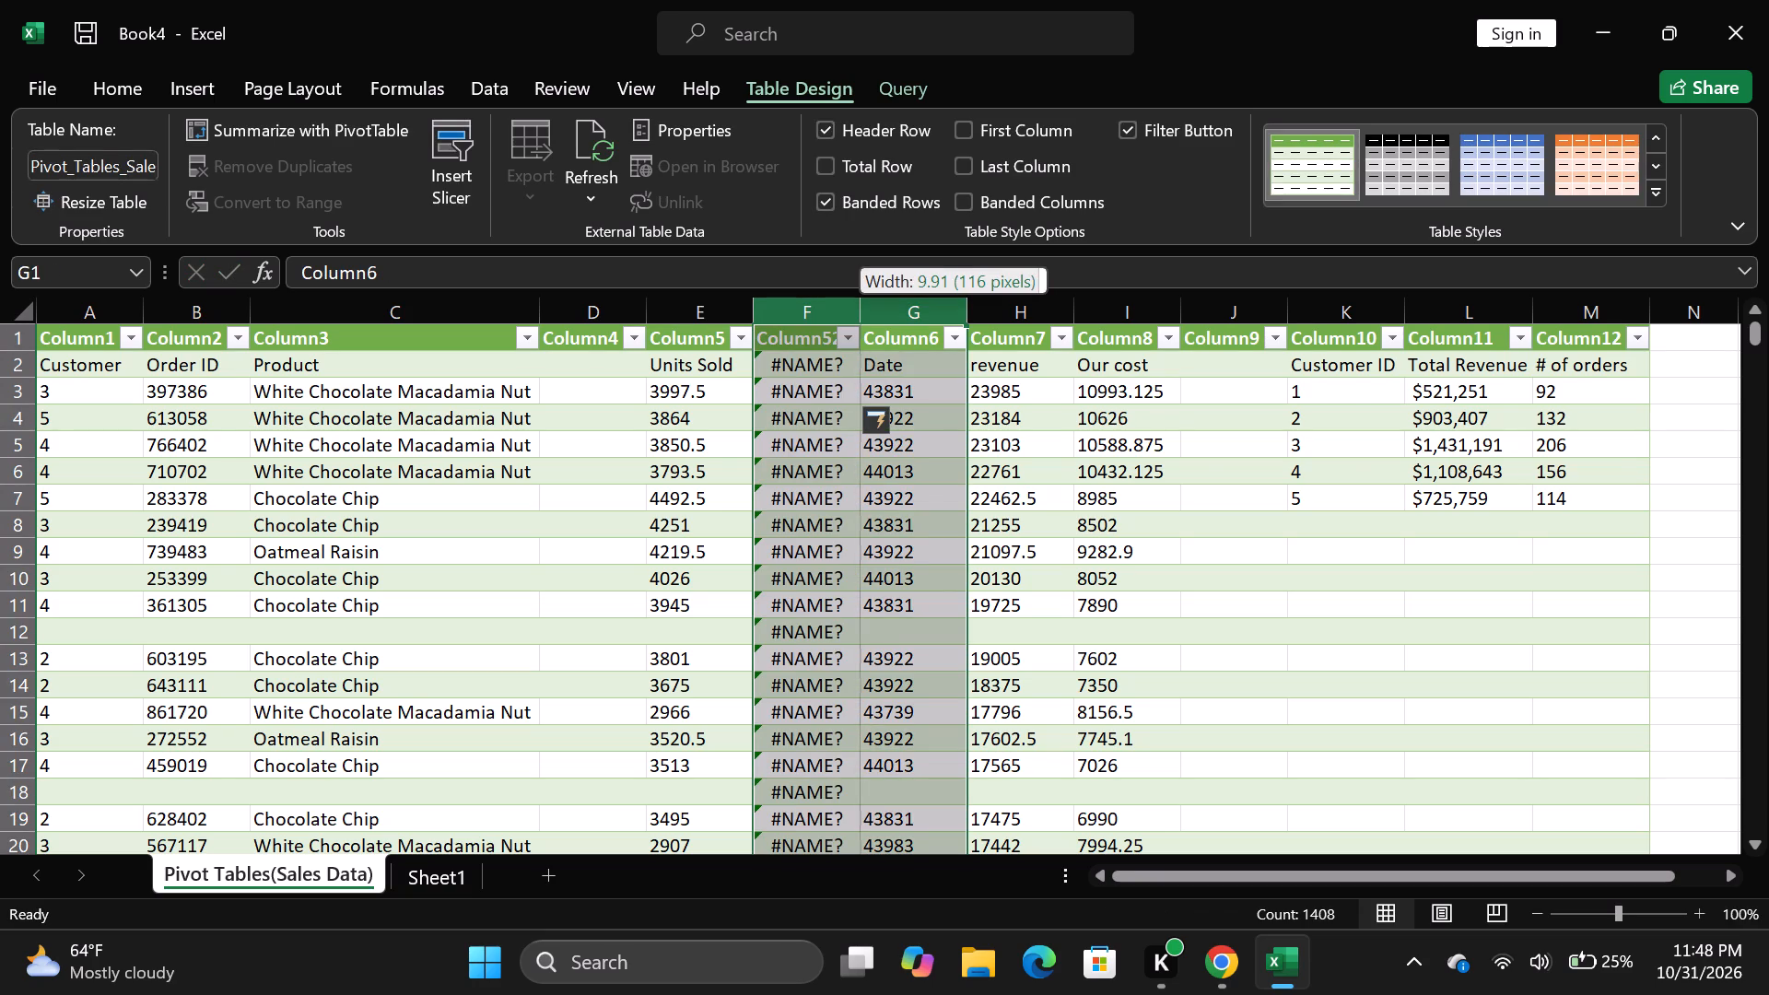
pyautogui.moveTo(861, 309); pyautogui.dragTo(887, 309)
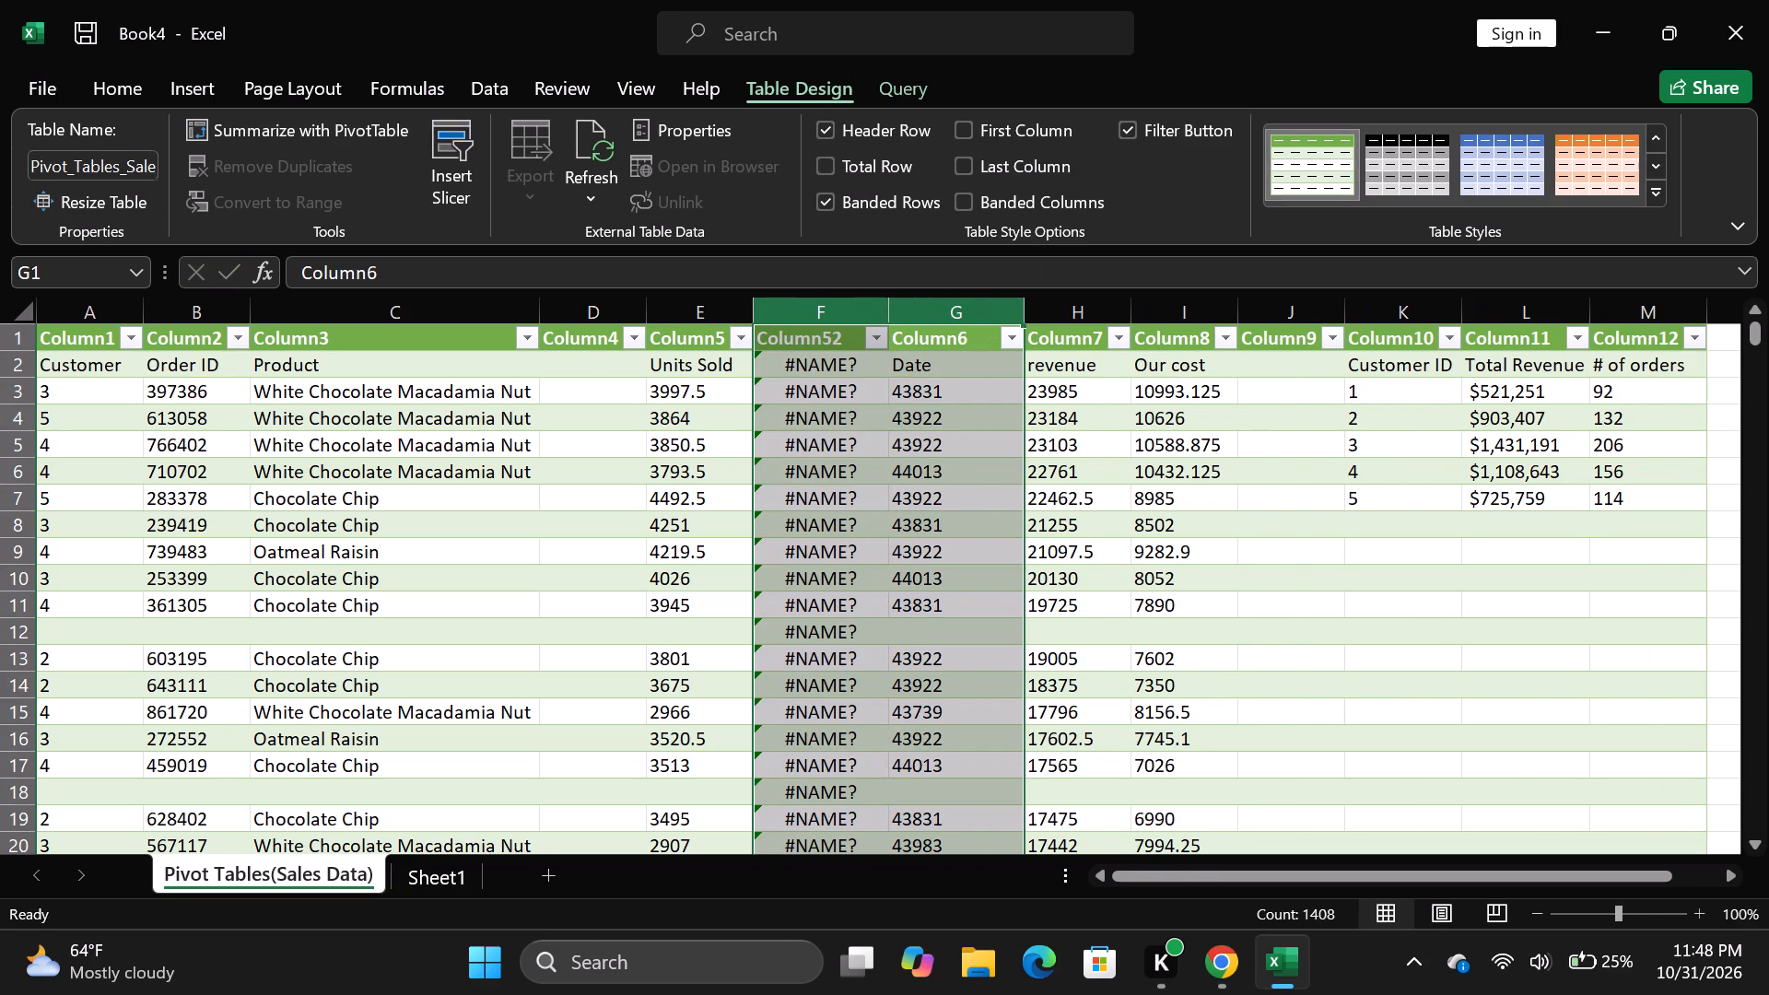
# Clear the formula from cell F2 in the header-label row of the inserted column.
pyautogui.click(839, 425)
pyautogui.click(832, 369)
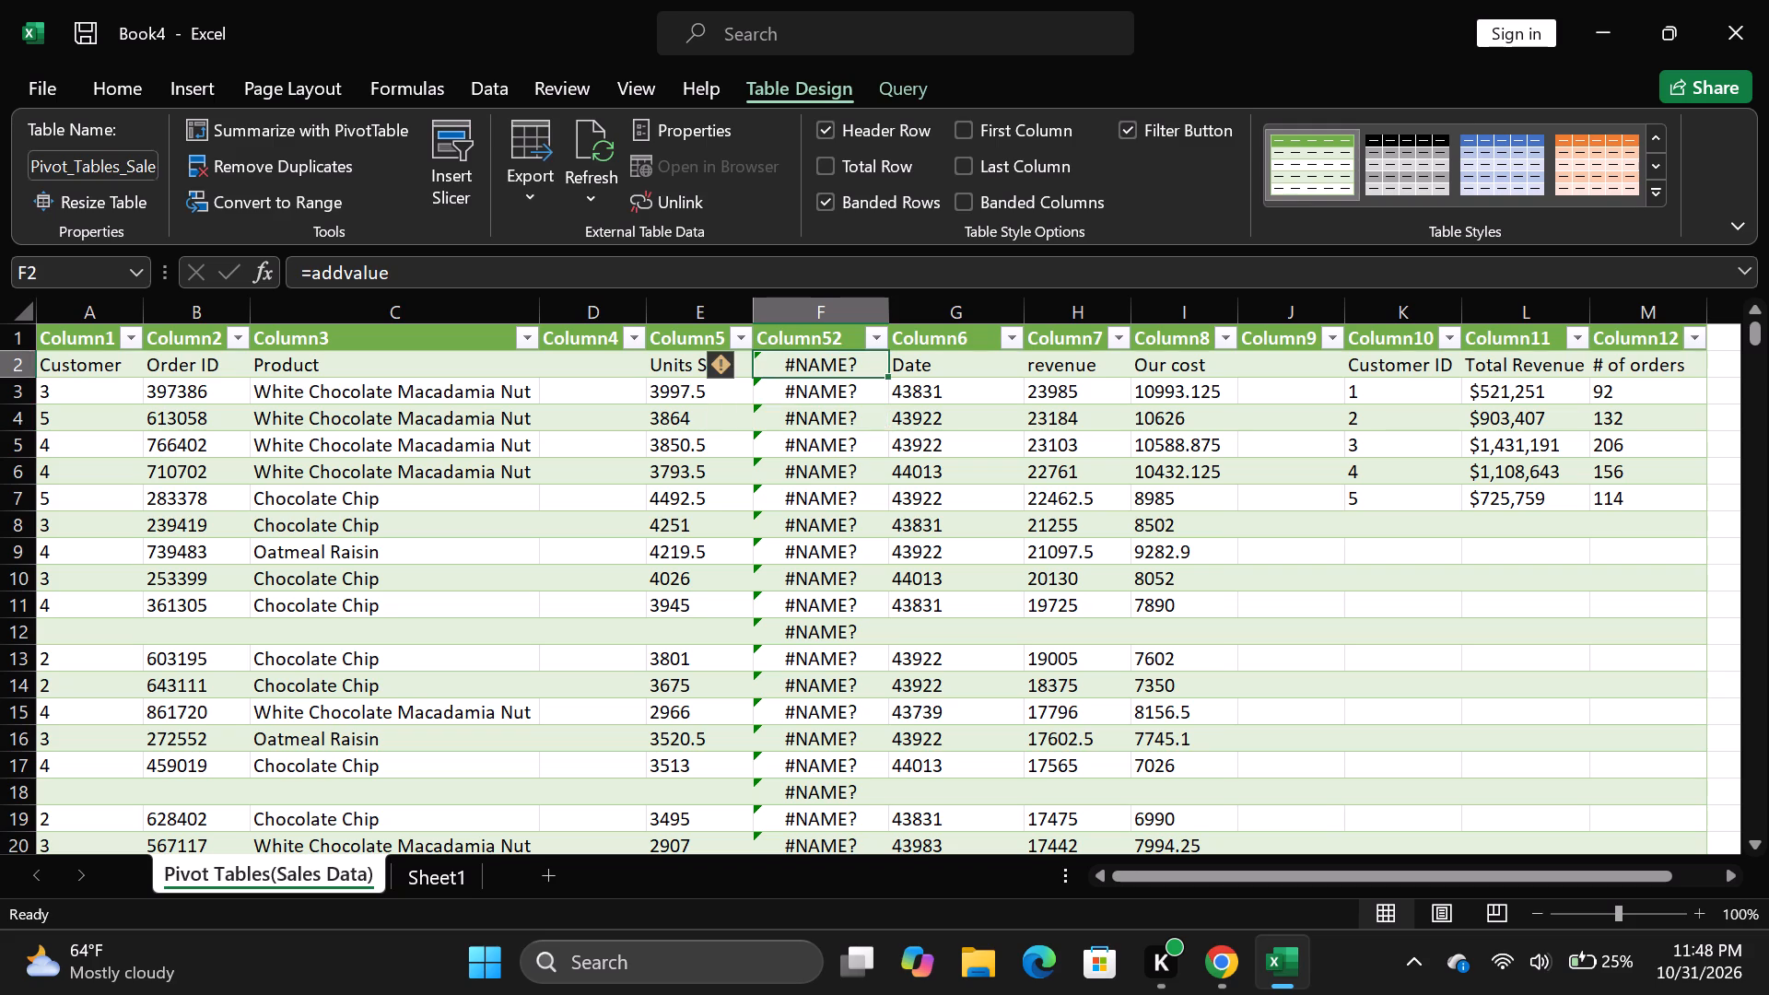
pyautogui.press('BackSpace')
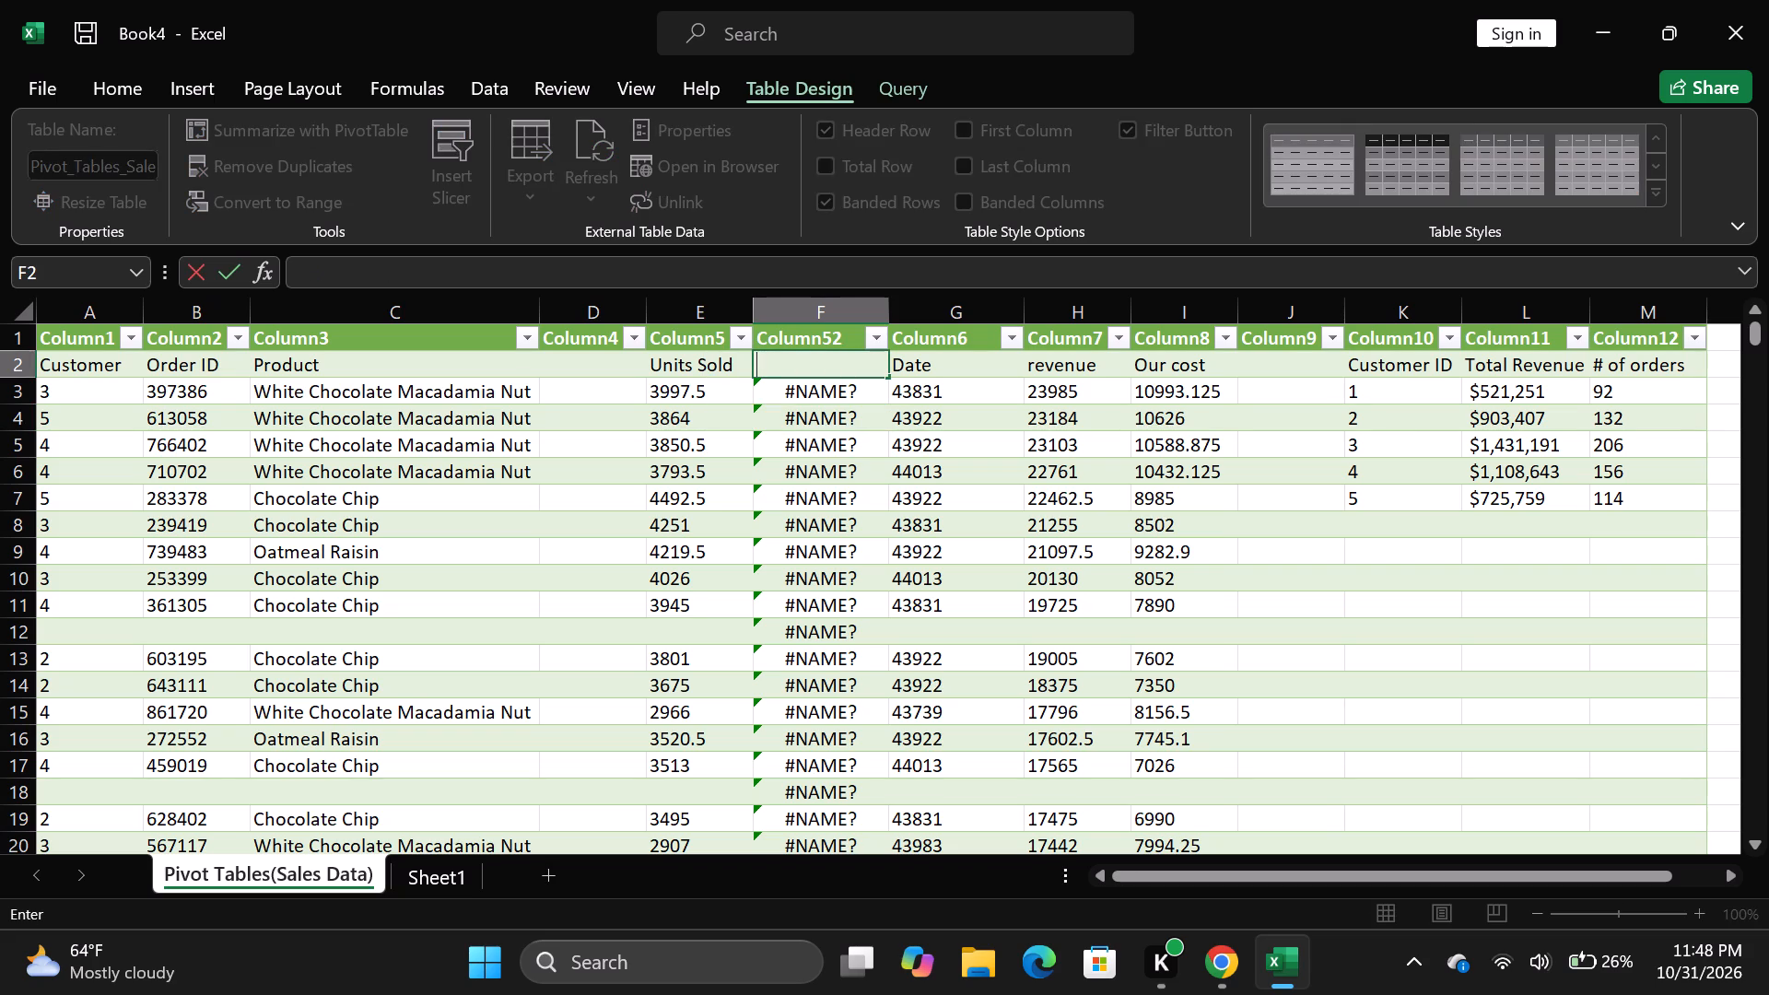
pyautogui.doubleClick(814, 371)
pyautogui.moveTo(814, 371); pyautogui.dragTo(823, 494)
pyautogui.moveTo(808, 395); pyautogui.dragTo(826, 838)
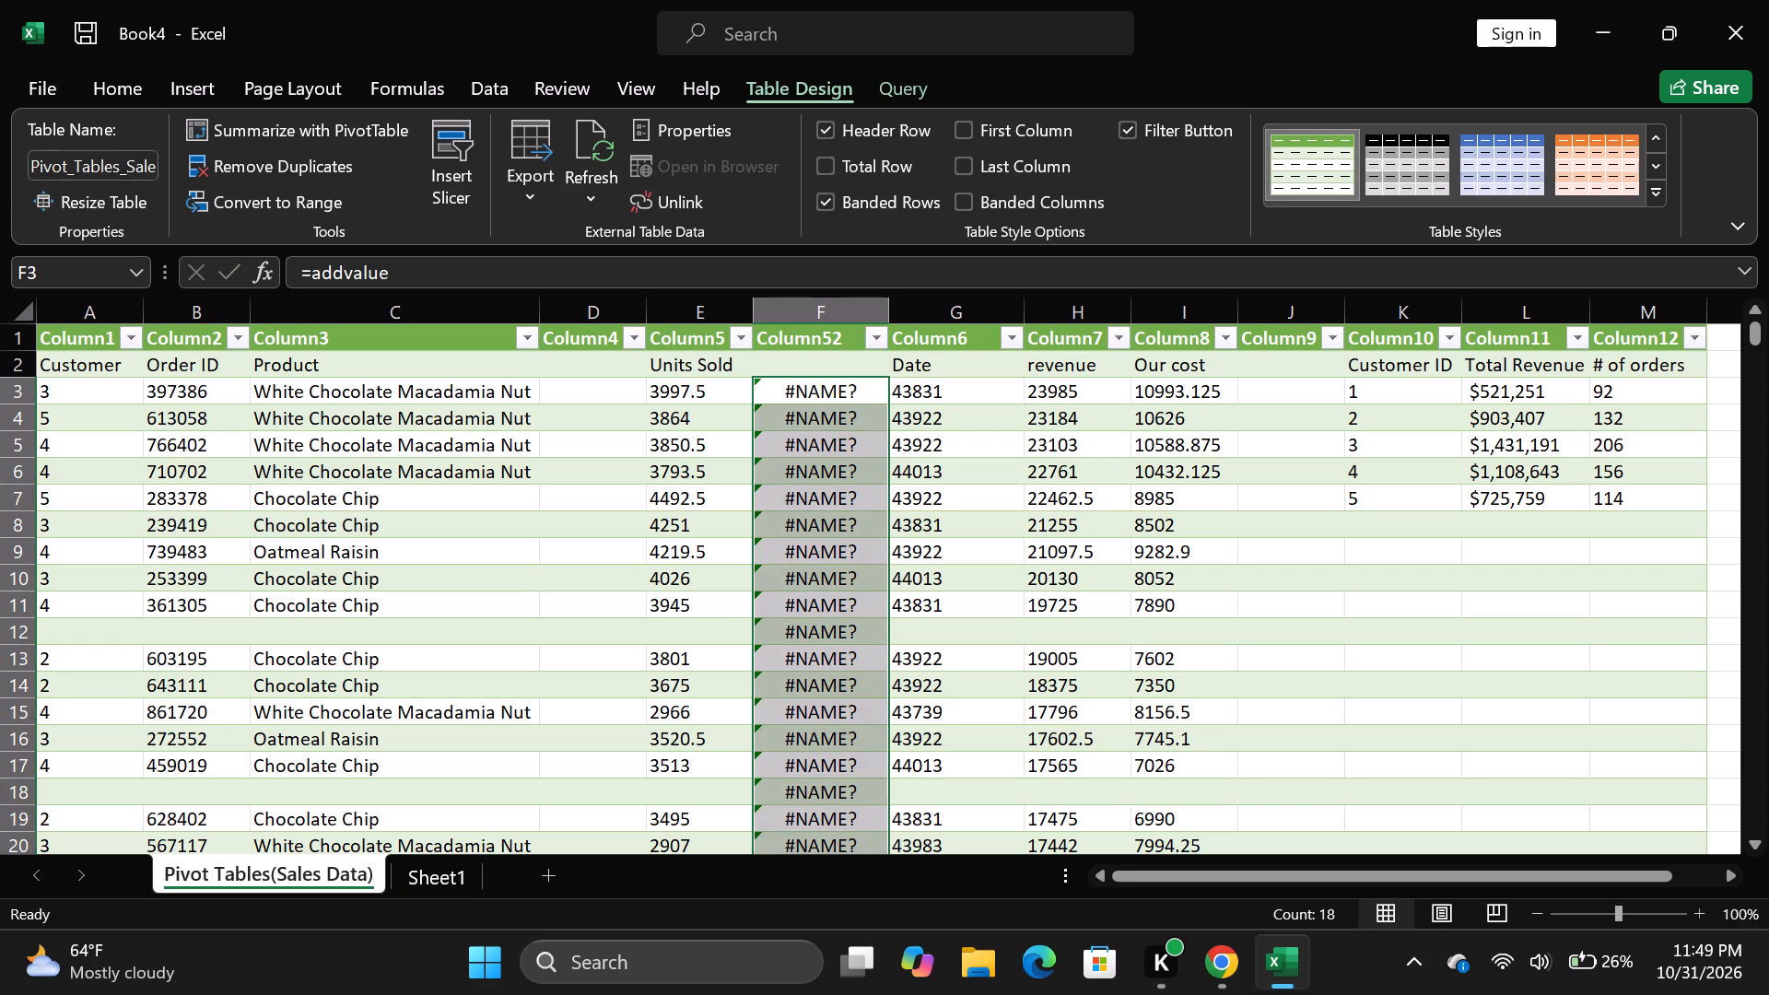
pyautogui.click(825, 364)
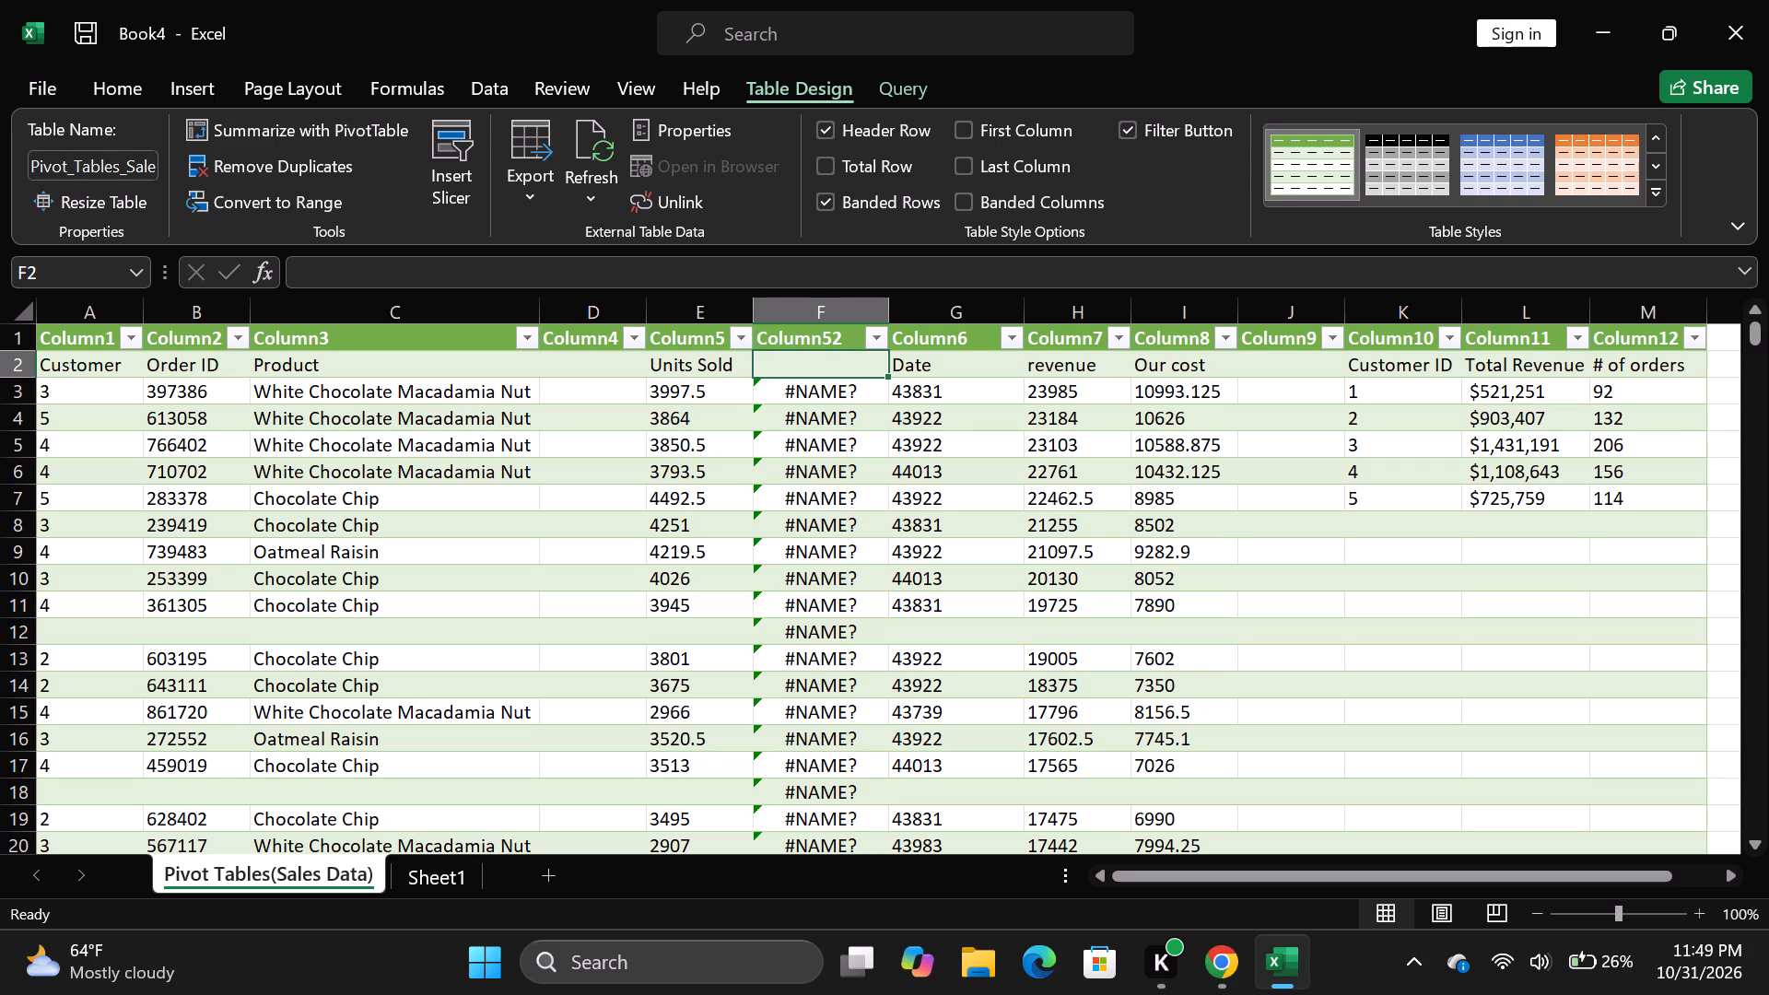
pyautogui.click(818, 388)
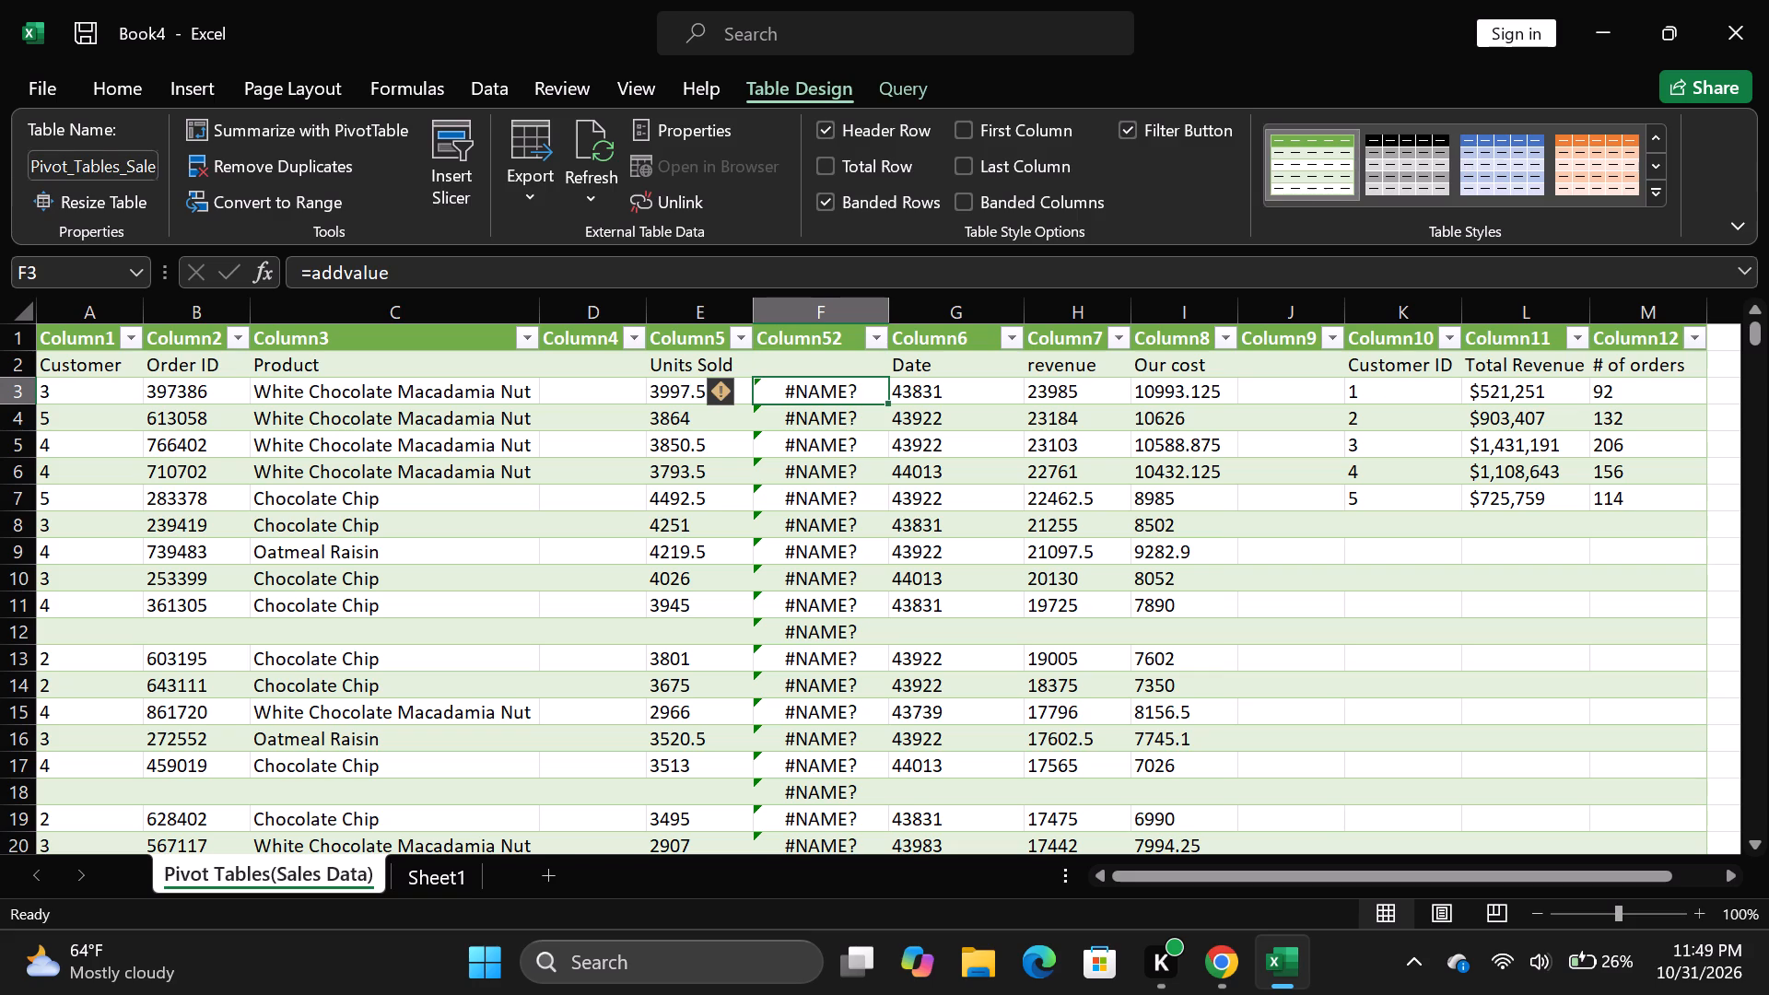
pyautogui.press('BackSpace')
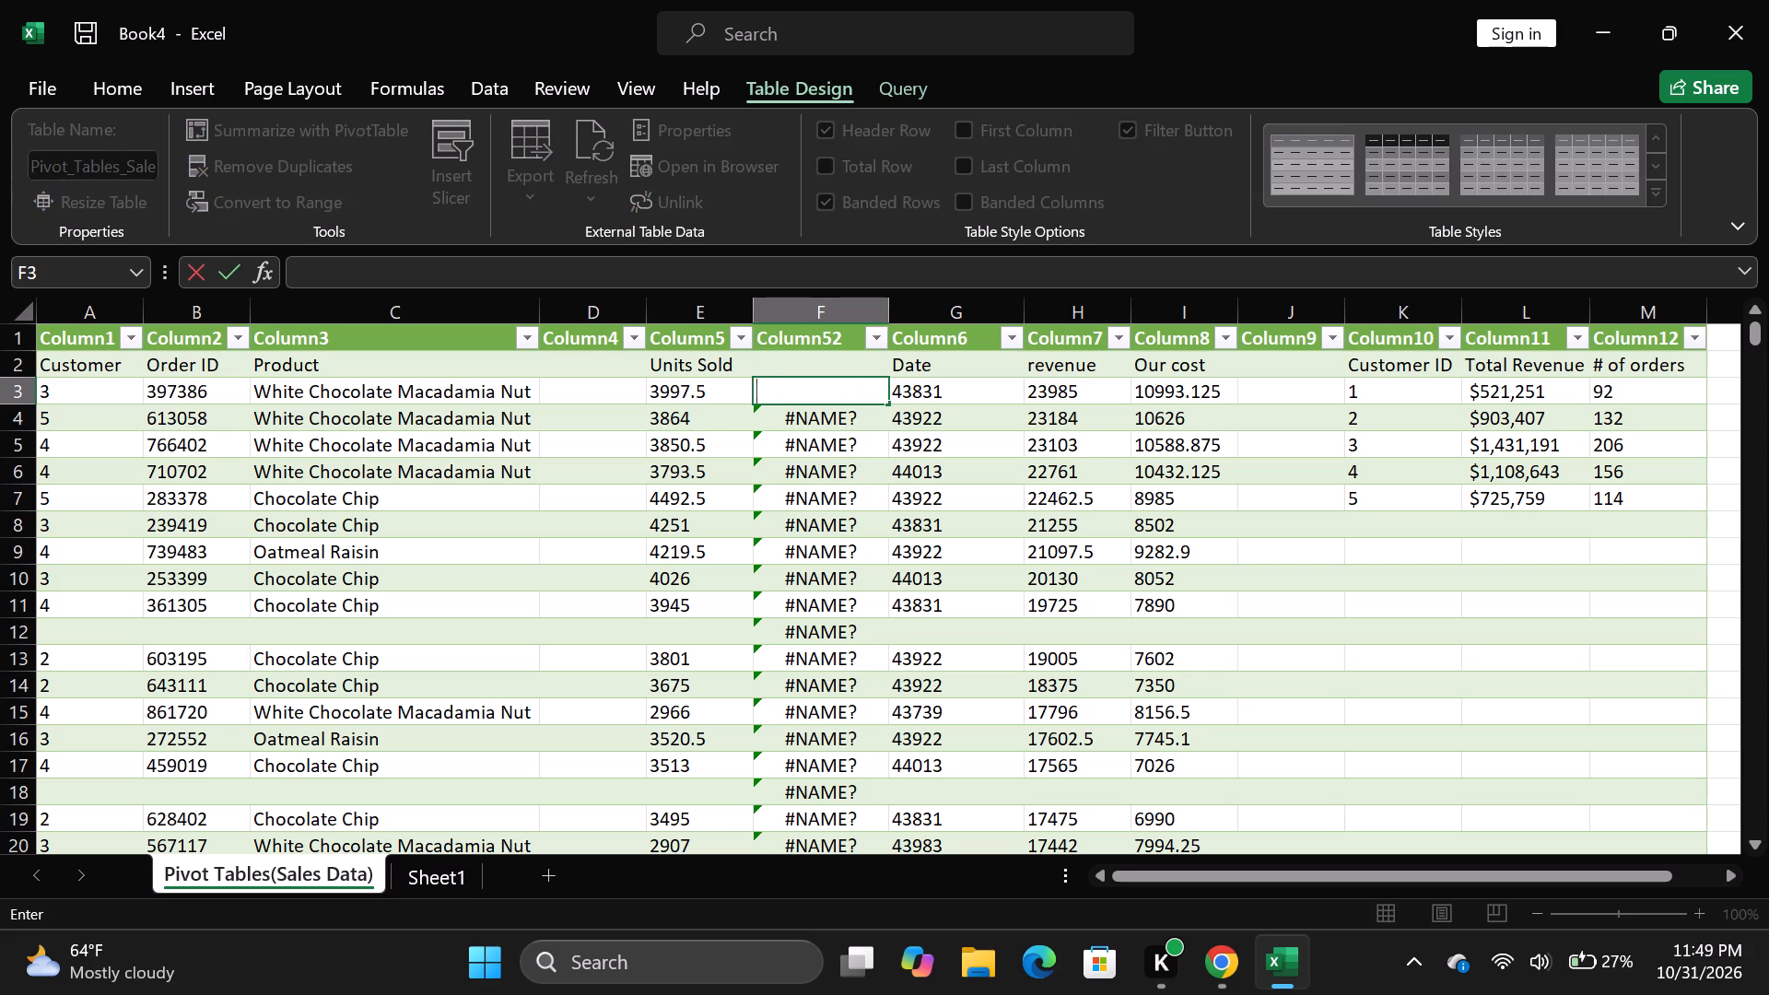
pyautogui.press('=')
pyautogui.press('a')
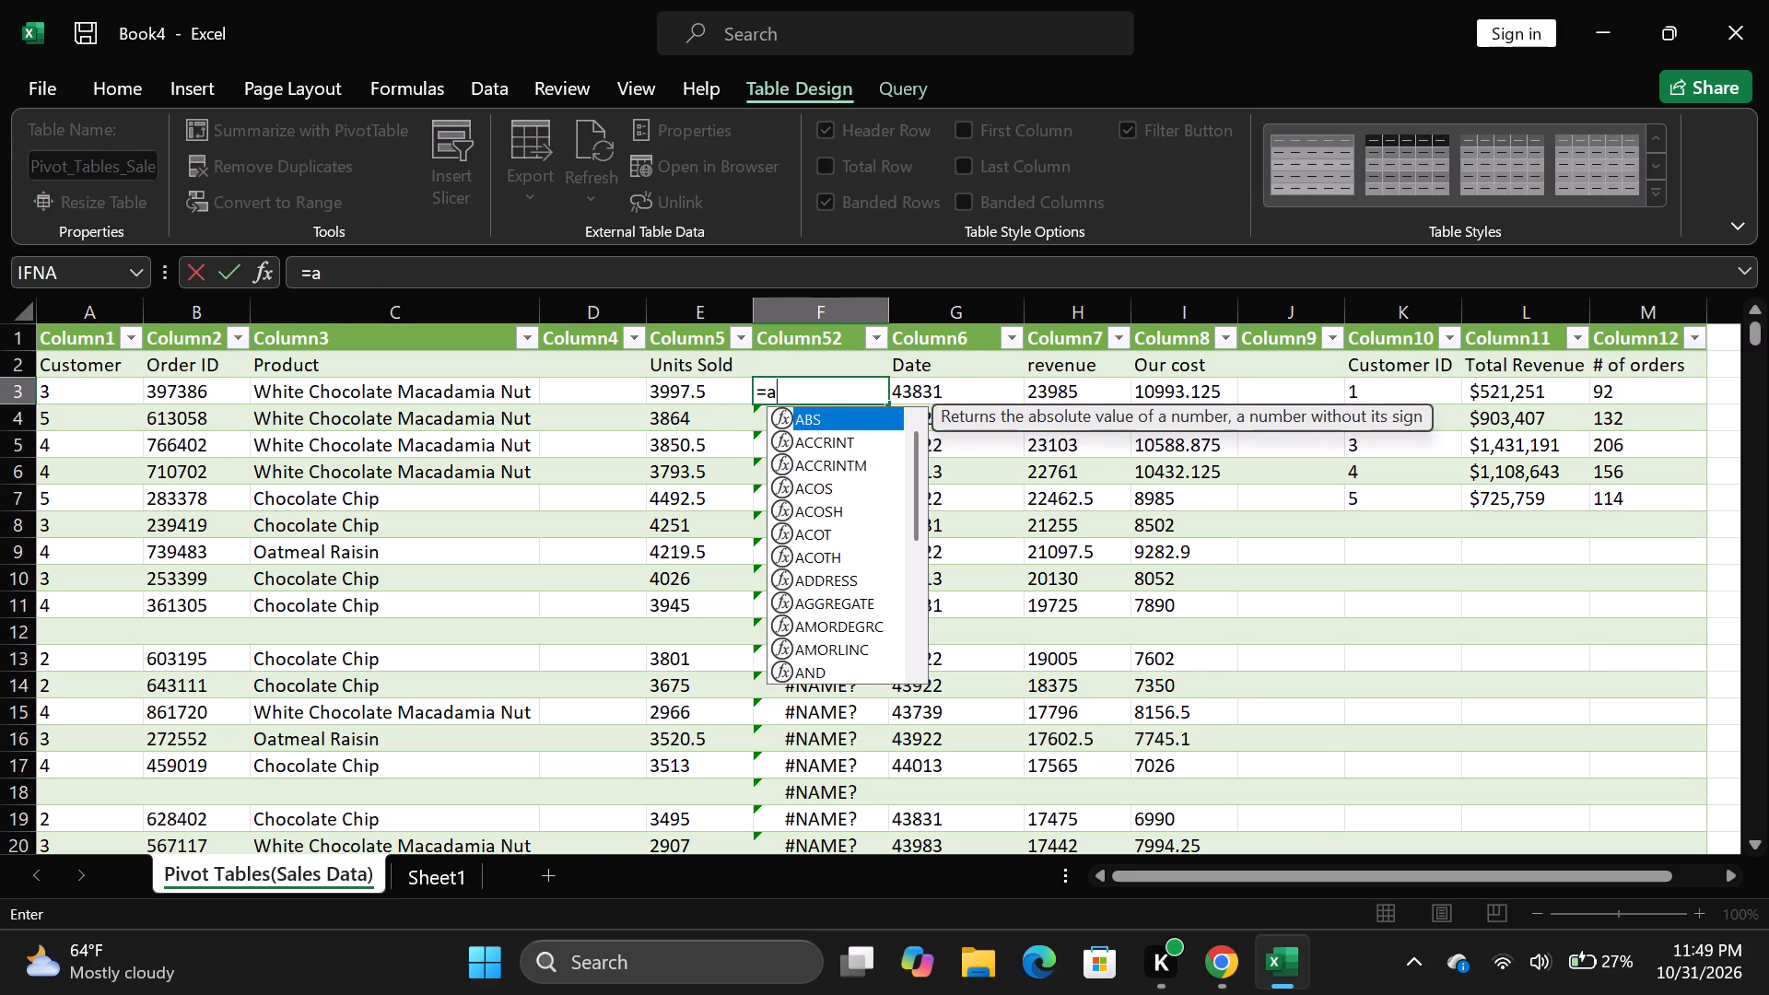
pyautogui.press('BackSpace')
pyautogui.write('date')
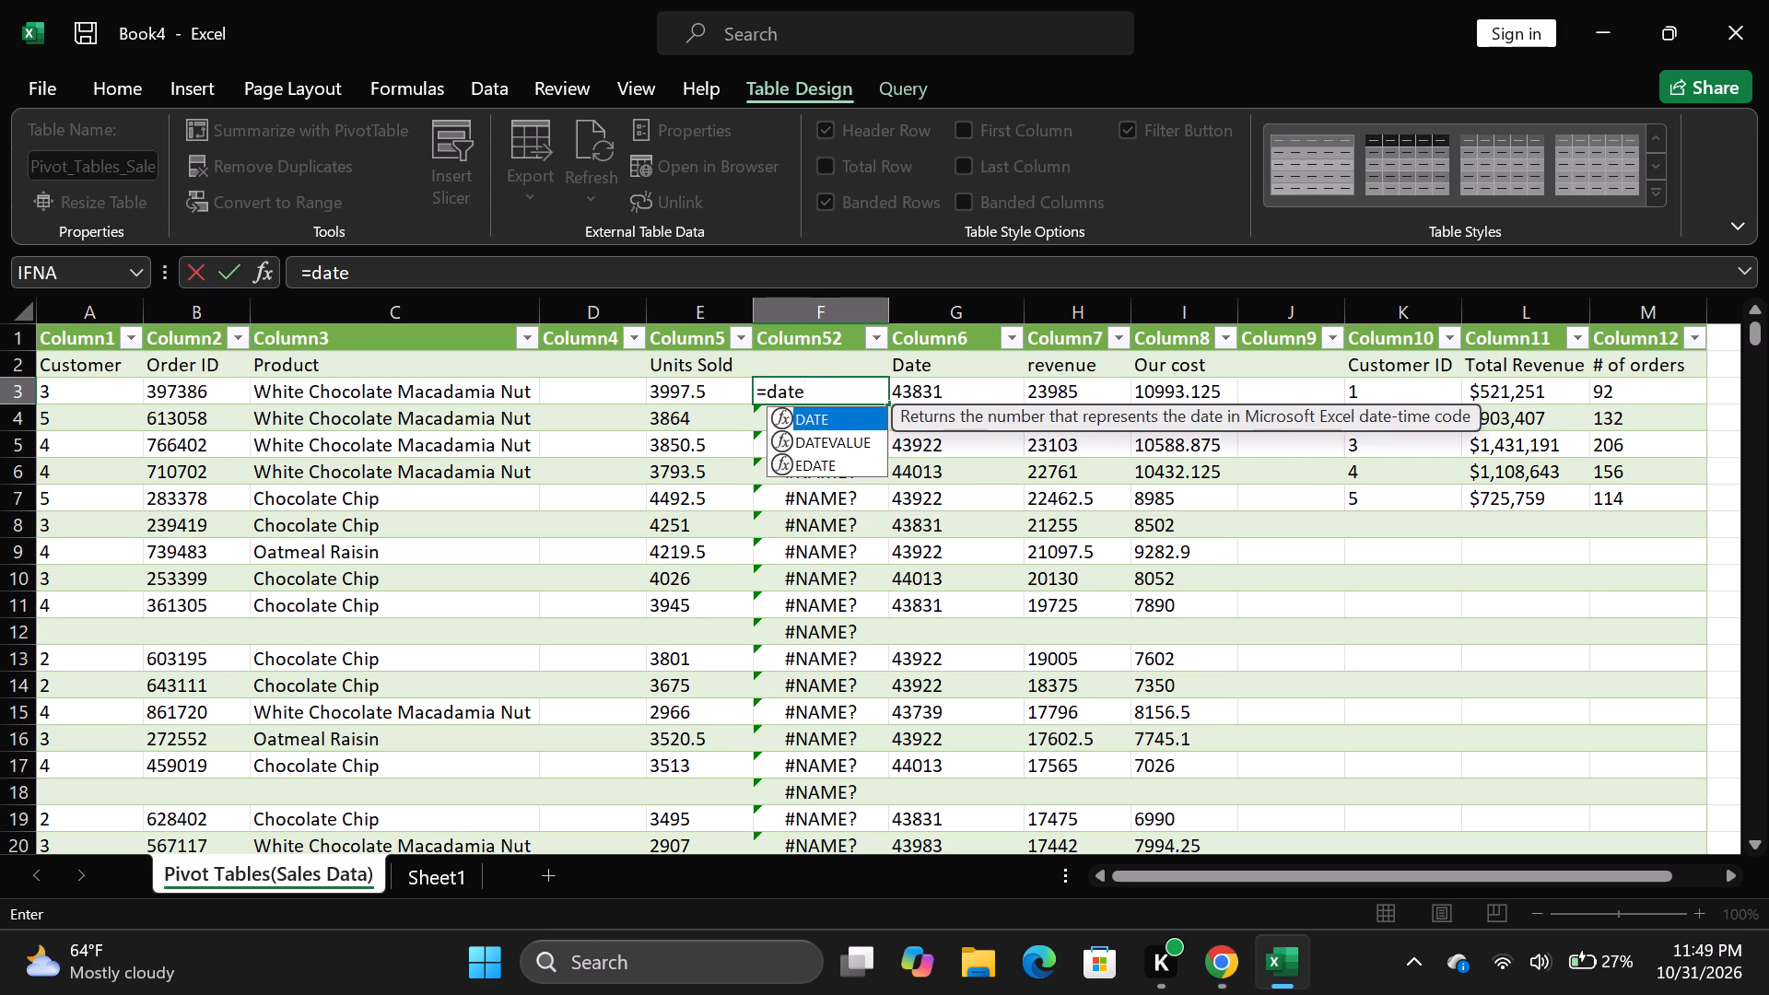
pyautogui.write('value')
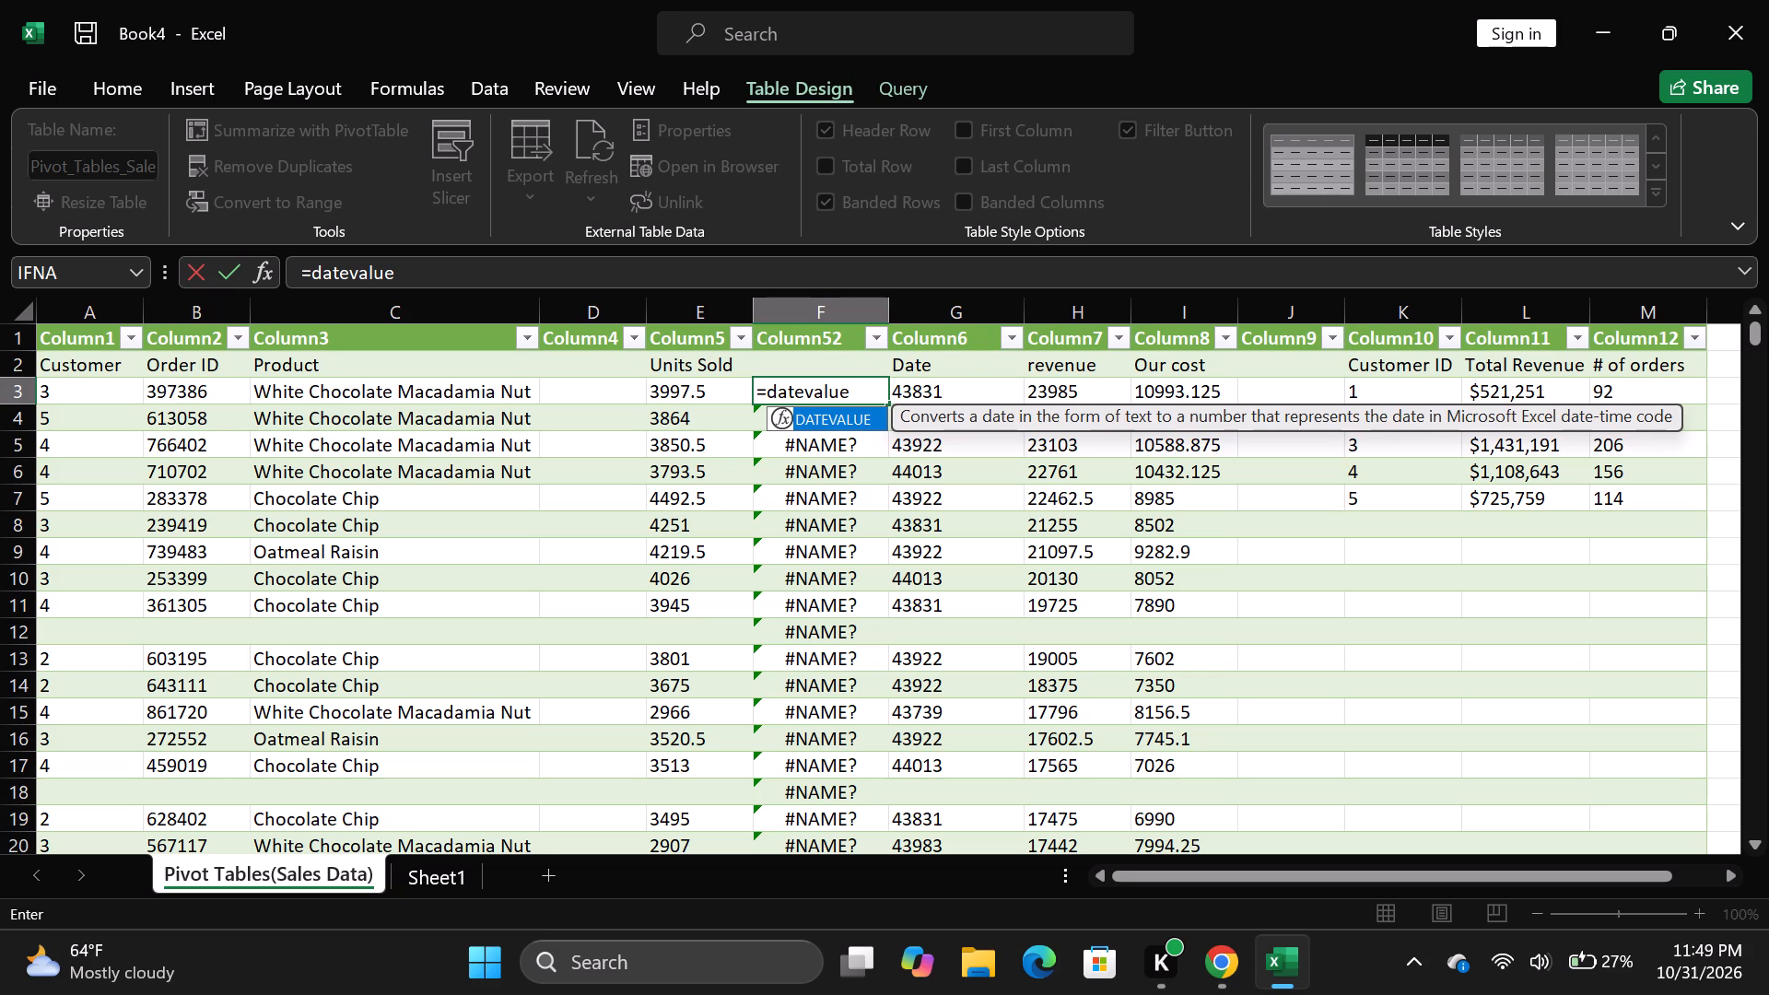
pyautogui.hotkey('shift', '(')
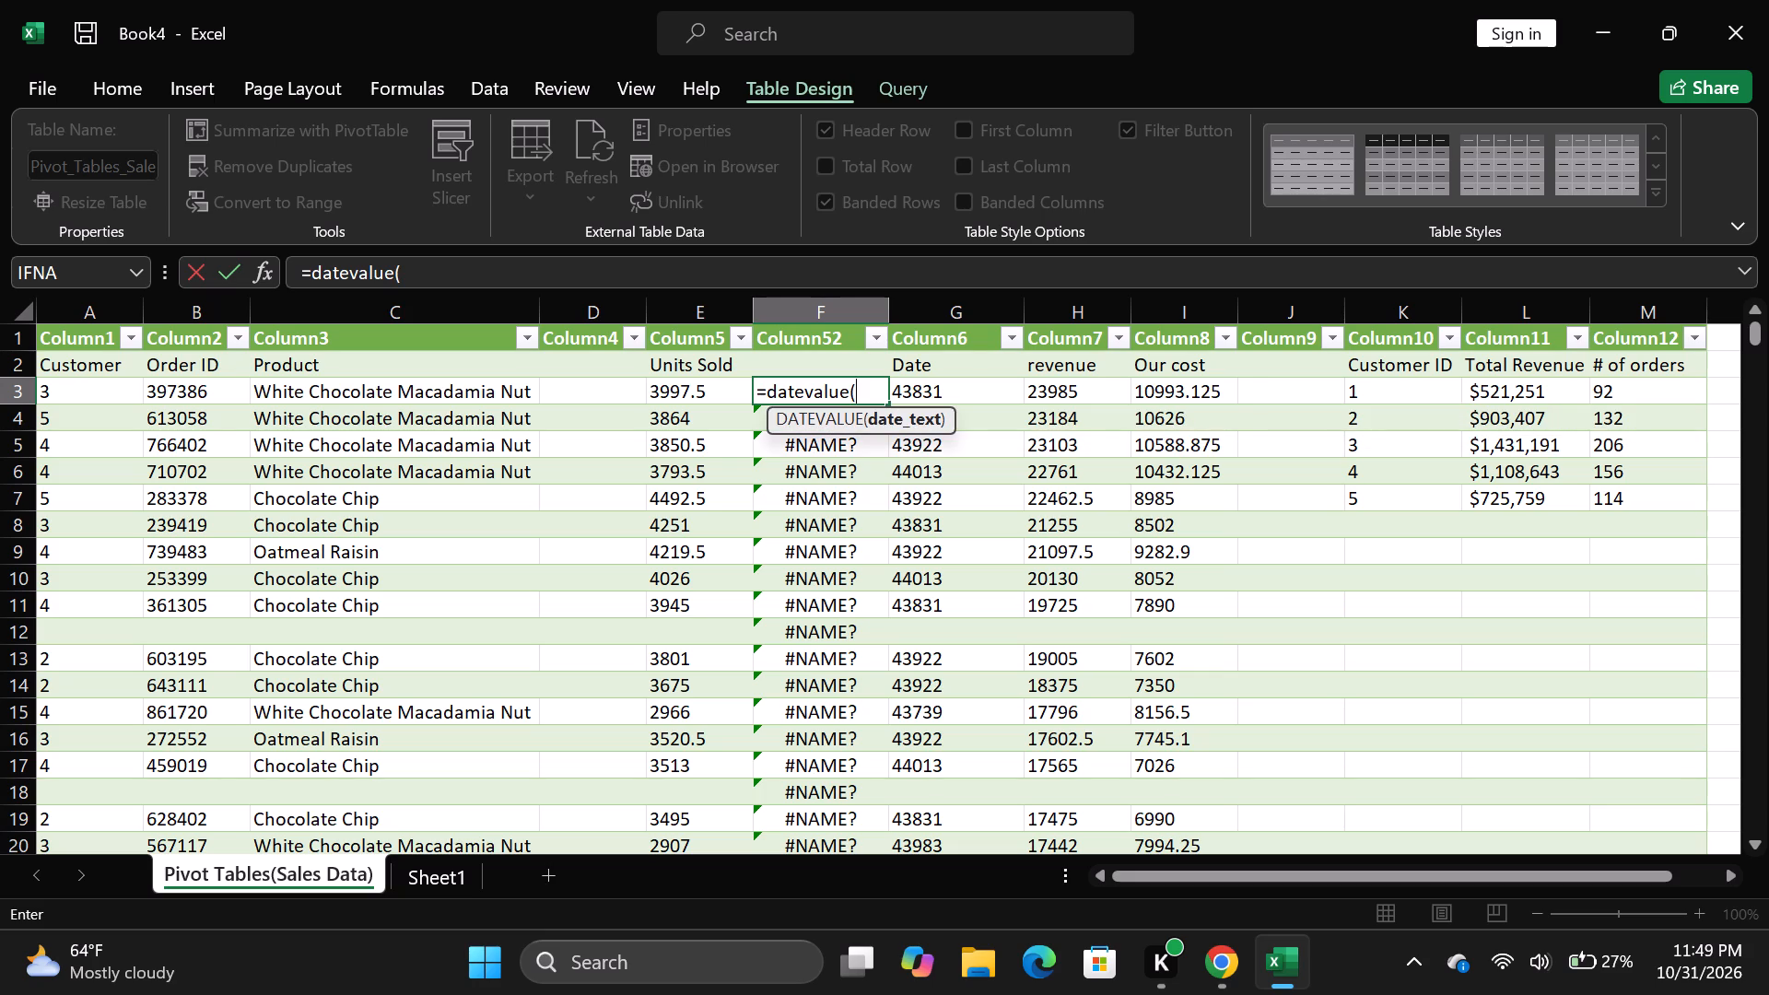
pyautogui.click(940, 392)
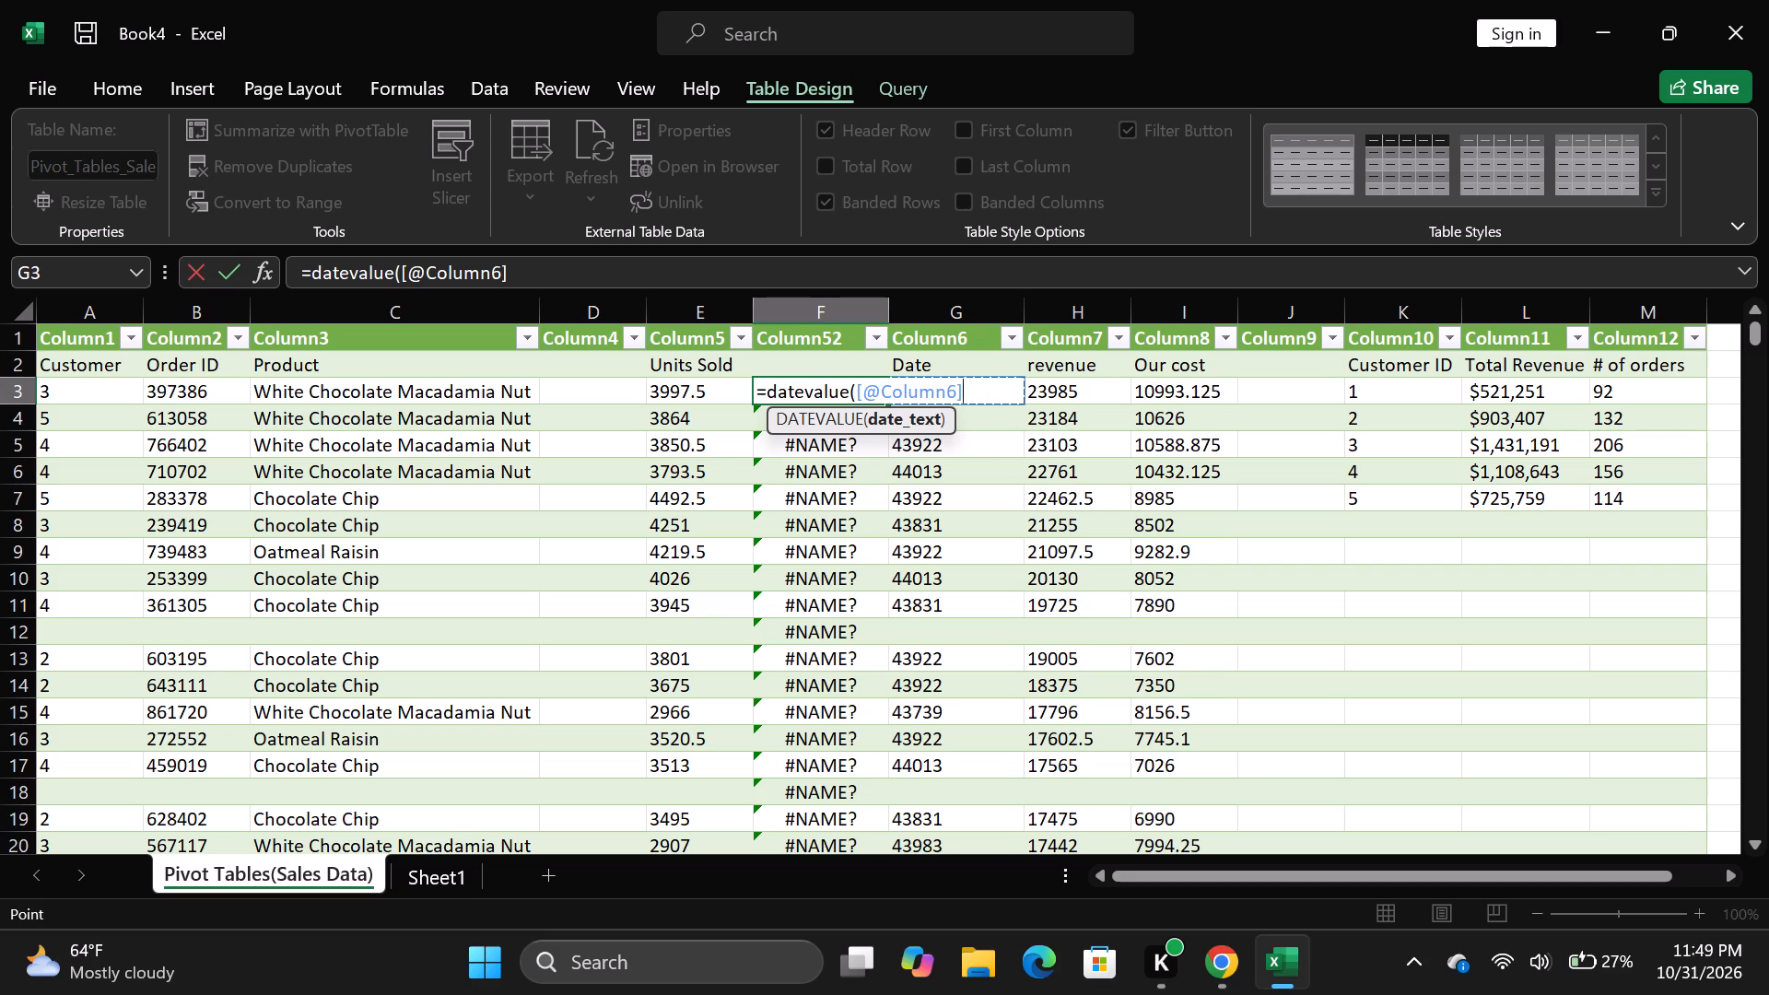
pyautogui.press('0')
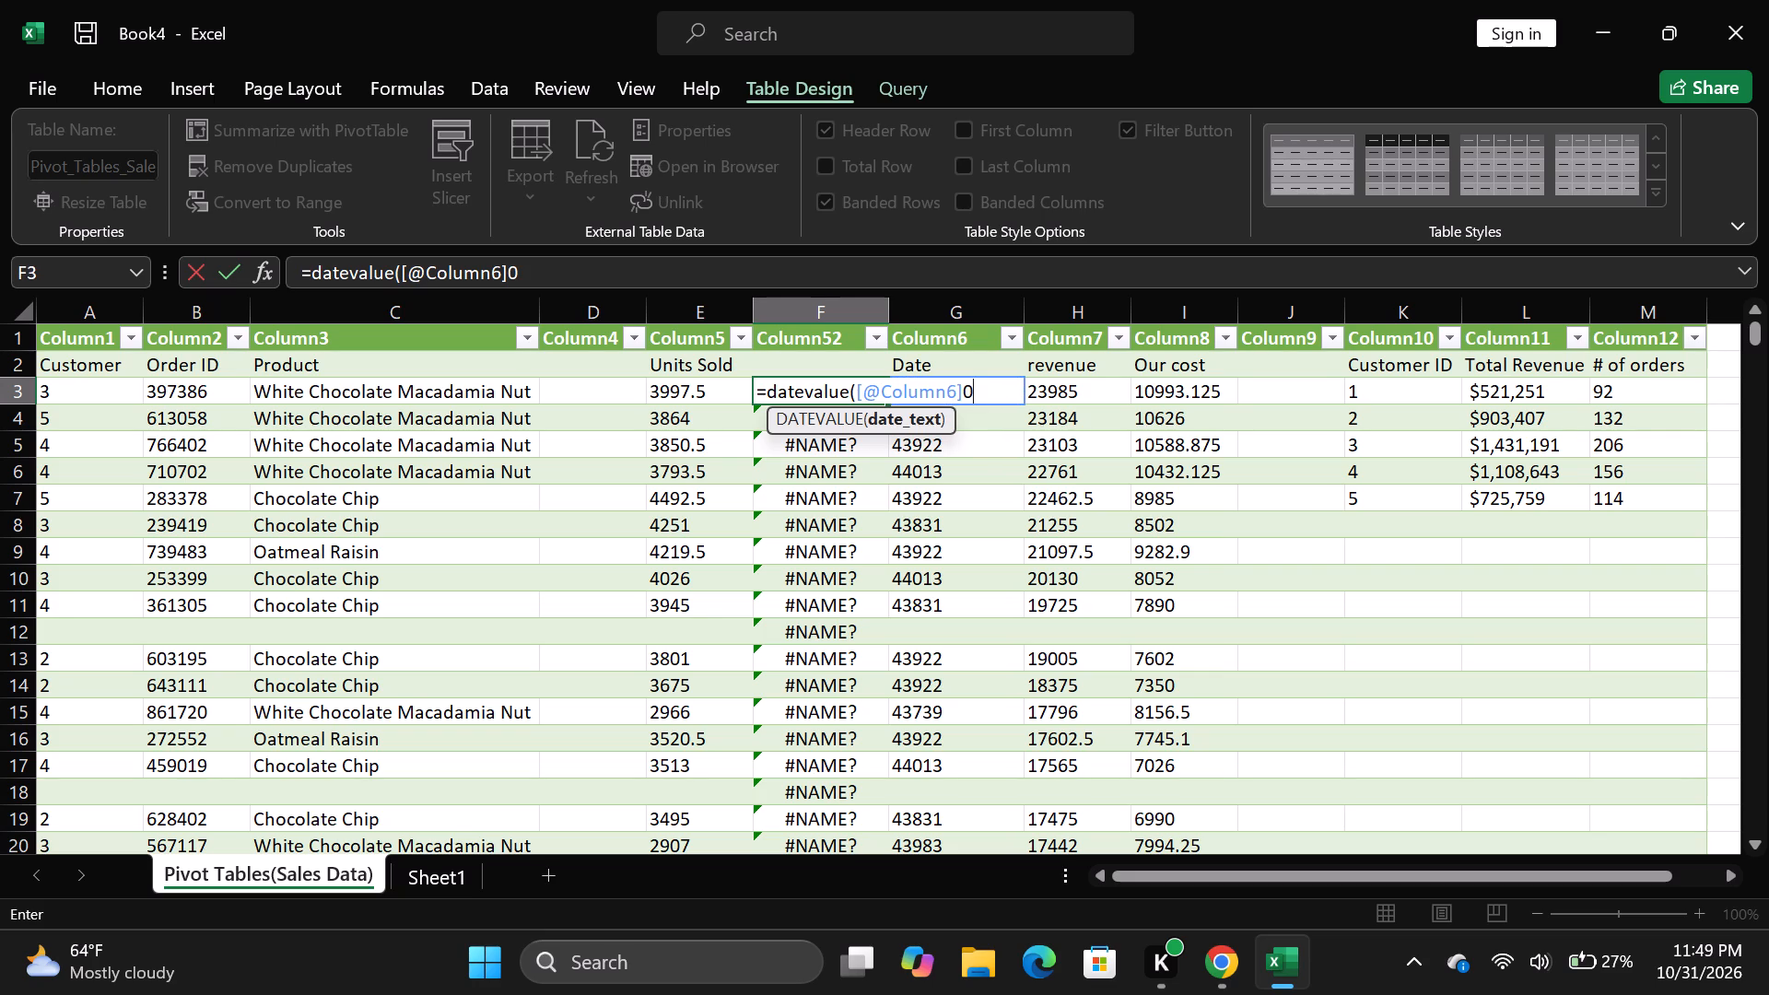
pyautogui.press('BackSpace')
pyautogui.hotkey('shift', ')')
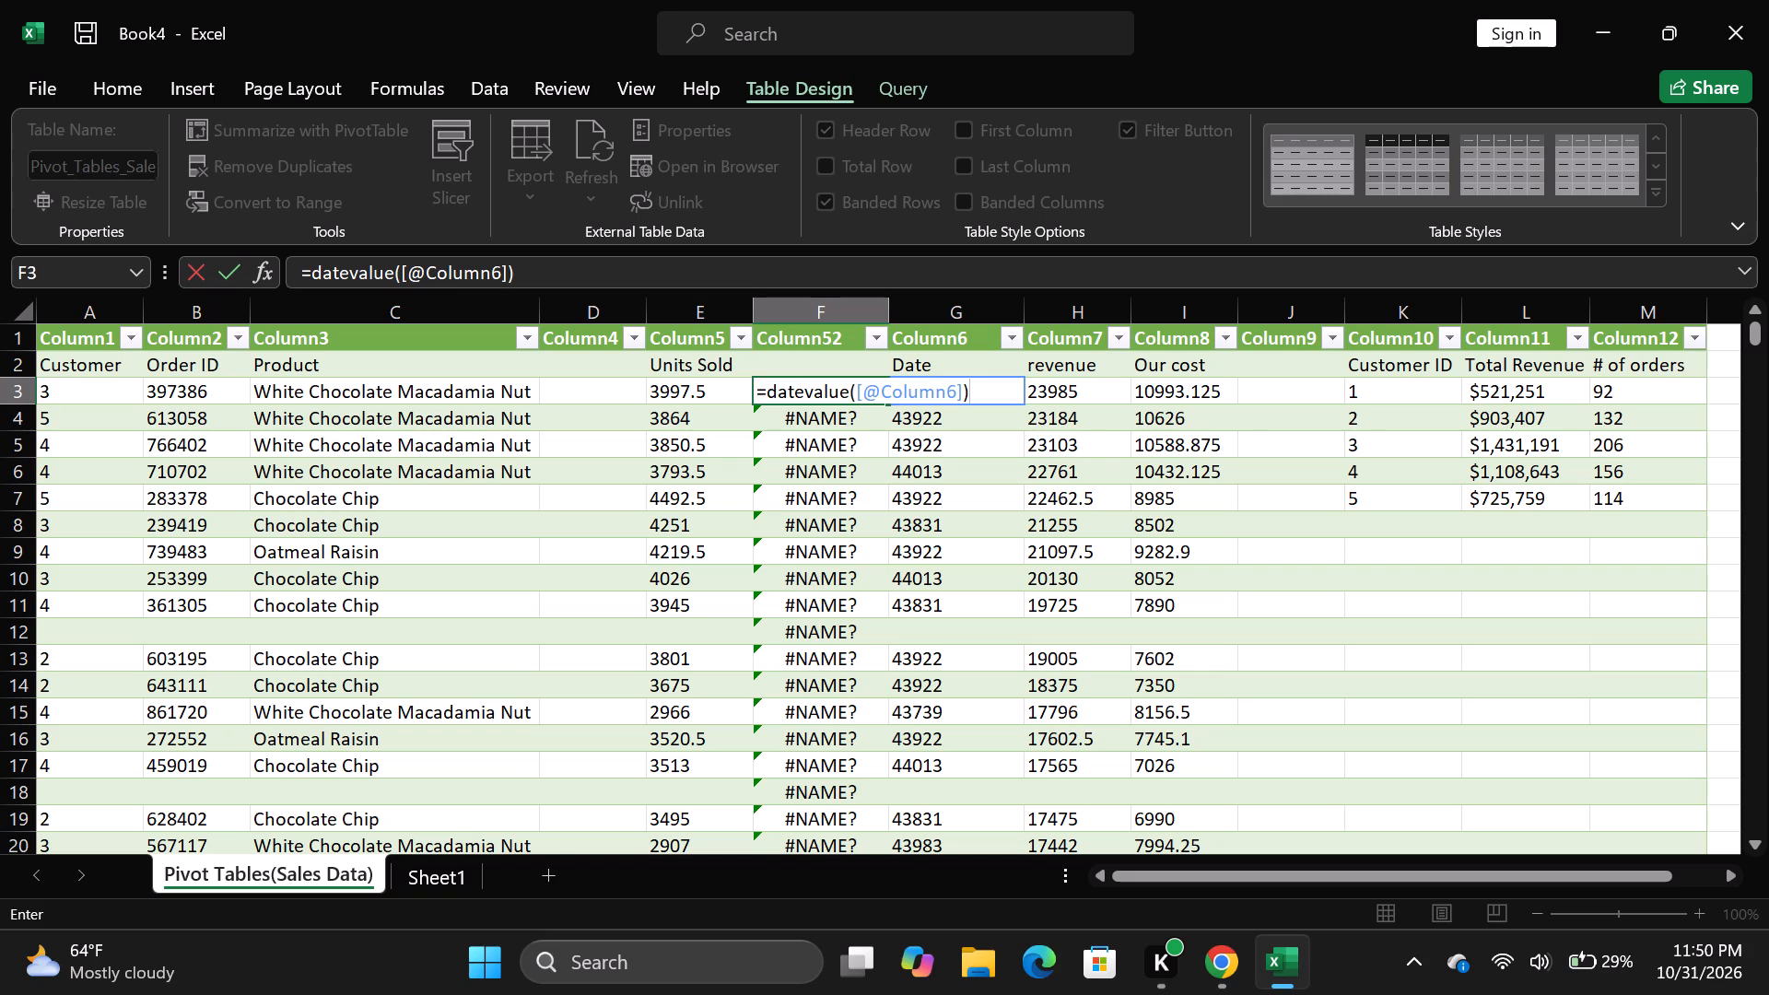
pyautogui.press('Return')
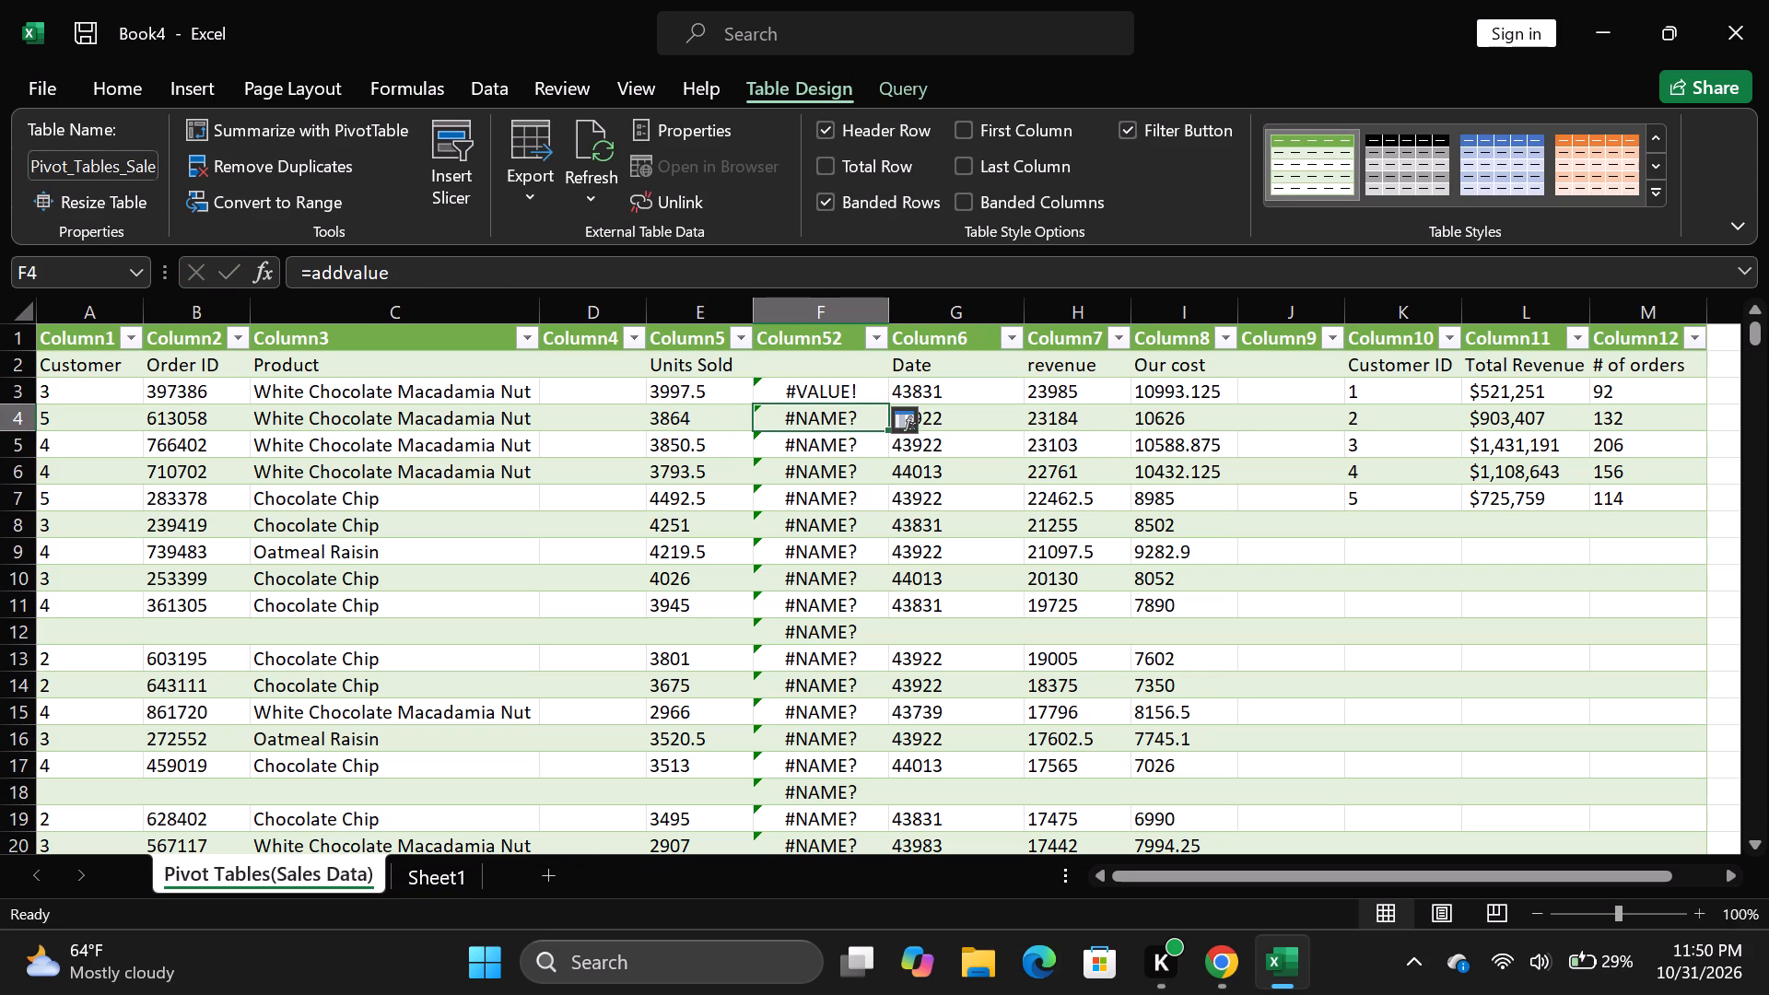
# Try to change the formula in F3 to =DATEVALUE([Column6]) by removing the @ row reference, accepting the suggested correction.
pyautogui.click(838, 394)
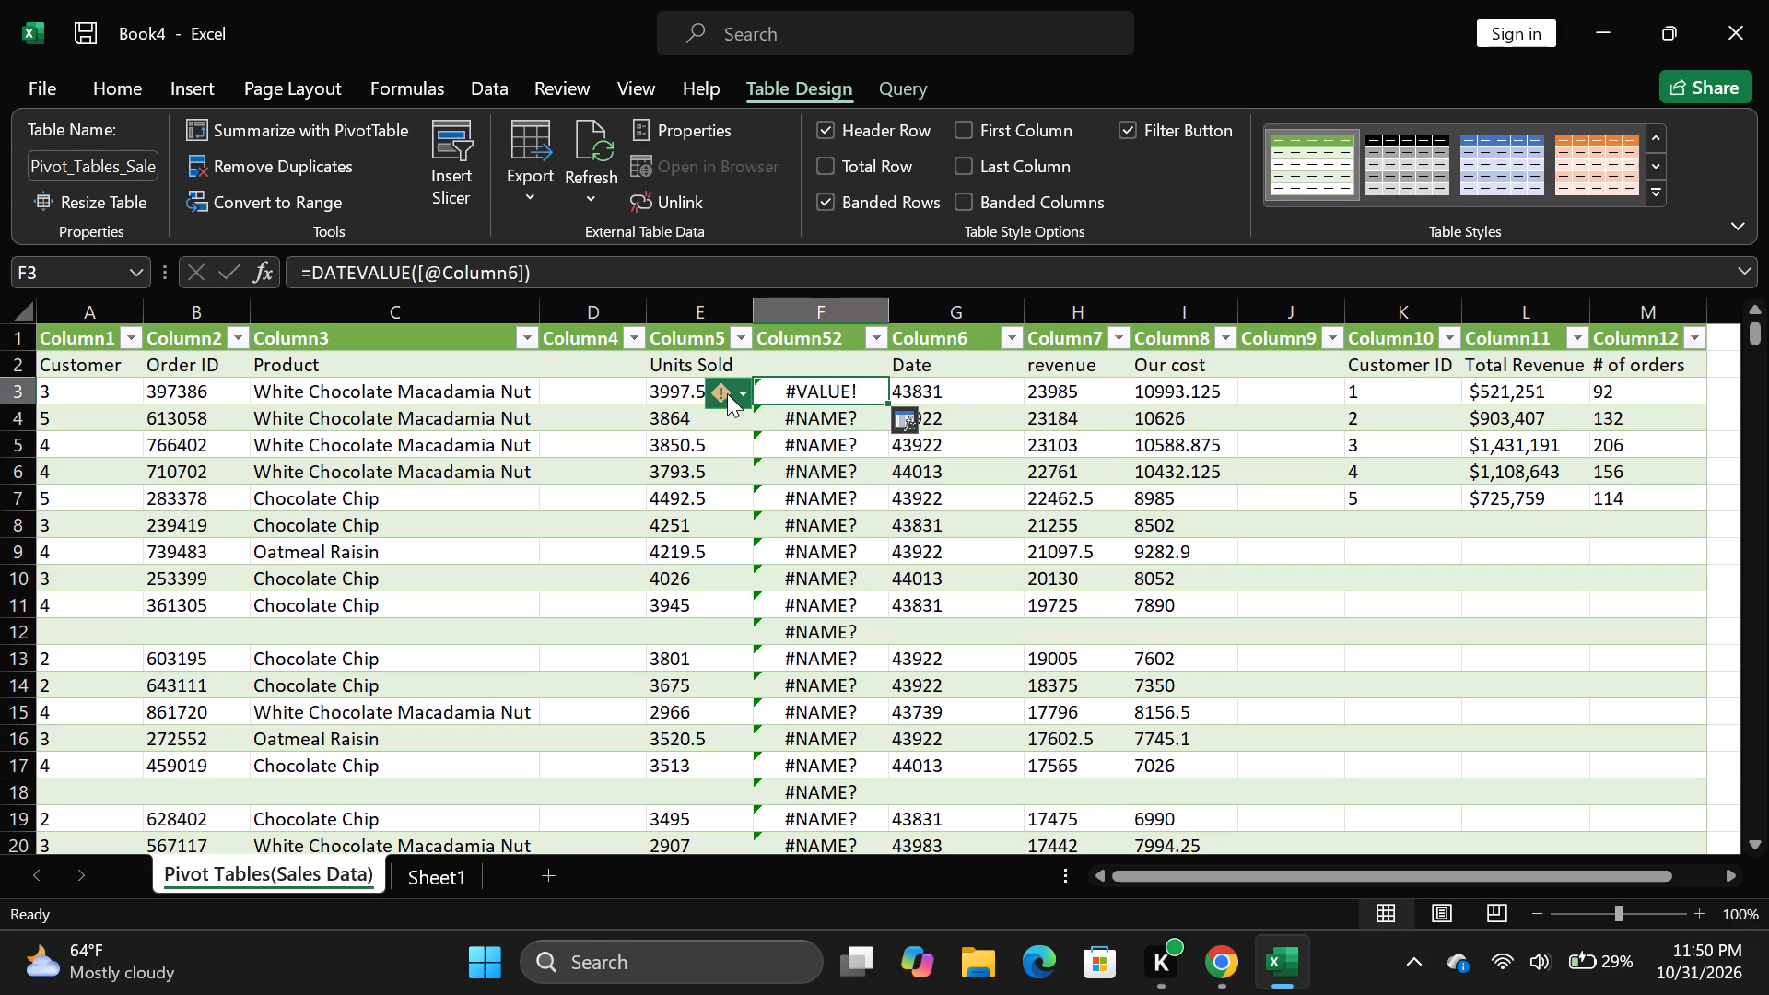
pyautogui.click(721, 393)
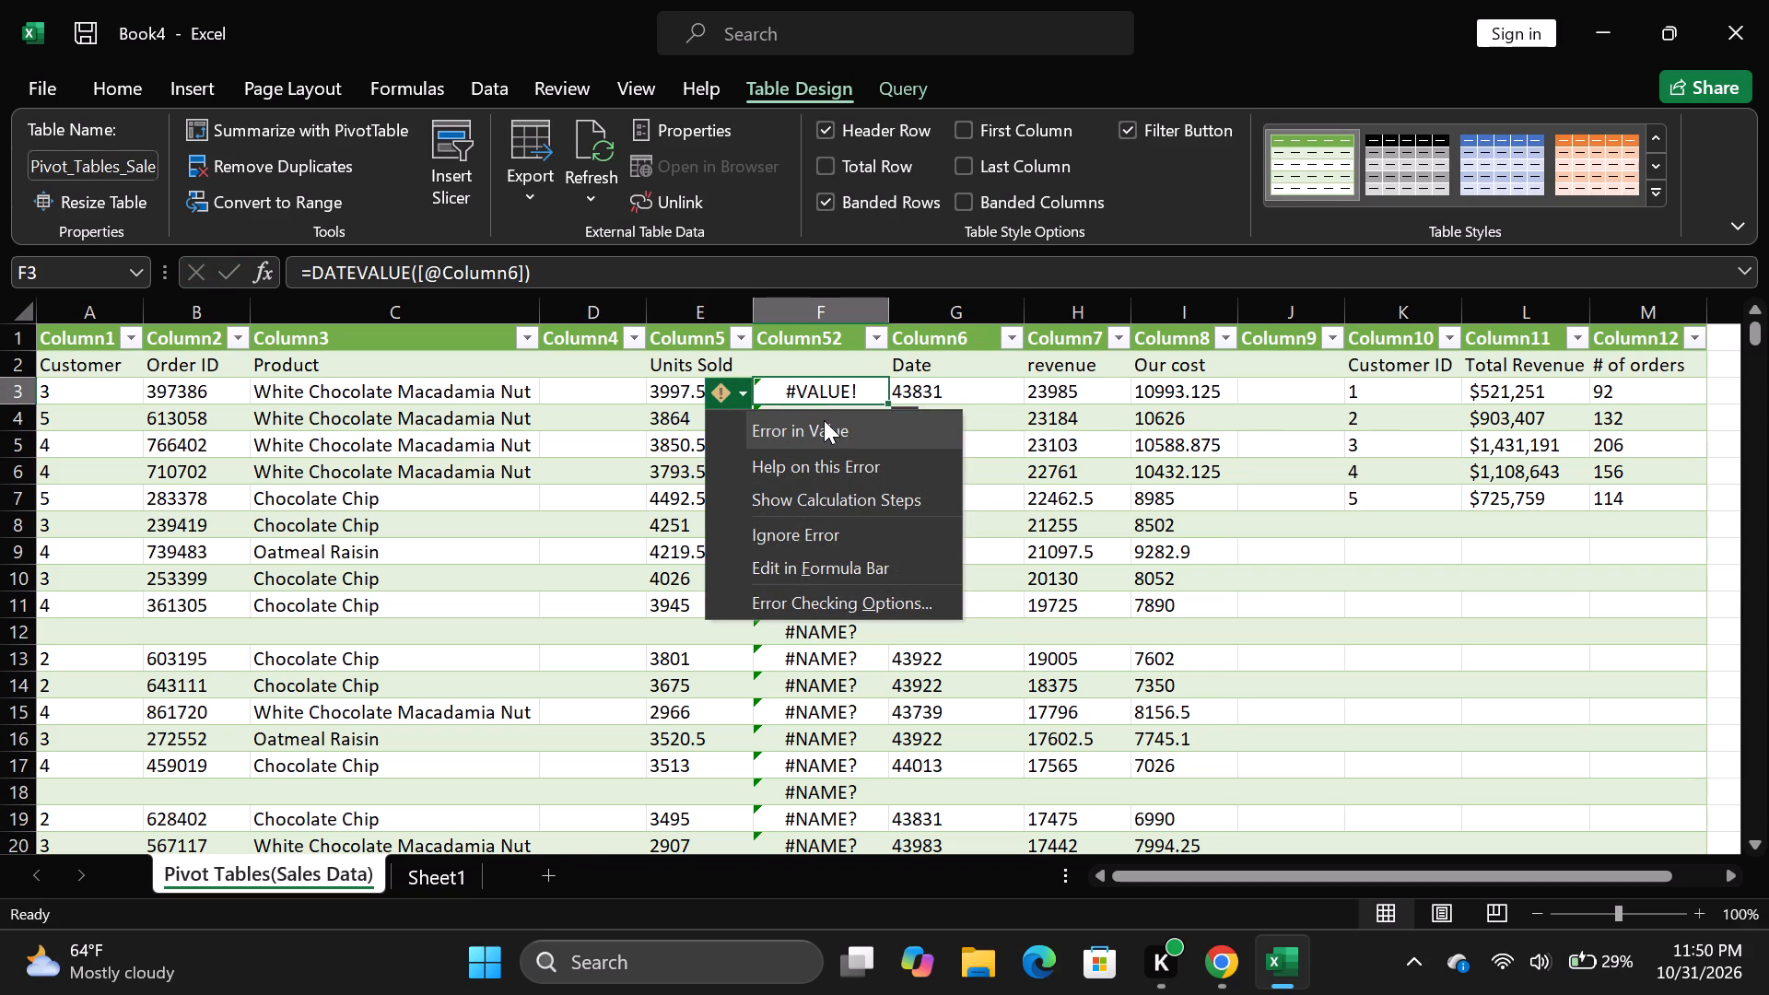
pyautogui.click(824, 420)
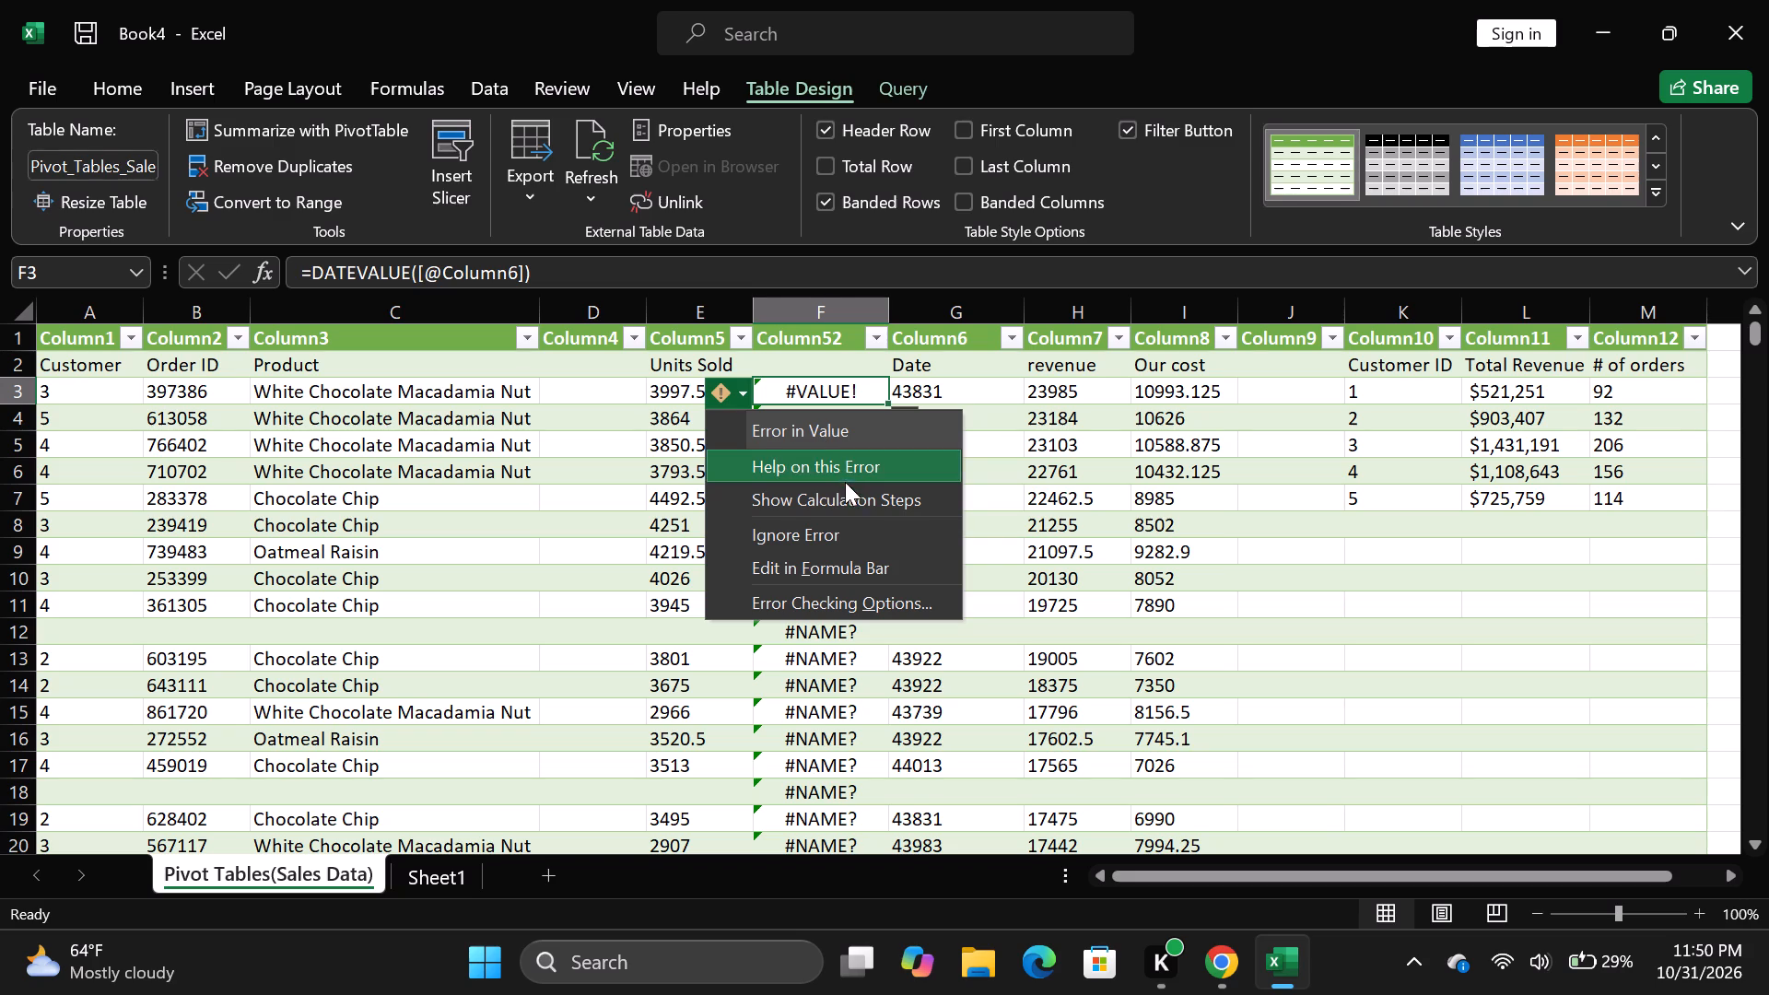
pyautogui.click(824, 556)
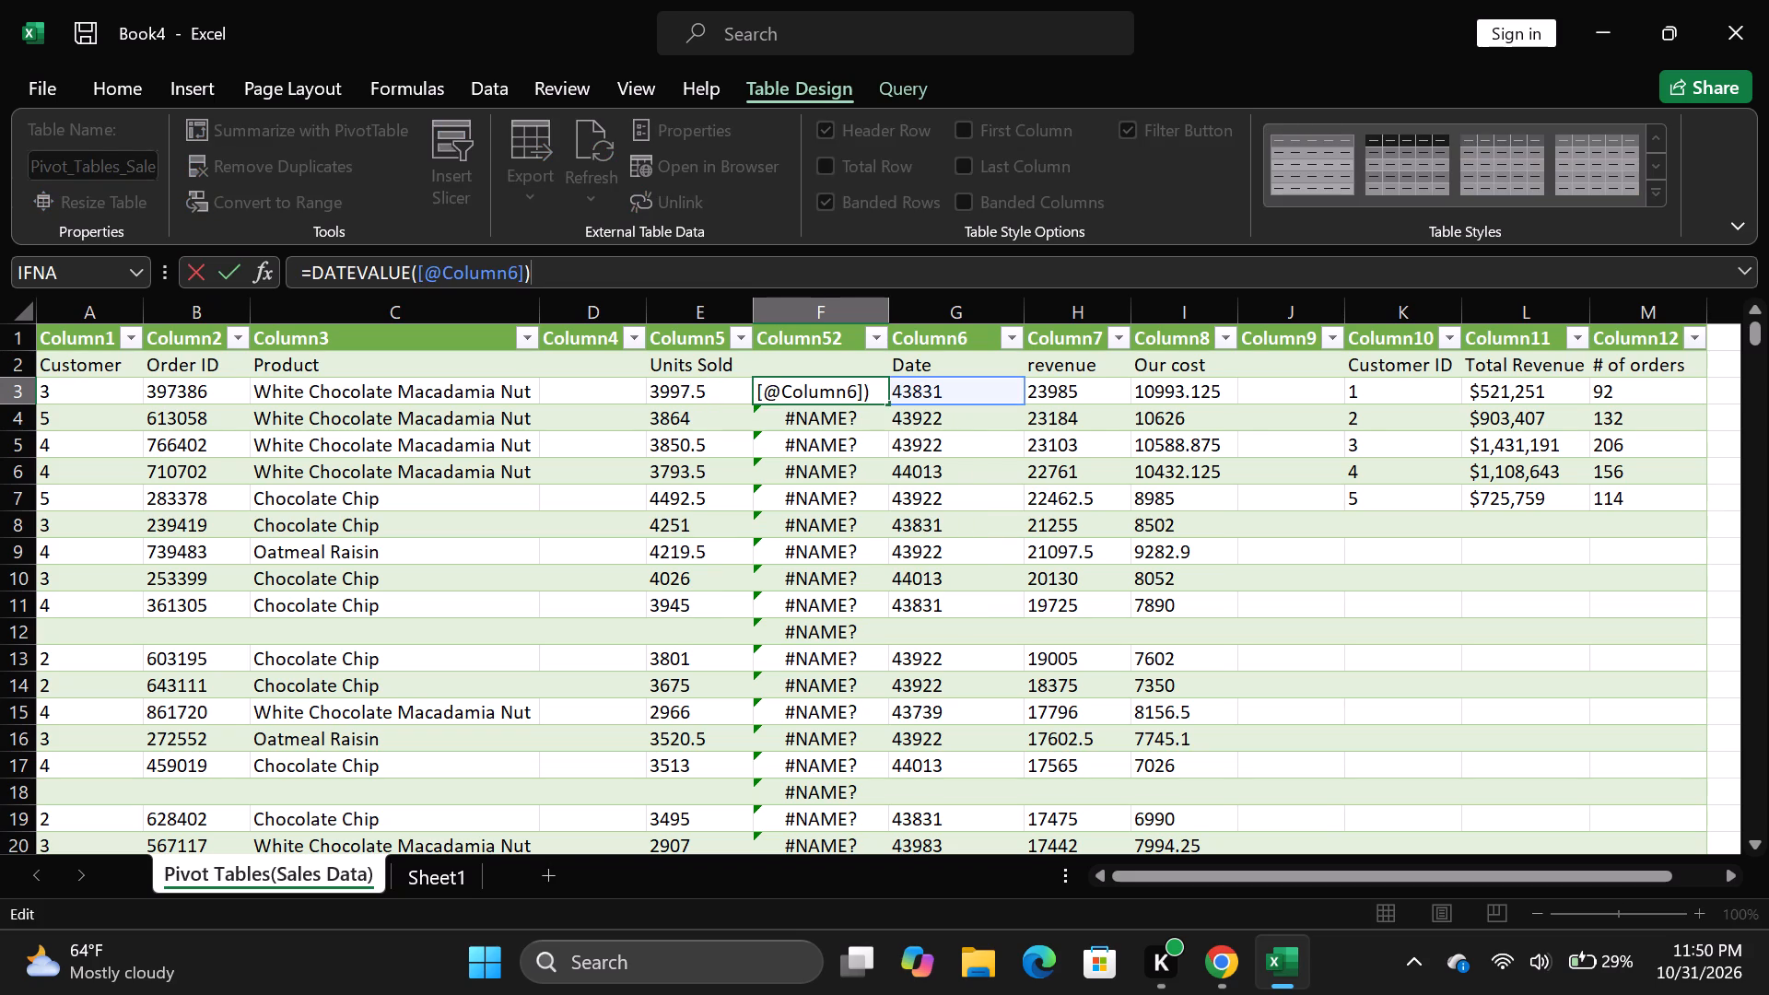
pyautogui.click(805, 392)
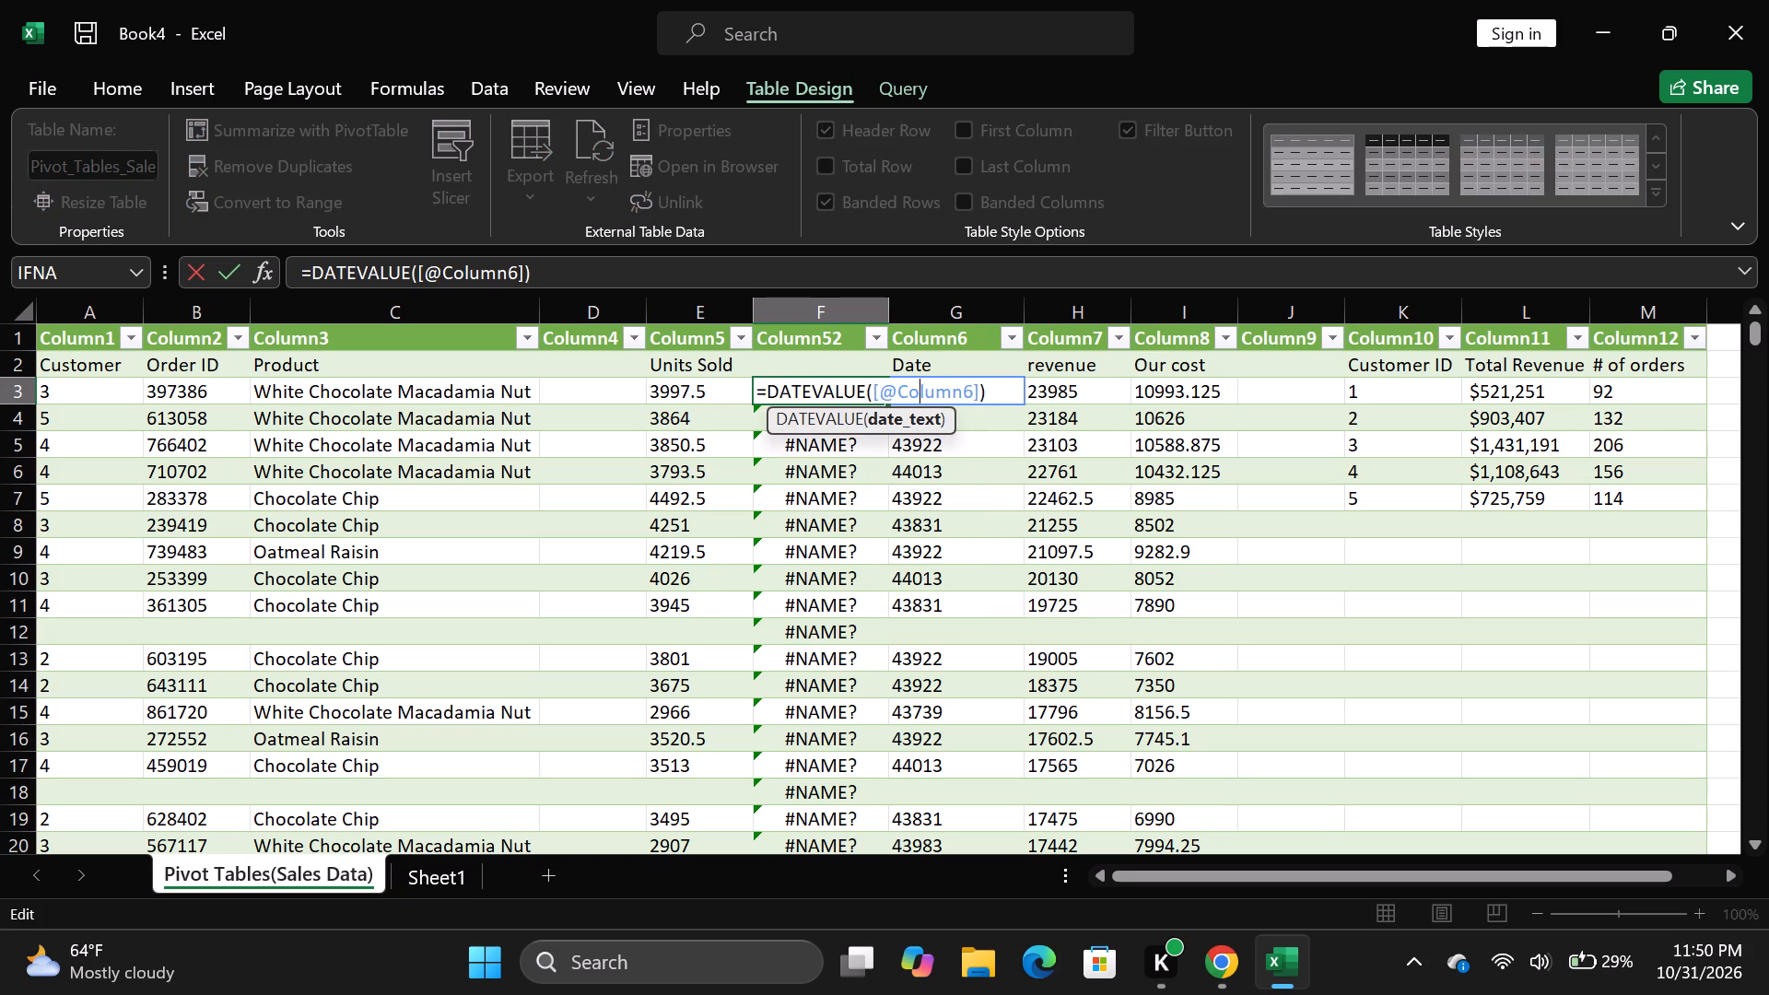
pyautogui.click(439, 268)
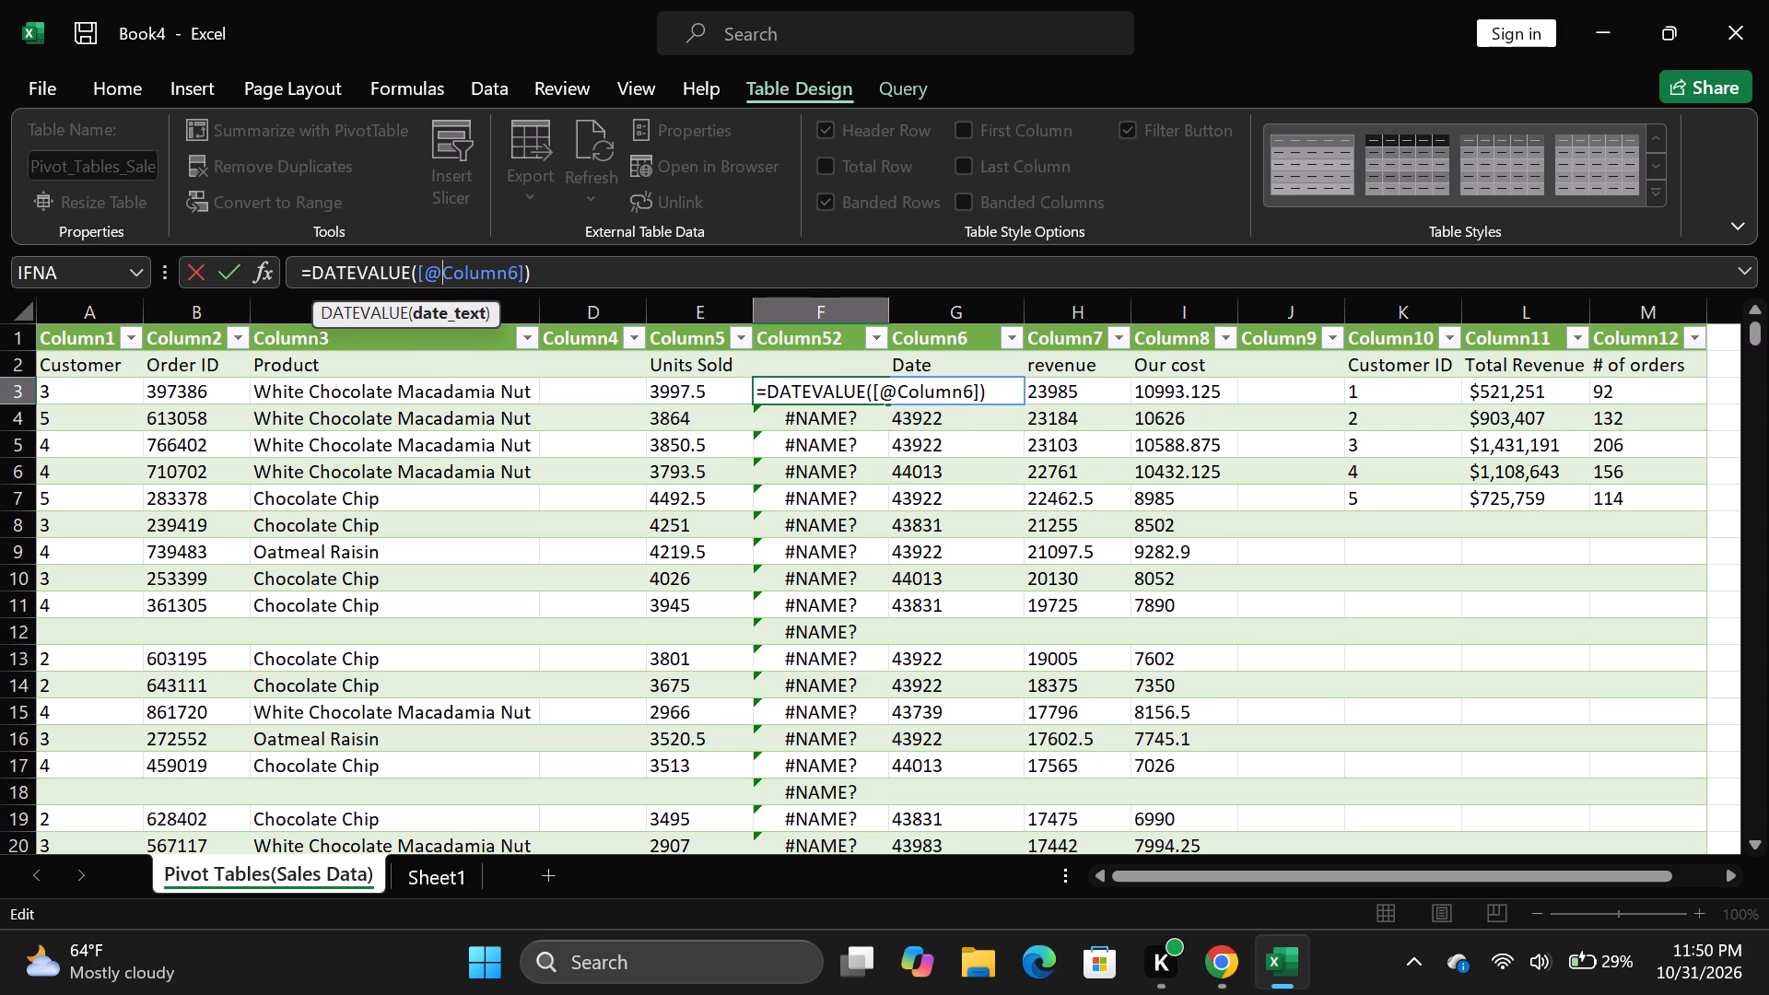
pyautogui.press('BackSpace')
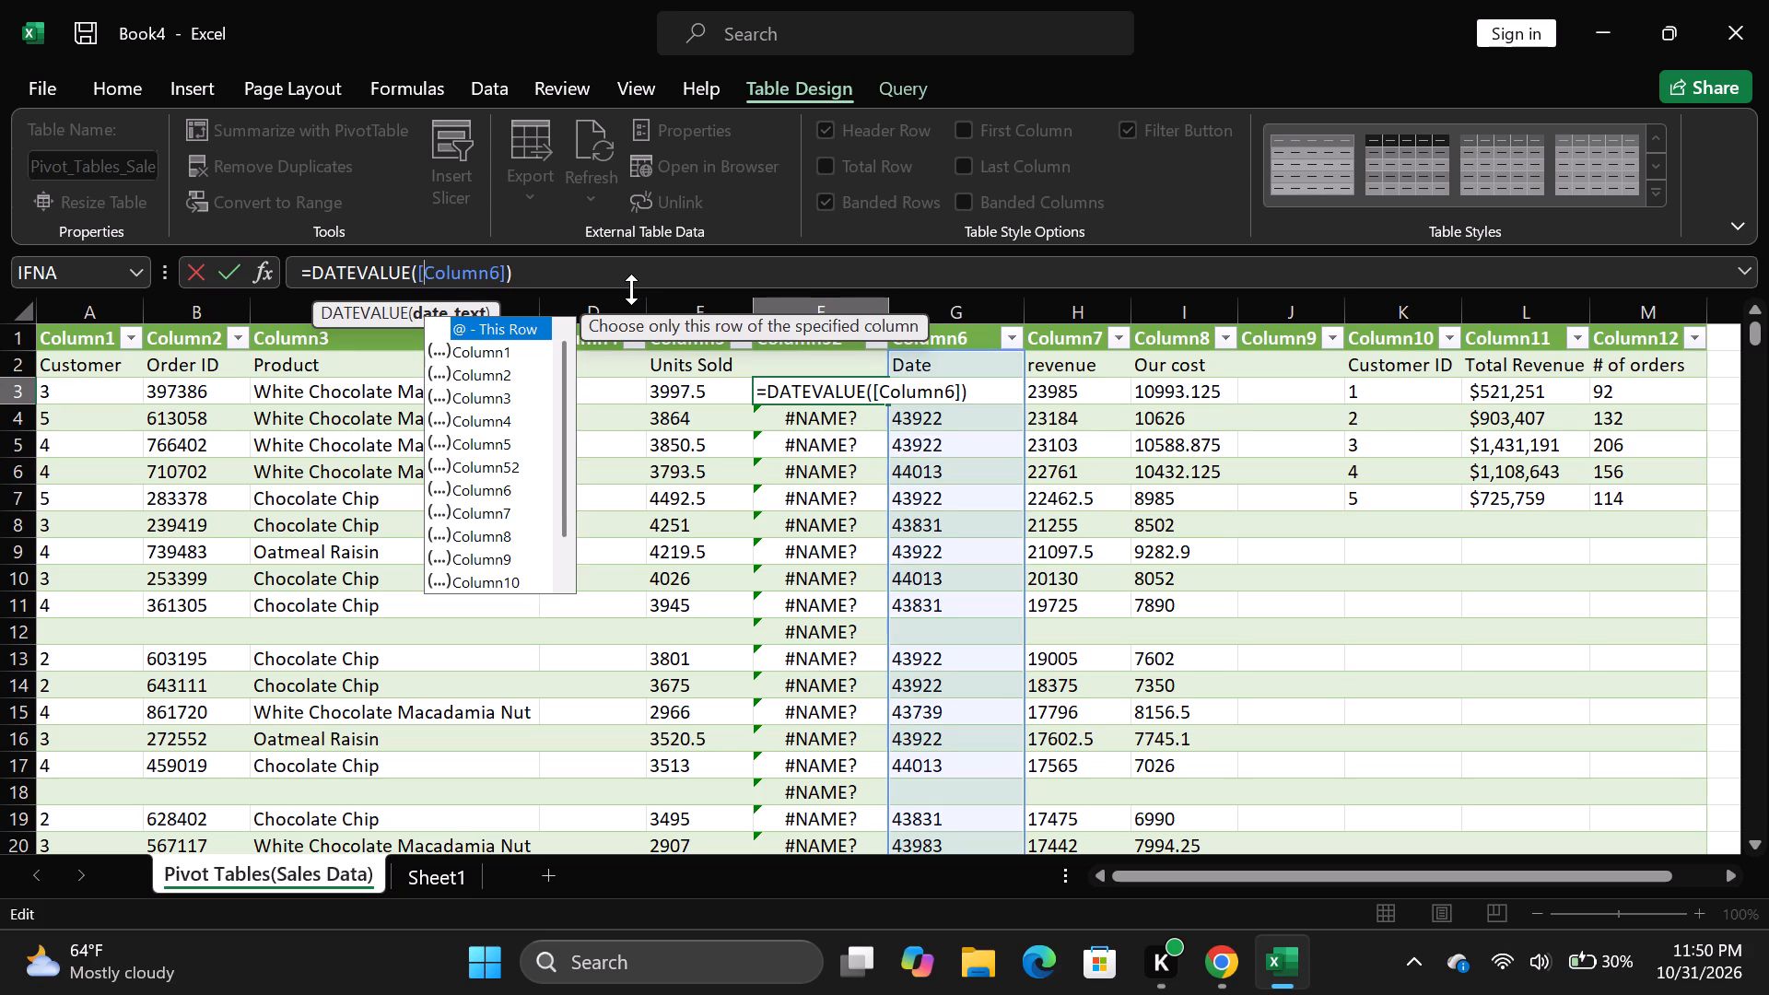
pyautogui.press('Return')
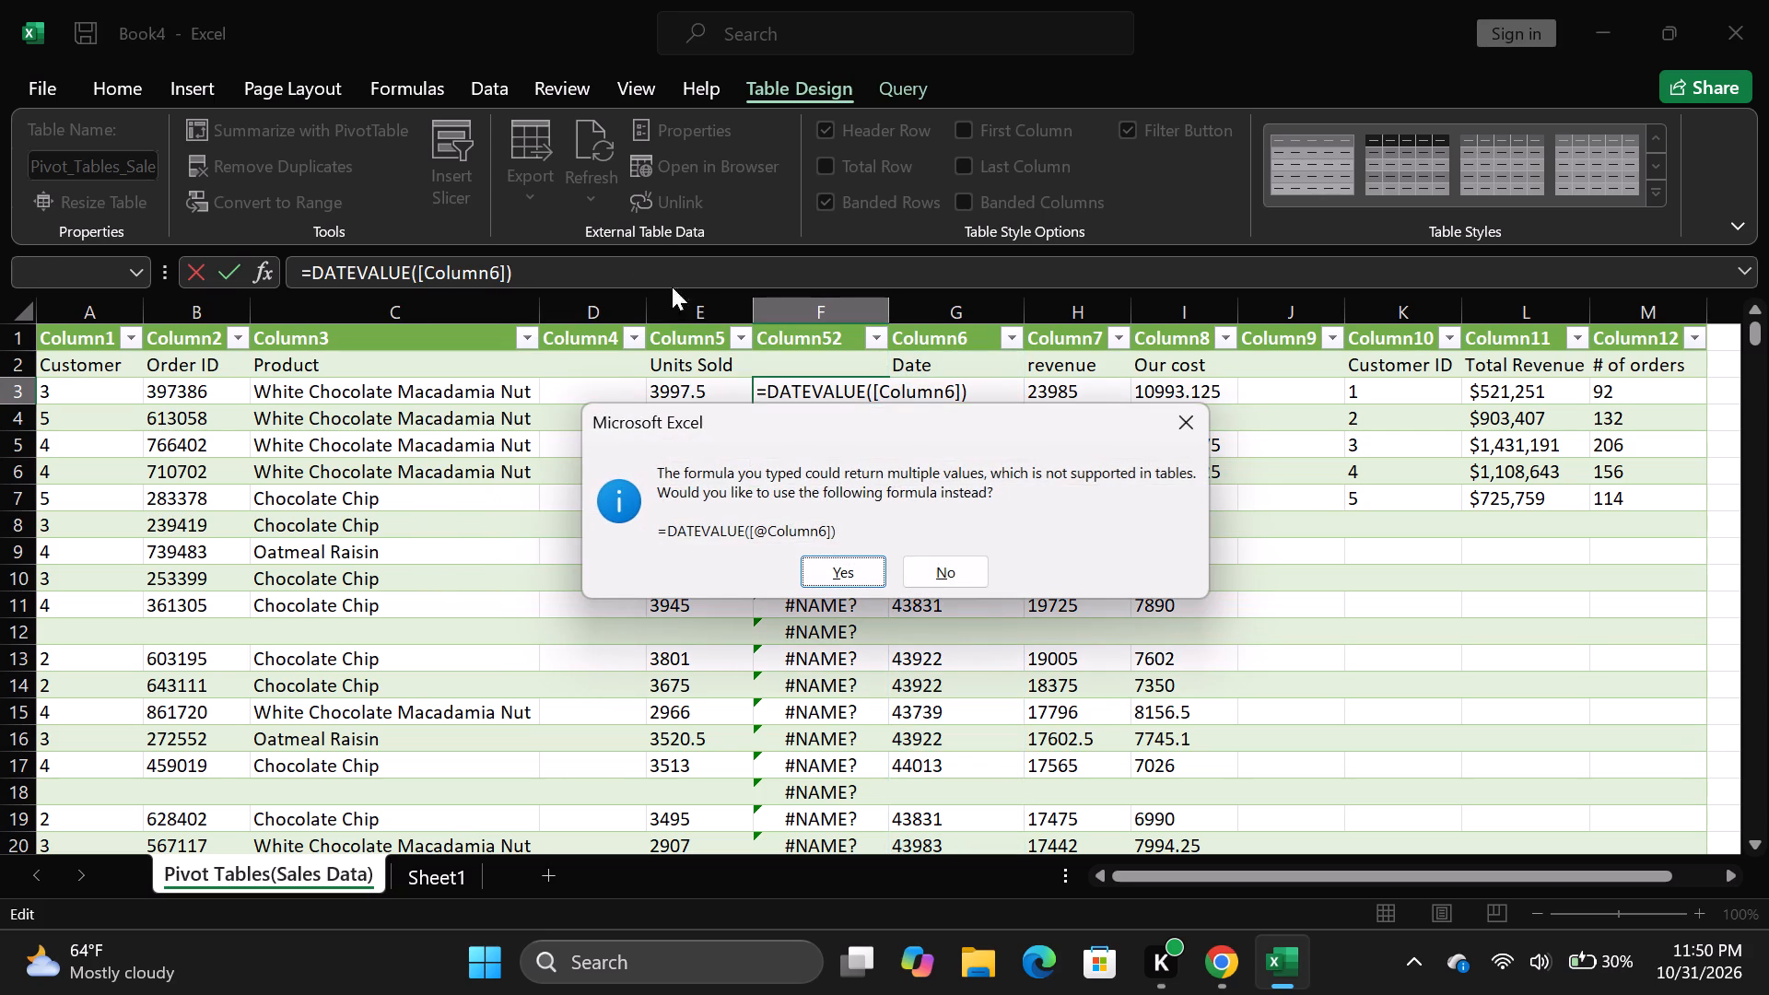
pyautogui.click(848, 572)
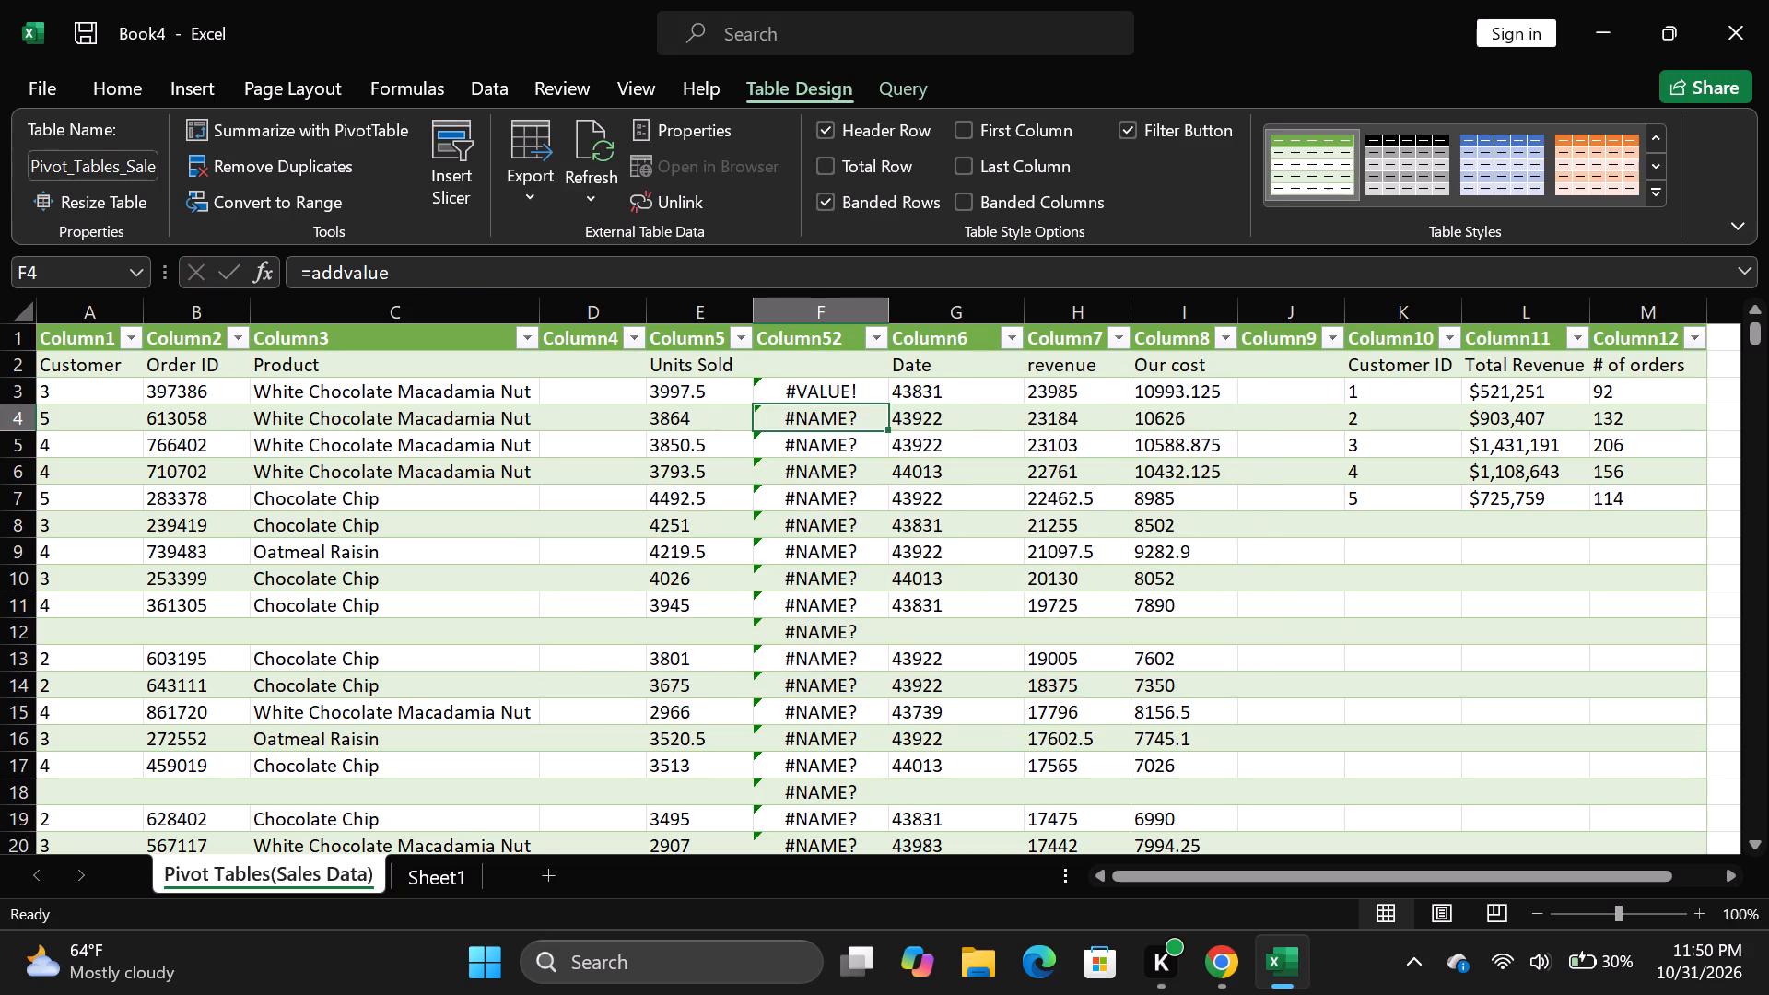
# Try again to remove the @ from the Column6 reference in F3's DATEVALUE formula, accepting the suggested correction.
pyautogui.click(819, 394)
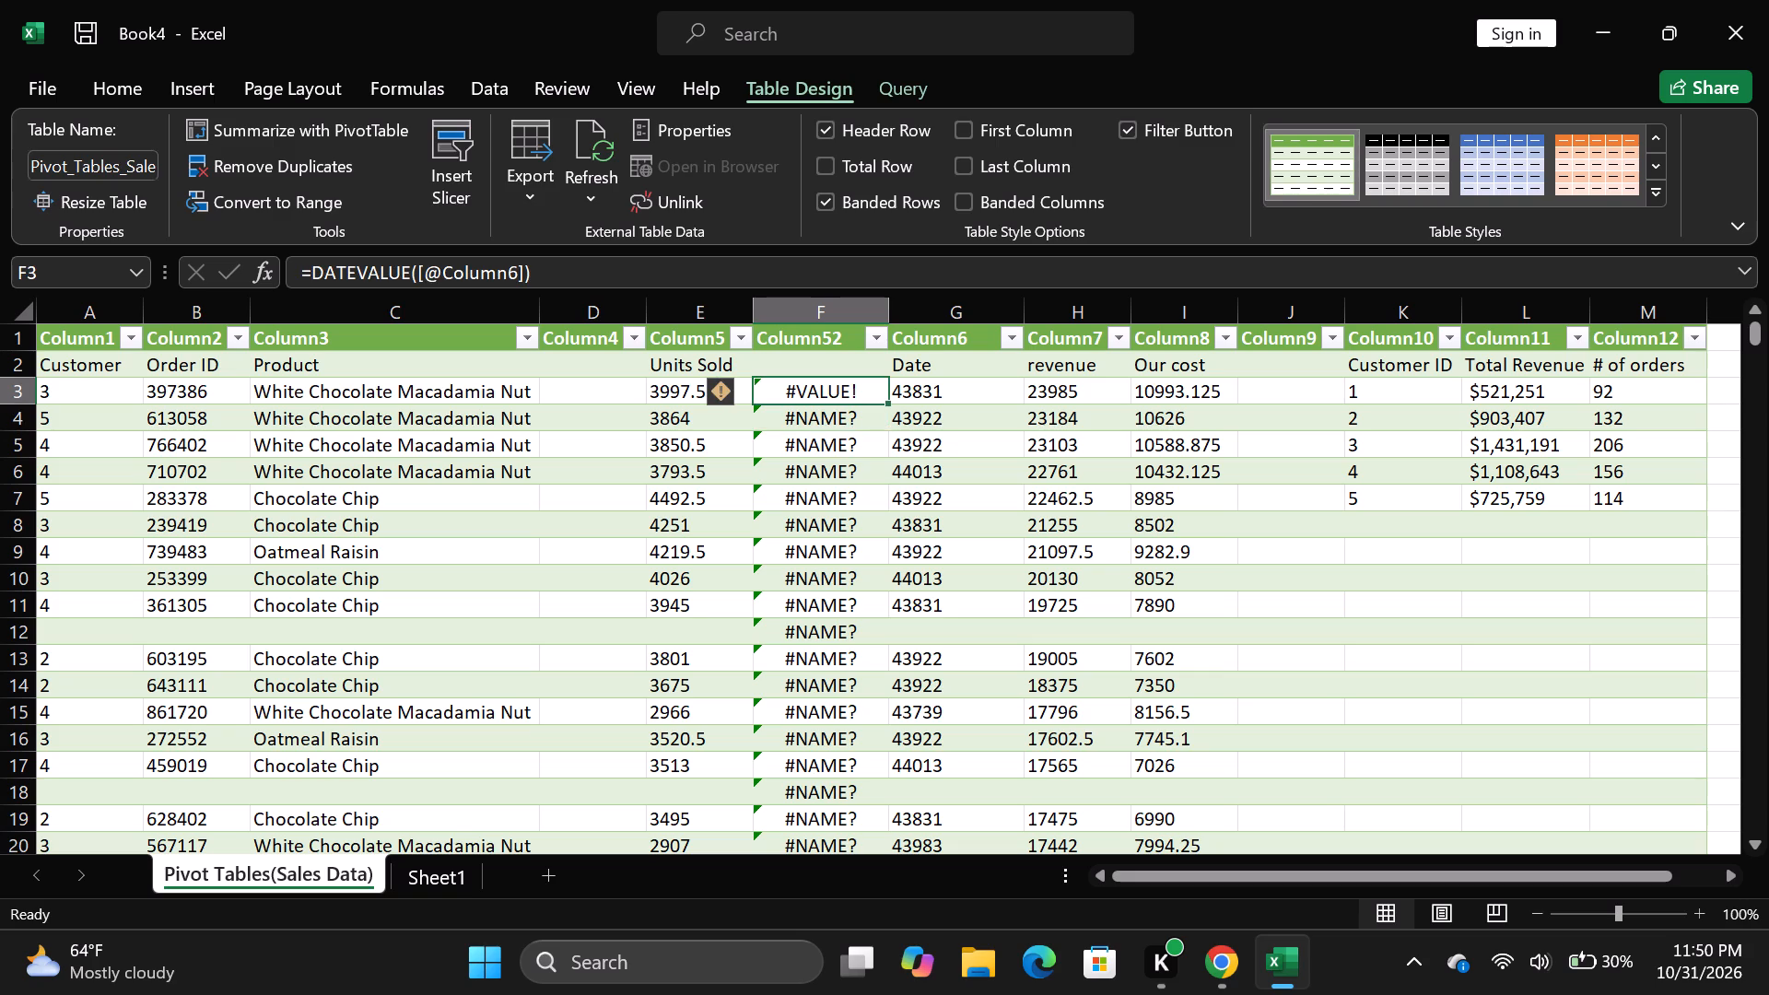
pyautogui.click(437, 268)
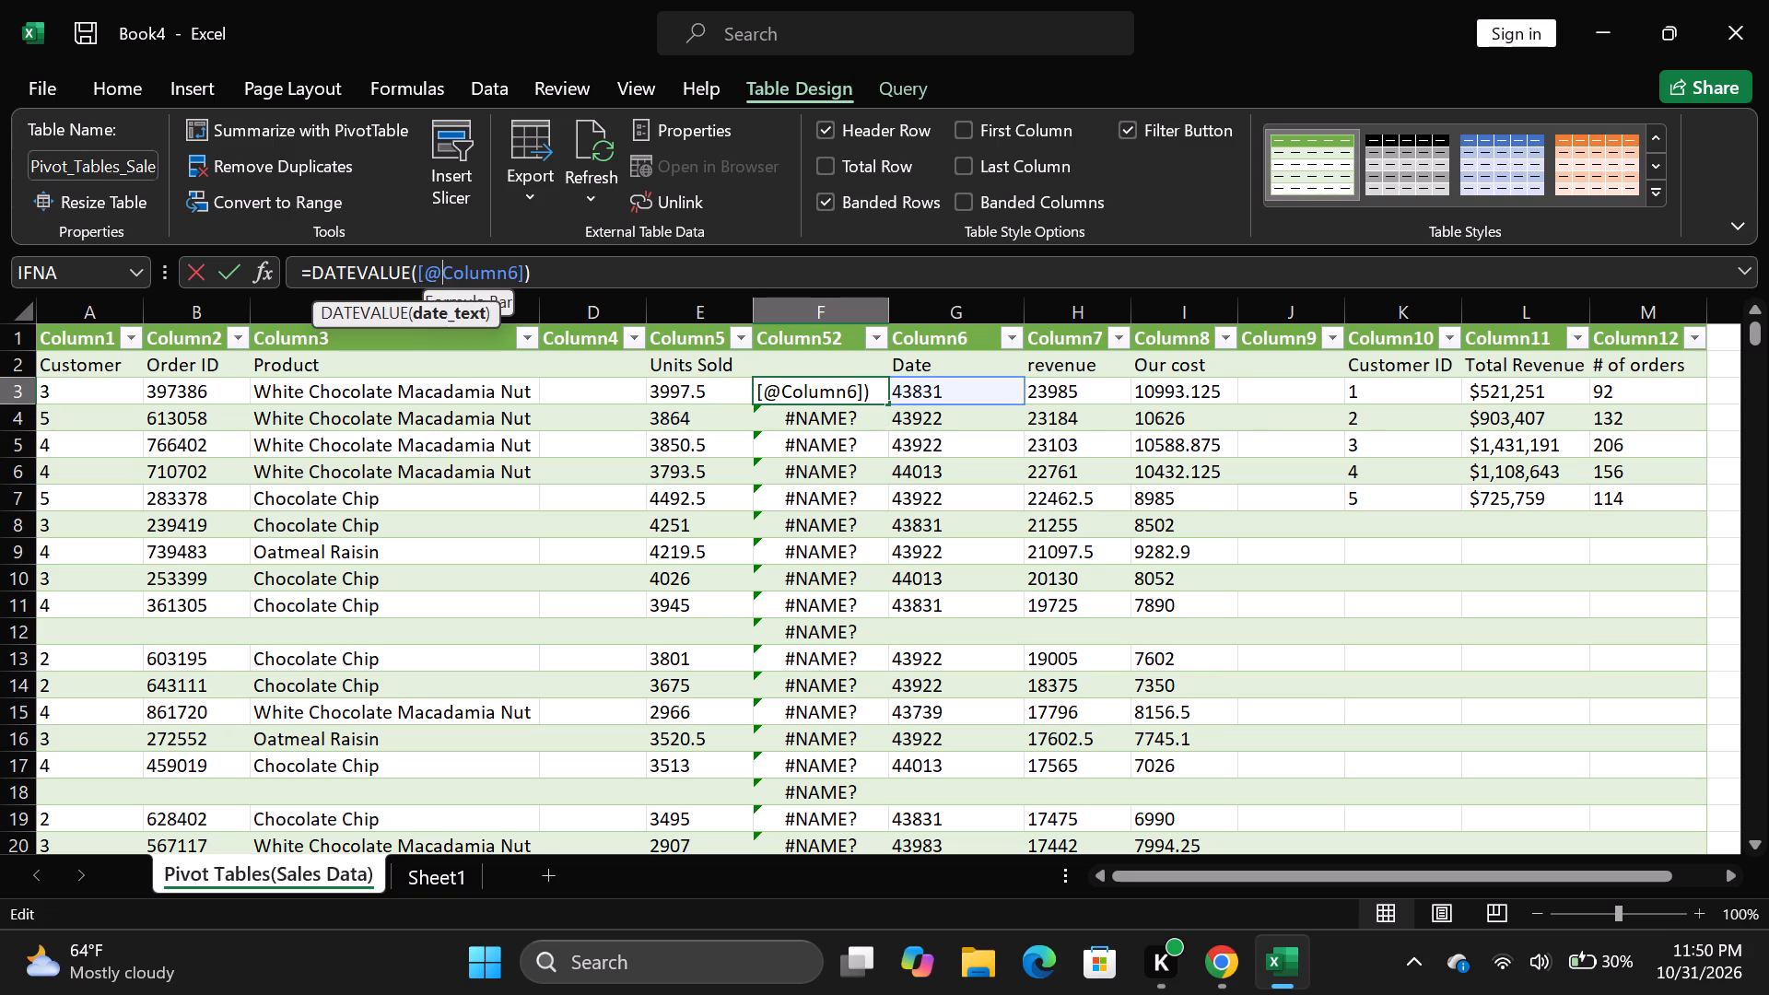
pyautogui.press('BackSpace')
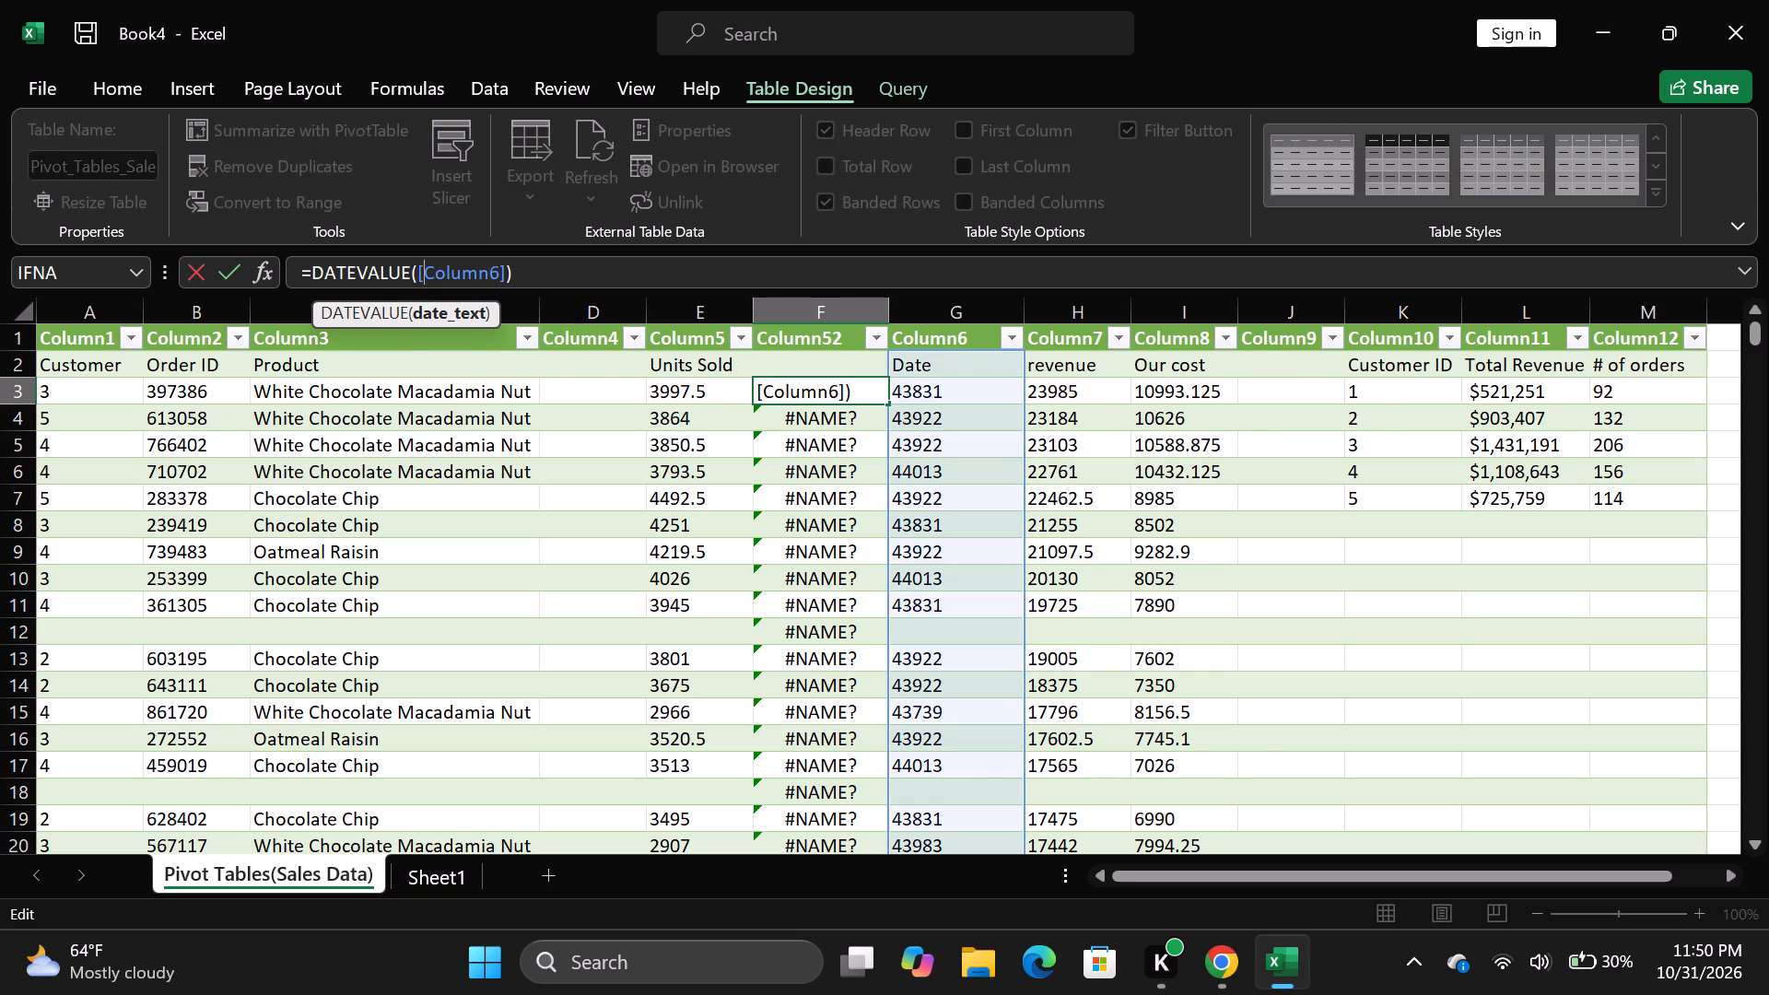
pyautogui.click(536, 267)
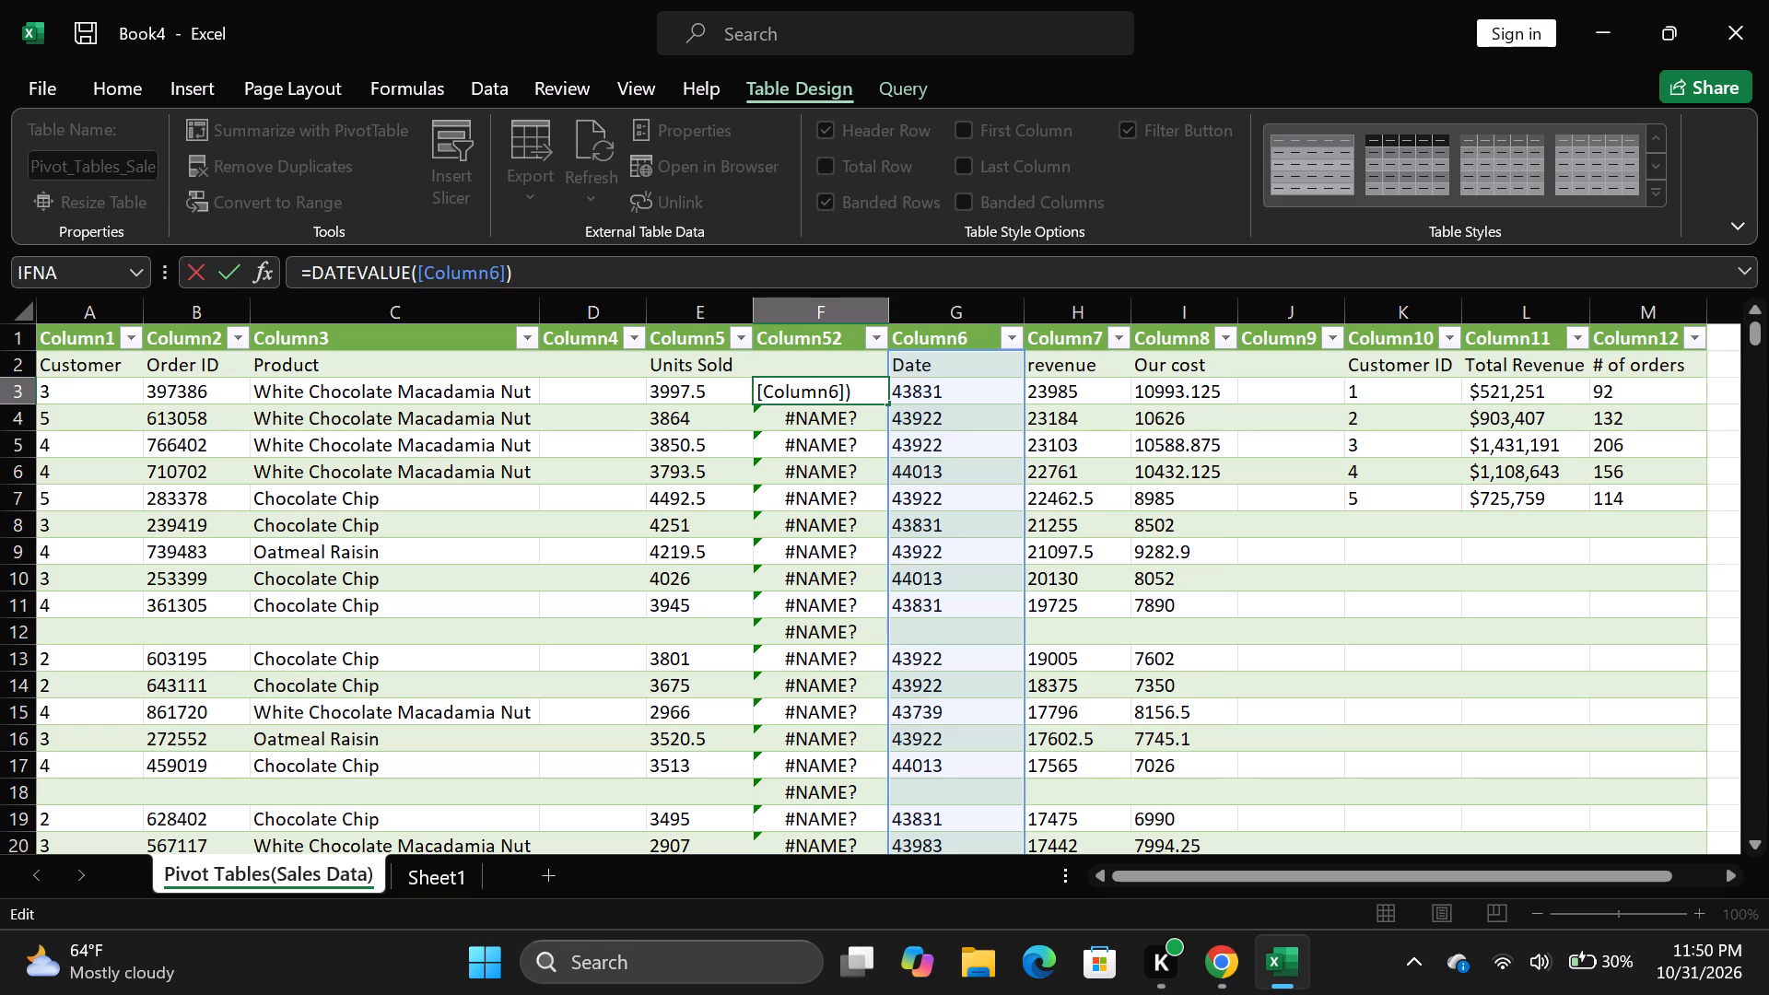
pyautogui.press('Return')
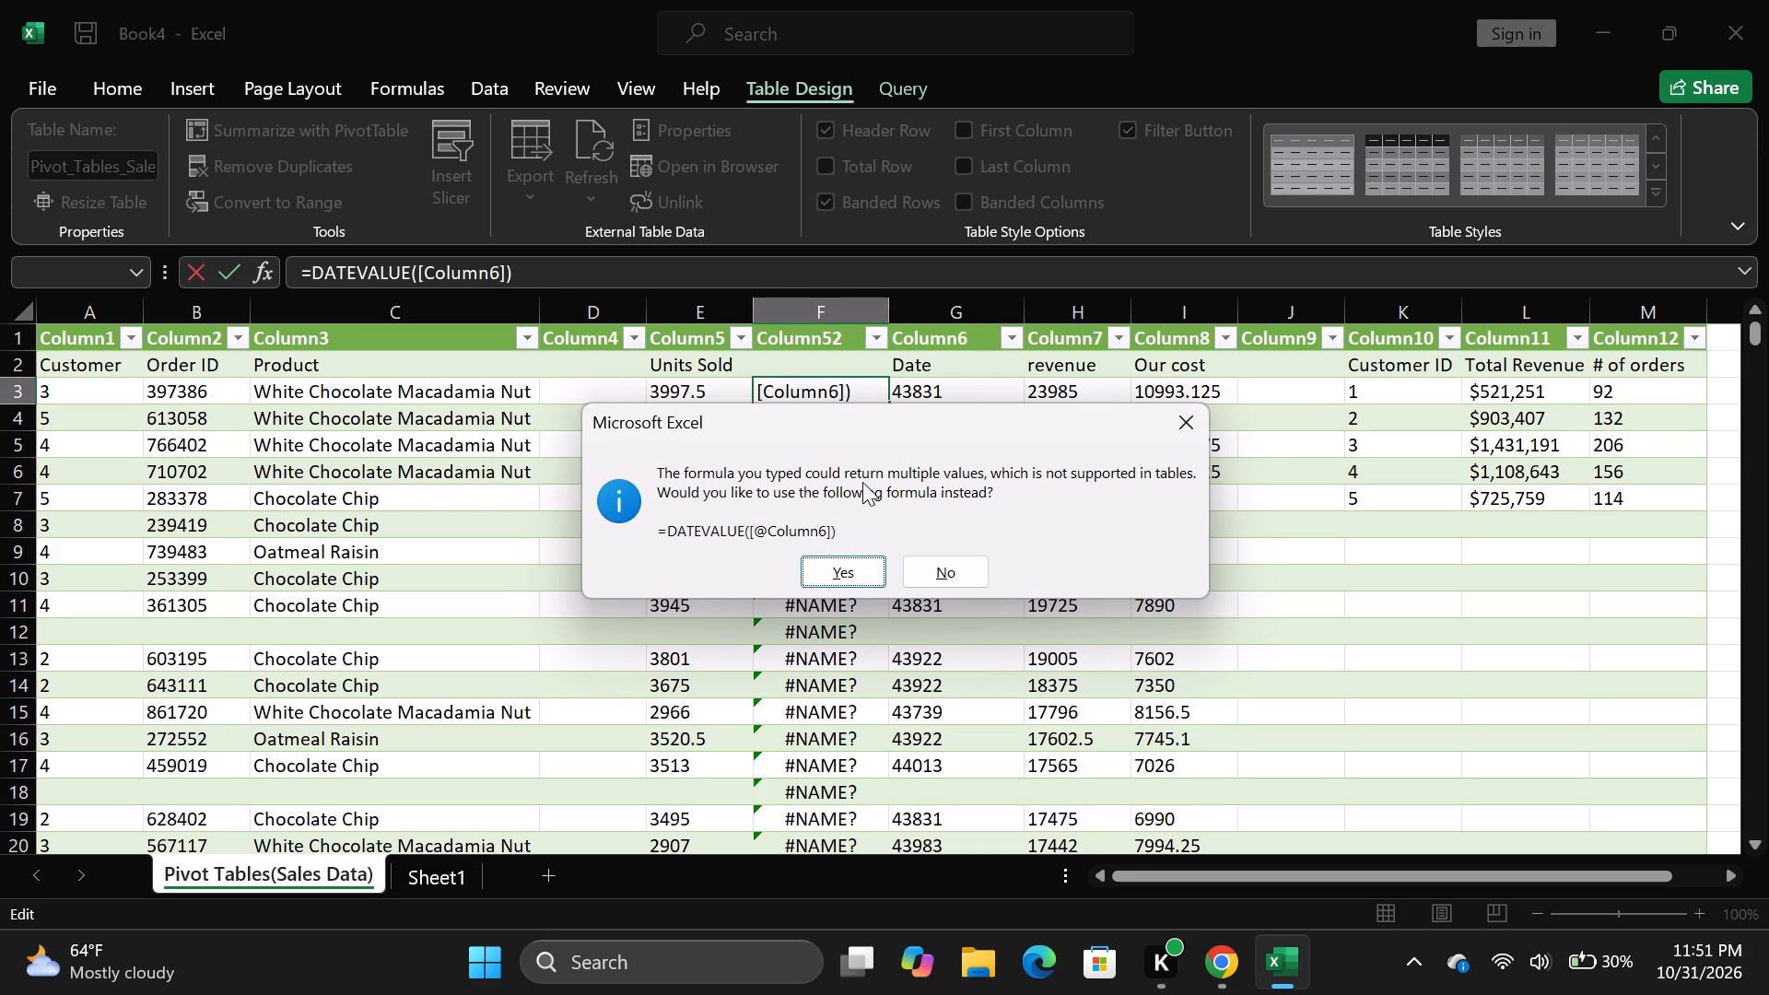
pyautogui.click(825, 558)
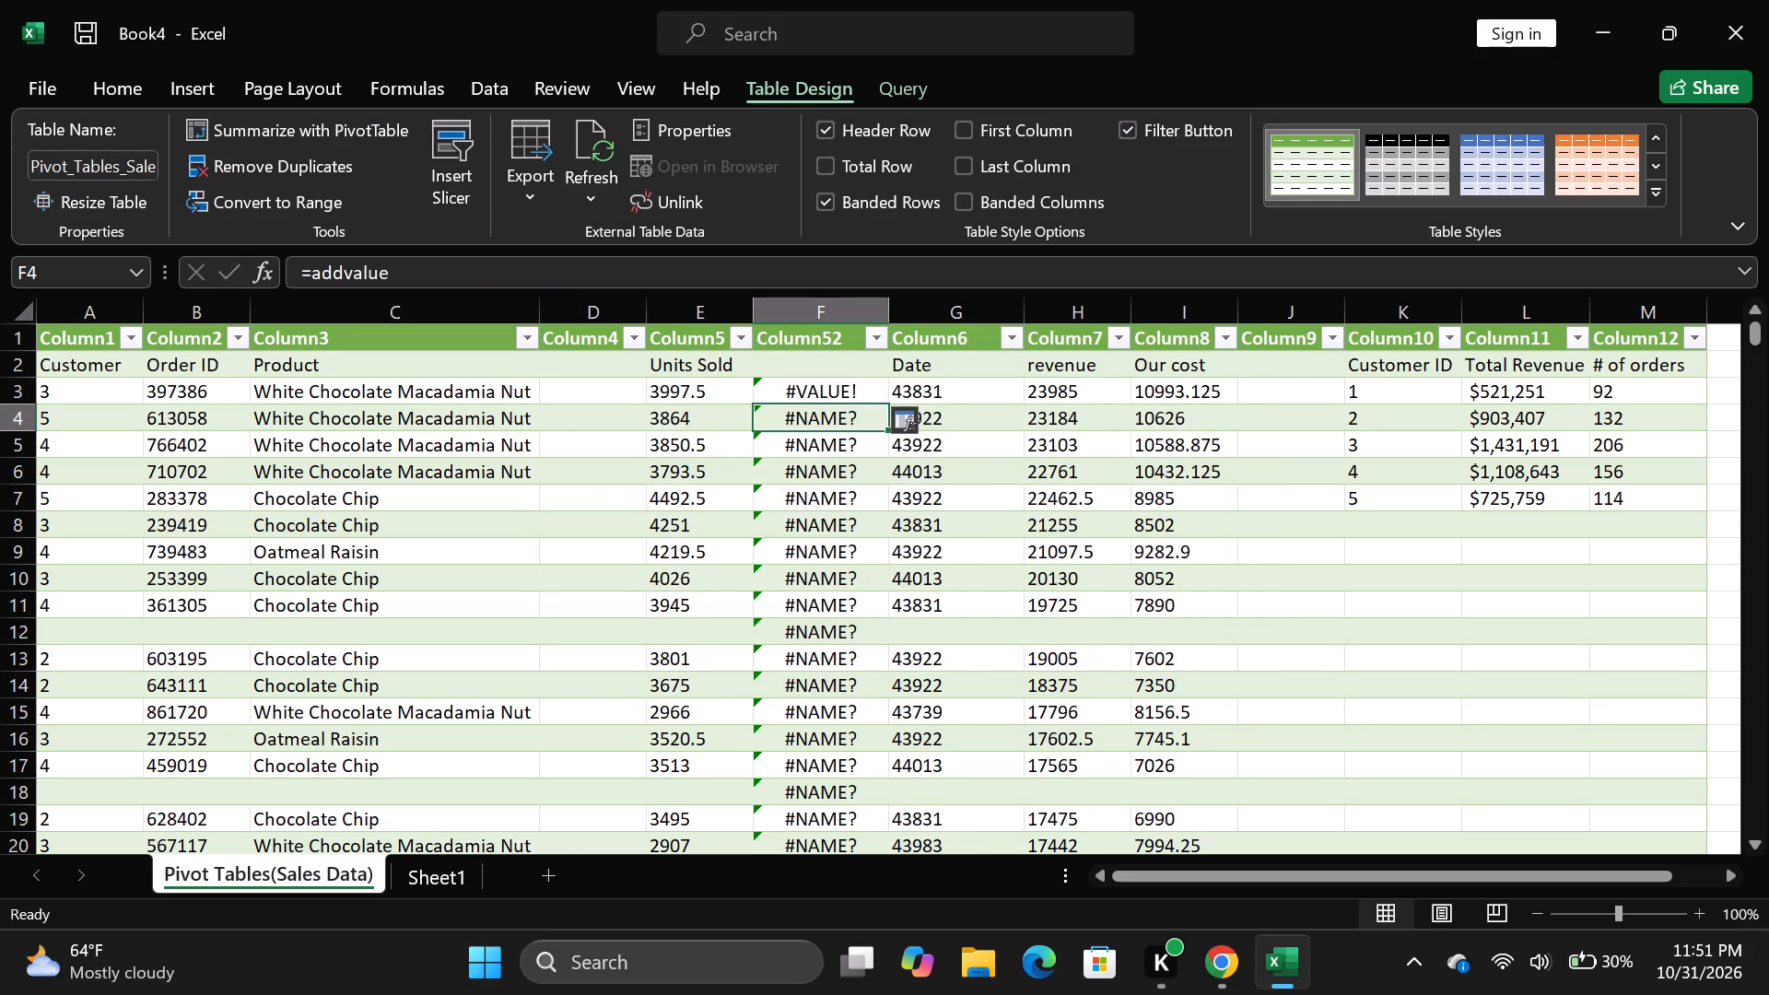
# Look up the help on the error in F3, and close it to return to that cell.
pyautogui.click(810, 387)
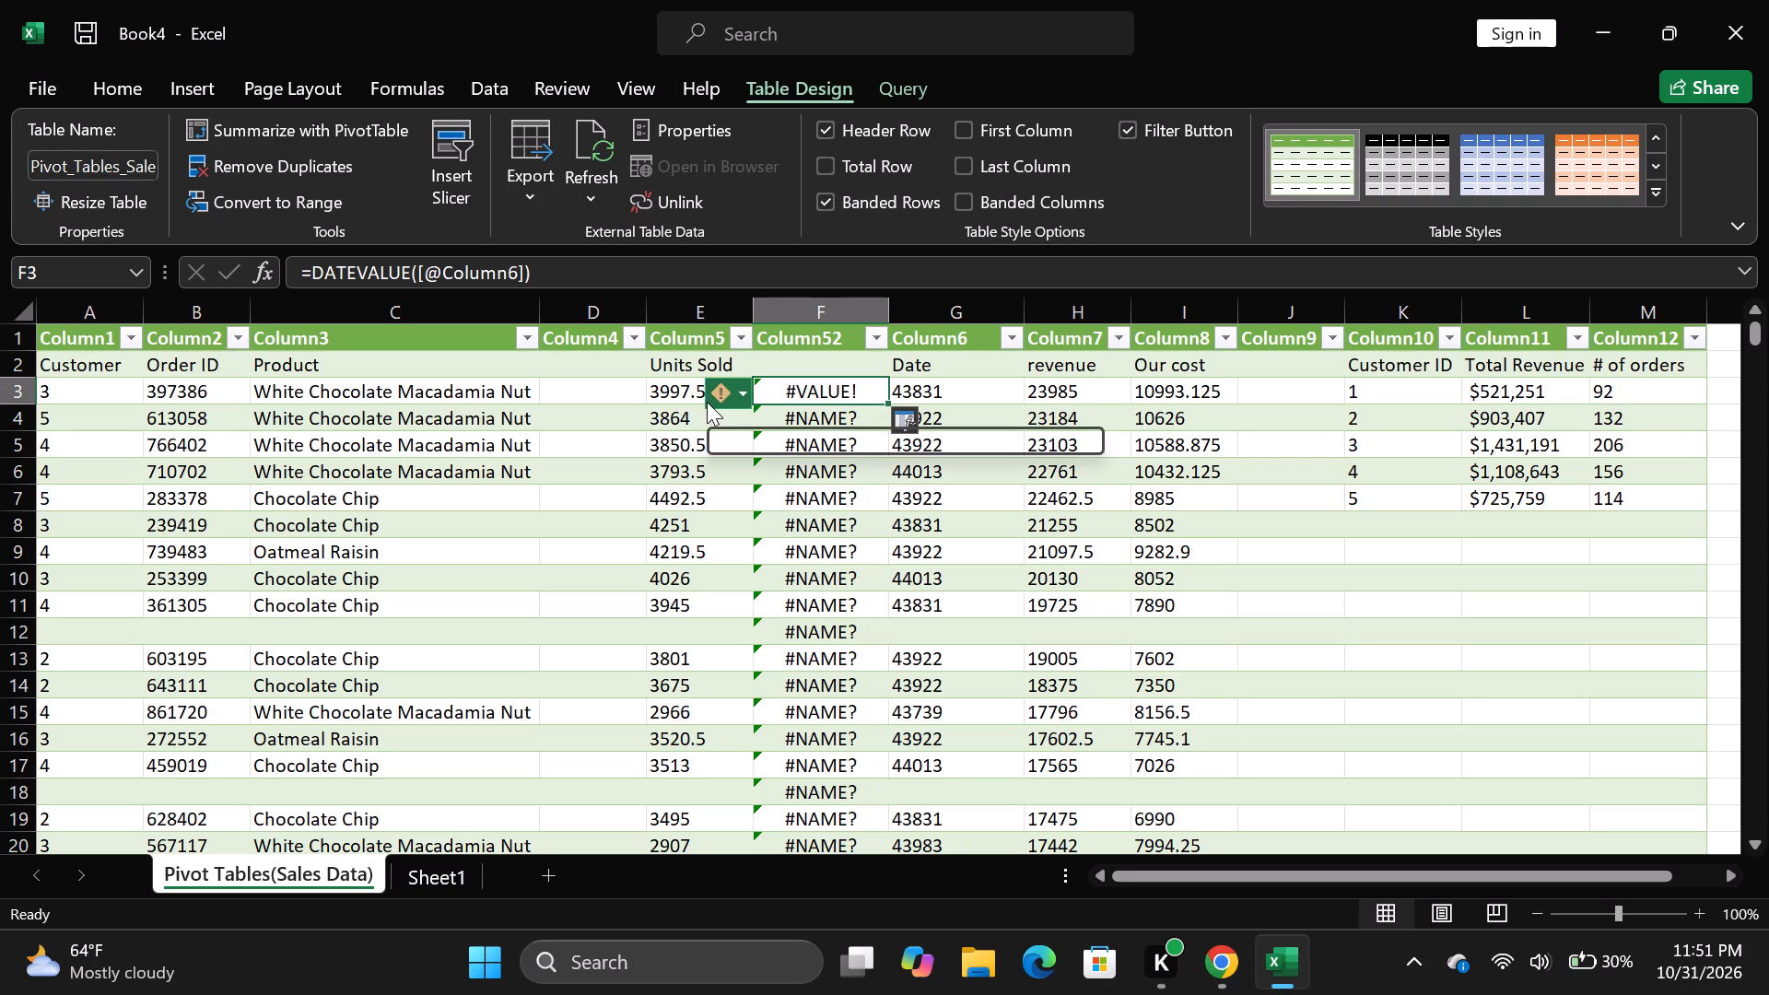
pyautogui.click(720, 383)
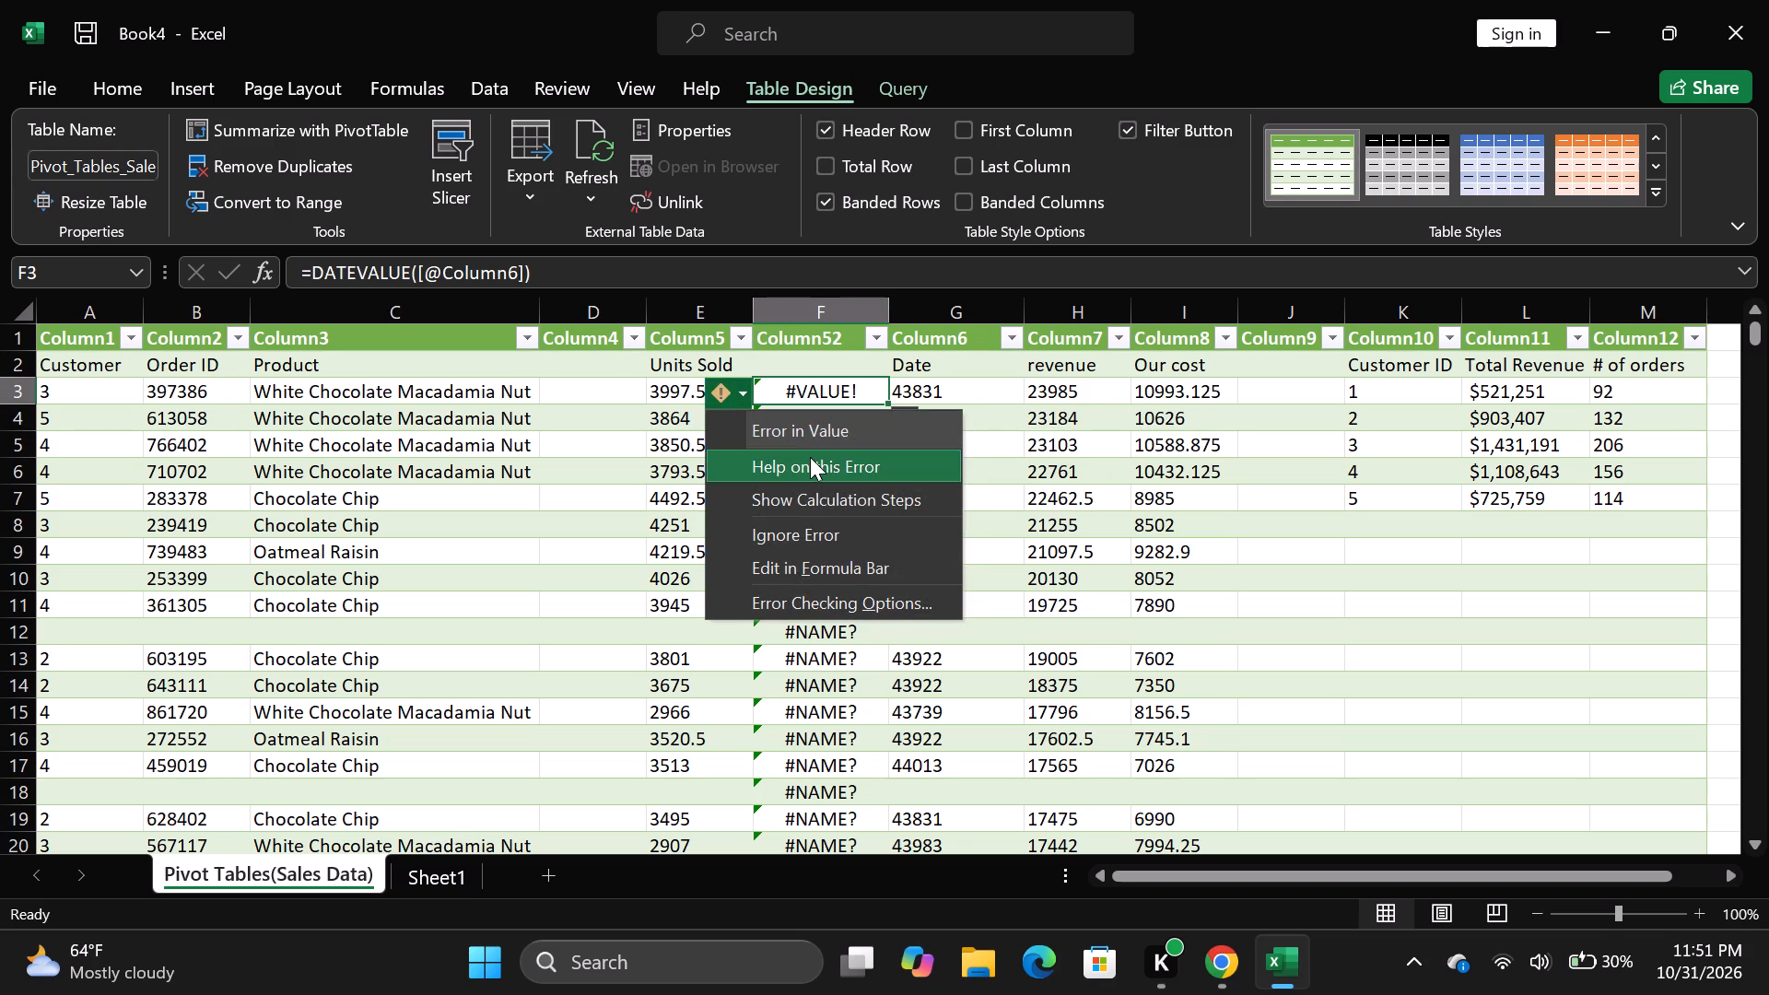
pyautogui.click(810, 457)
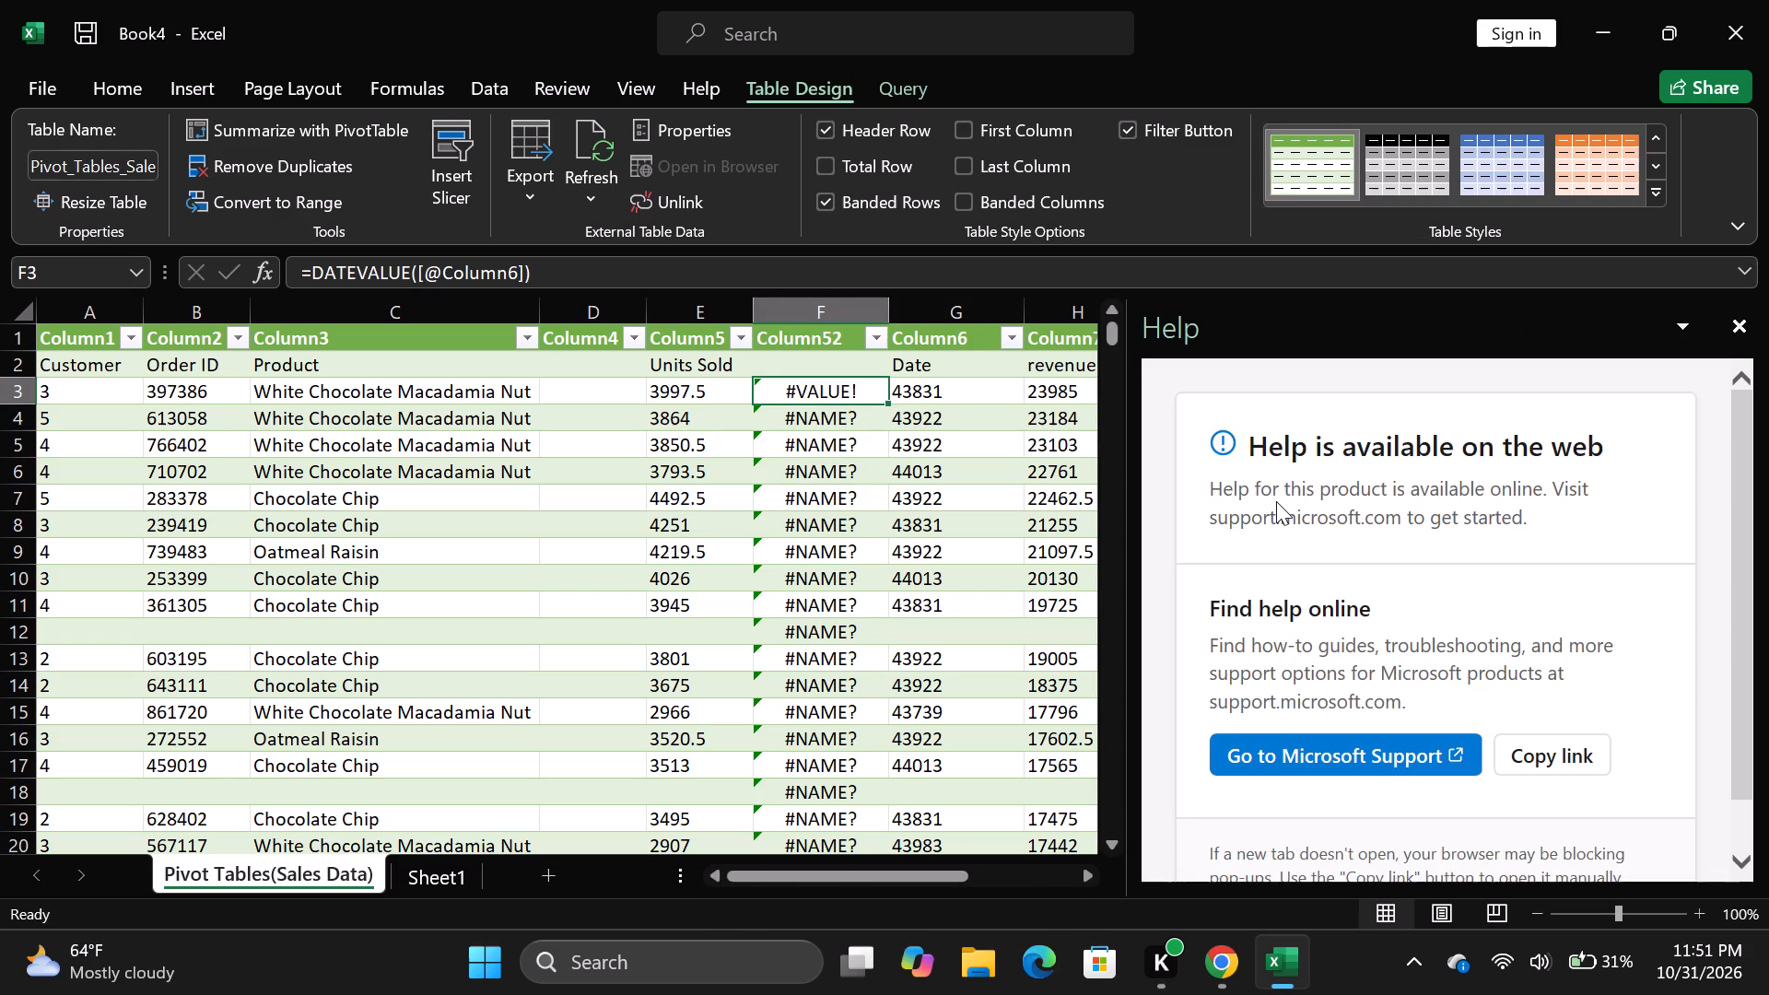
pyautogui.scroll(-3, 1505, 599)
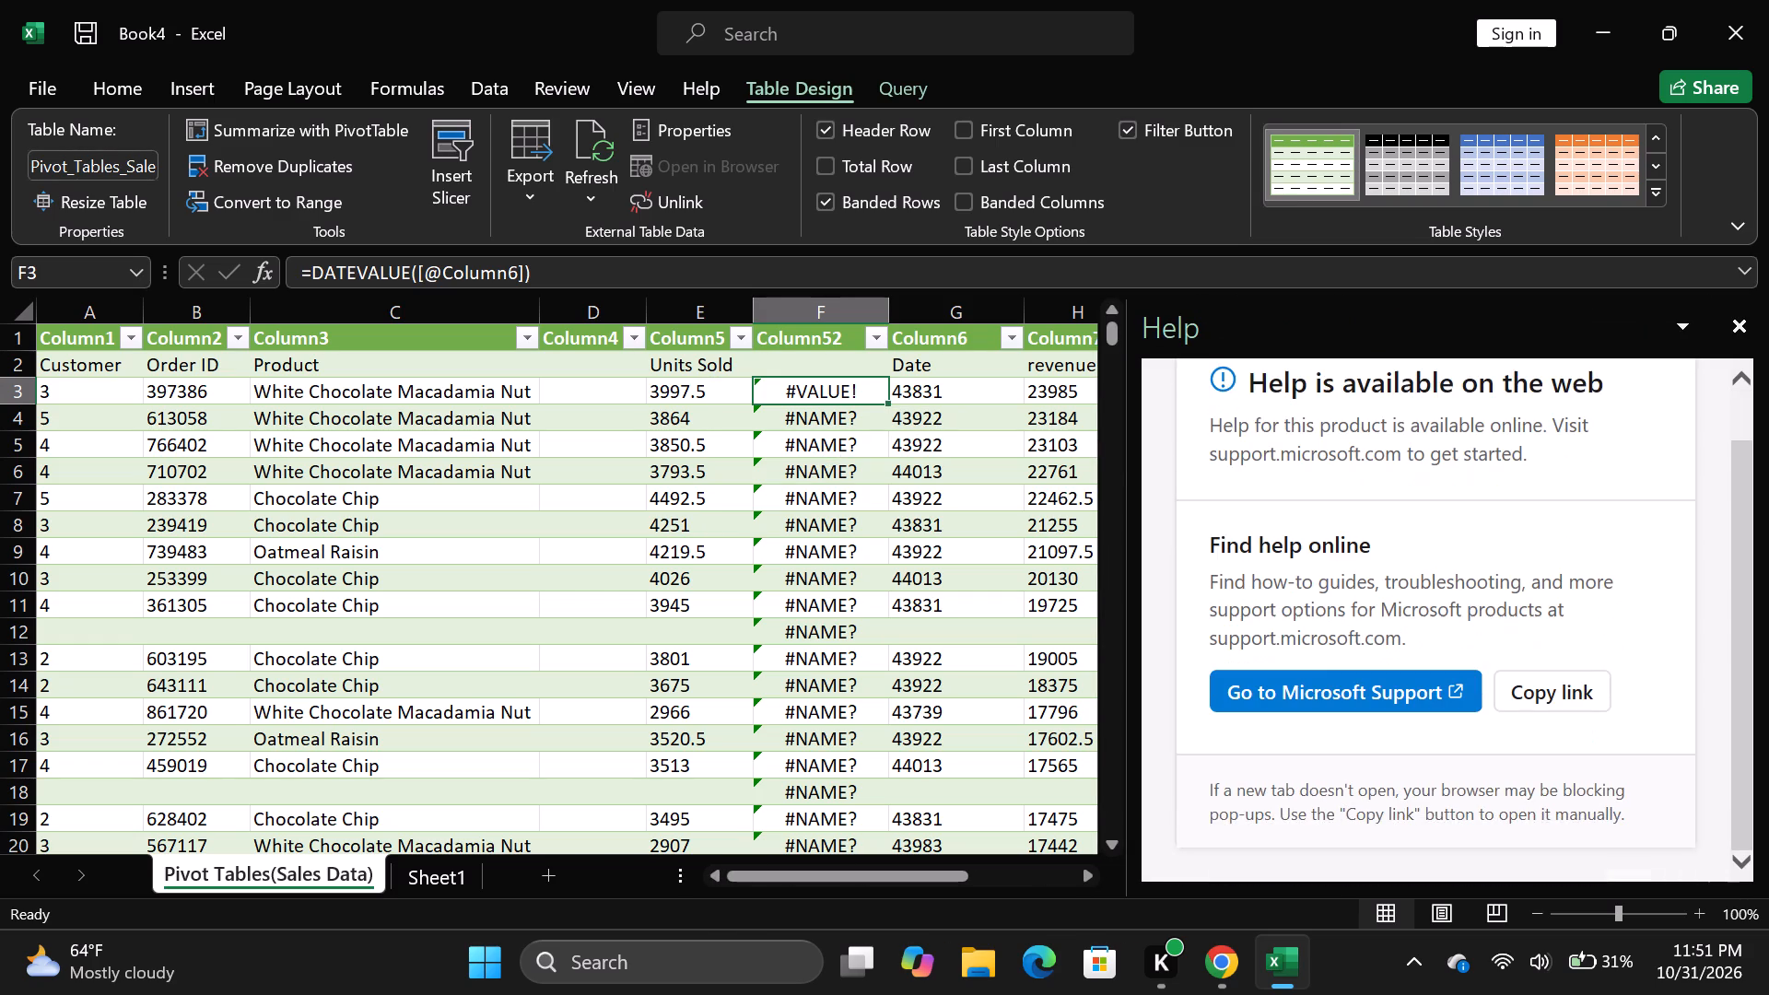
pyautogui.scroll(-2, 1505, 599)
pyautogui.scroll(3, 1505, 599)
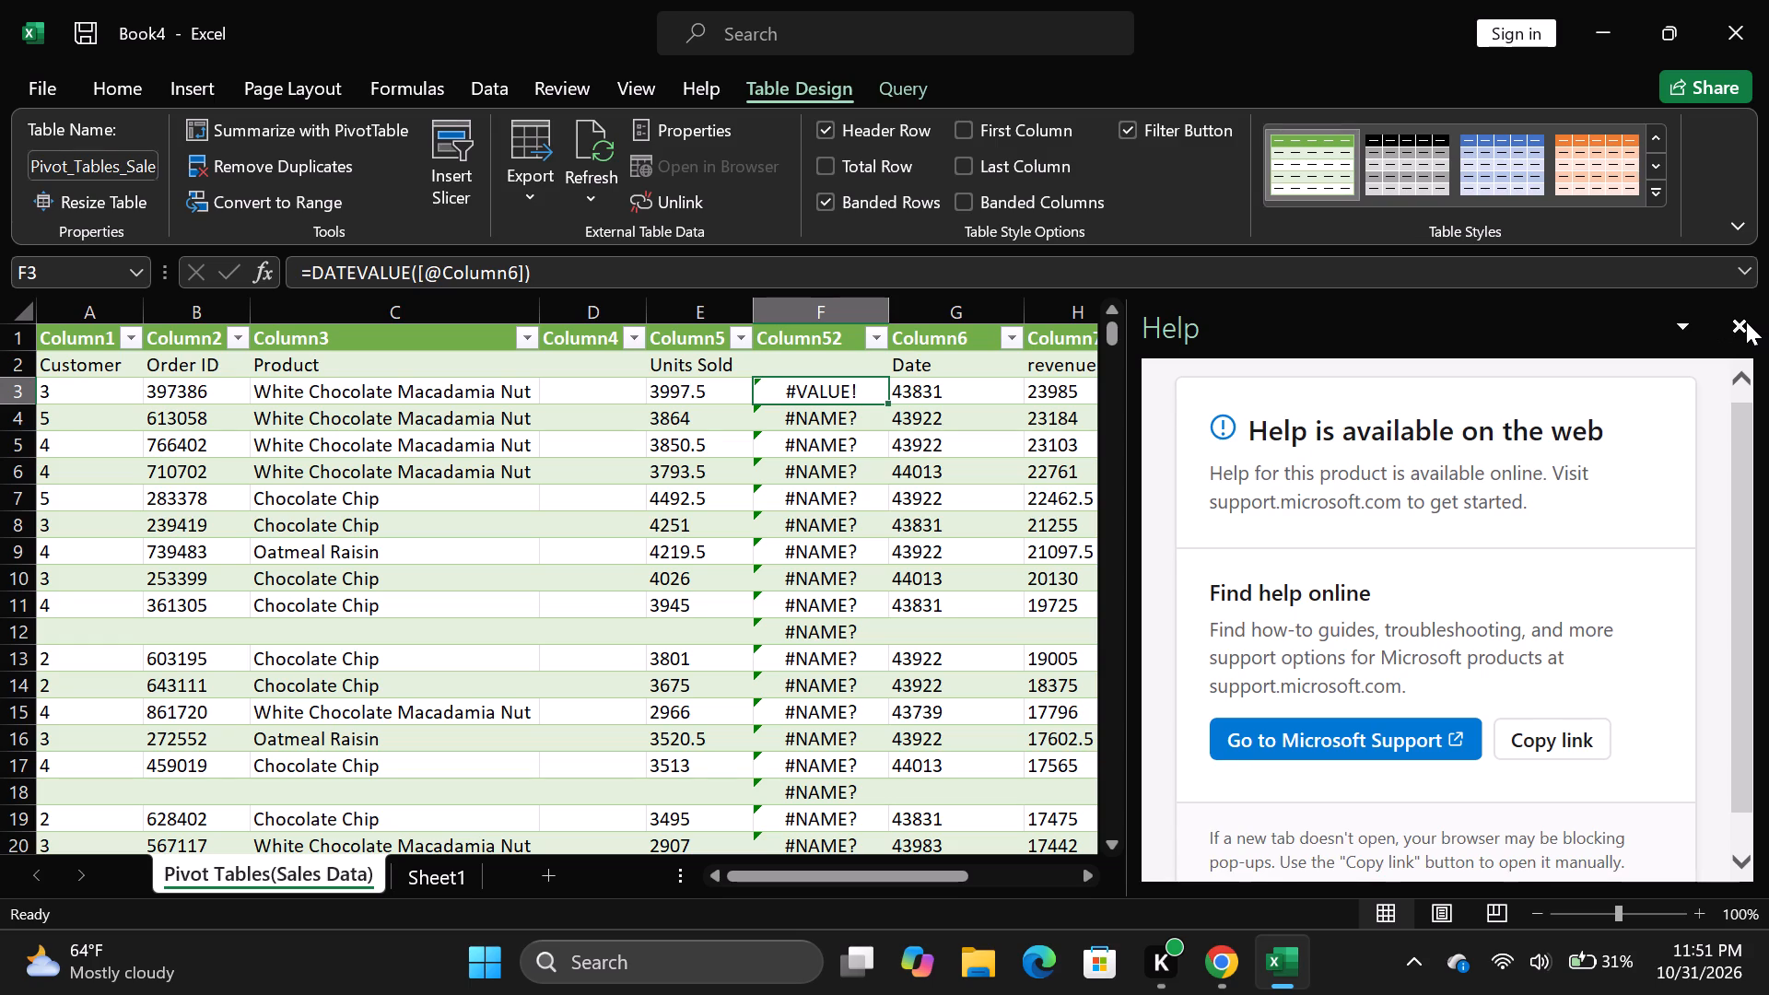
pyautogui.click(1746, 322)
pyautogui.click(880, 385)
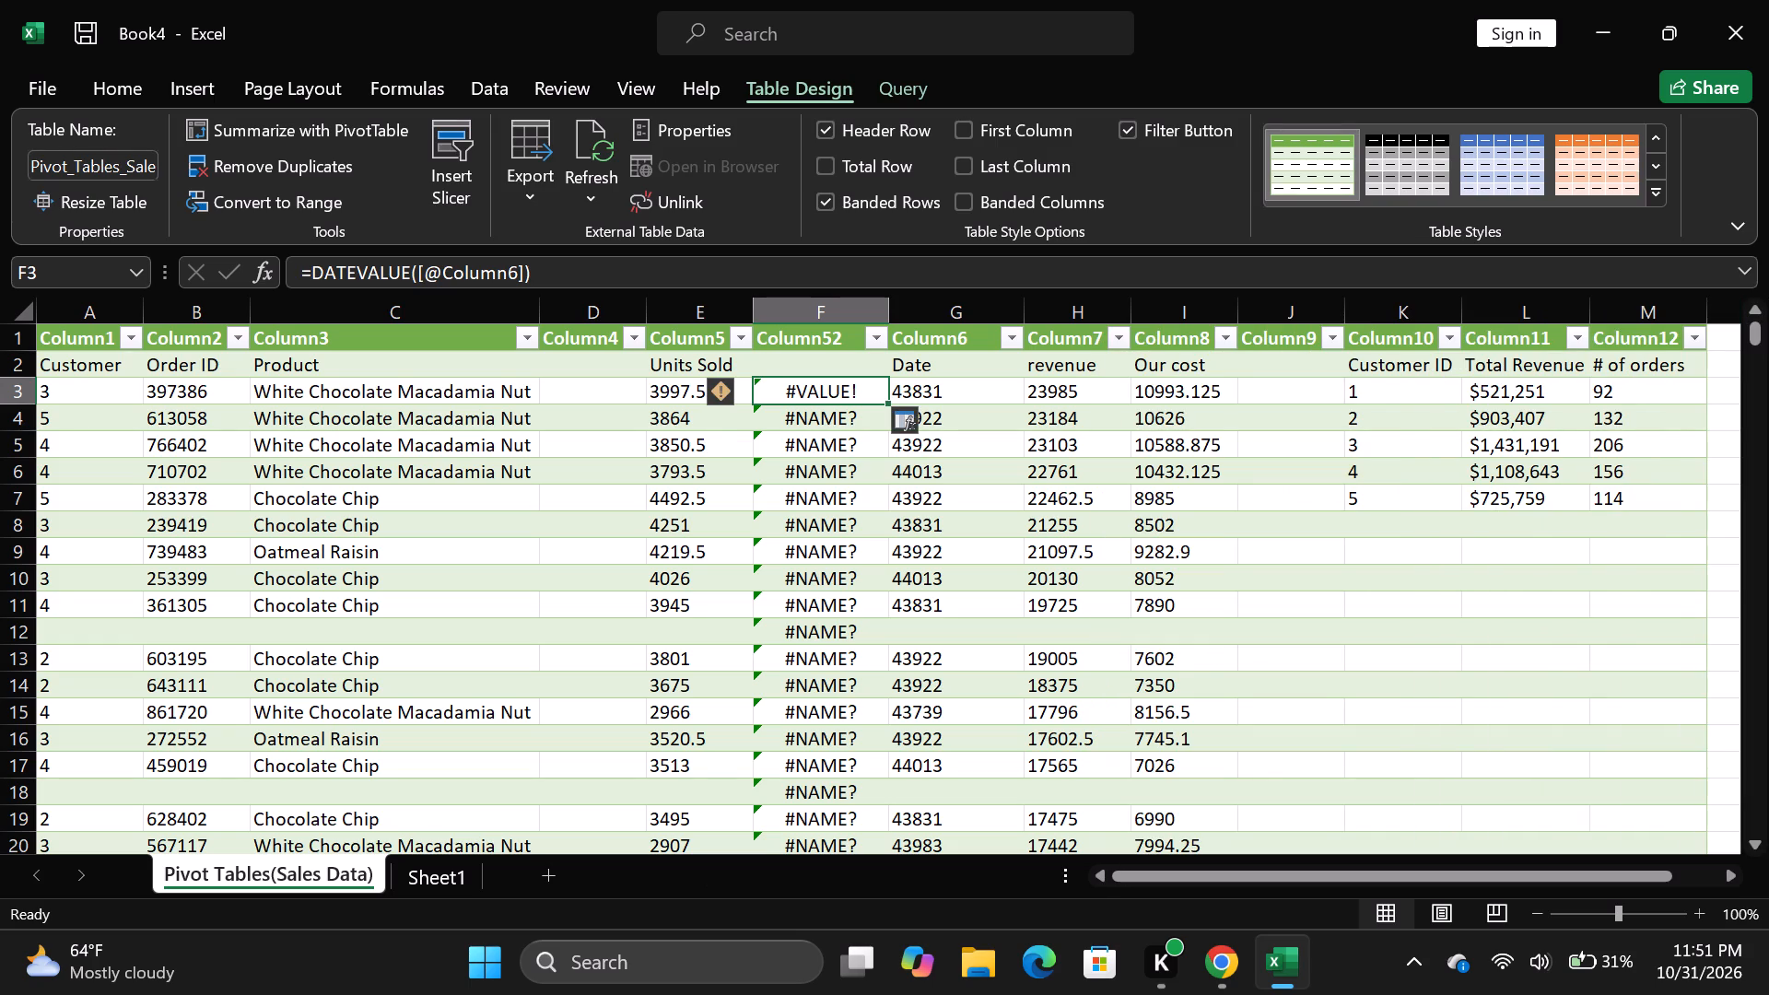
pyautogui.click(880, 385)
# Delete the helper column F (Column52) with its date formulas from the table.
pyautogui.click(889, 305)
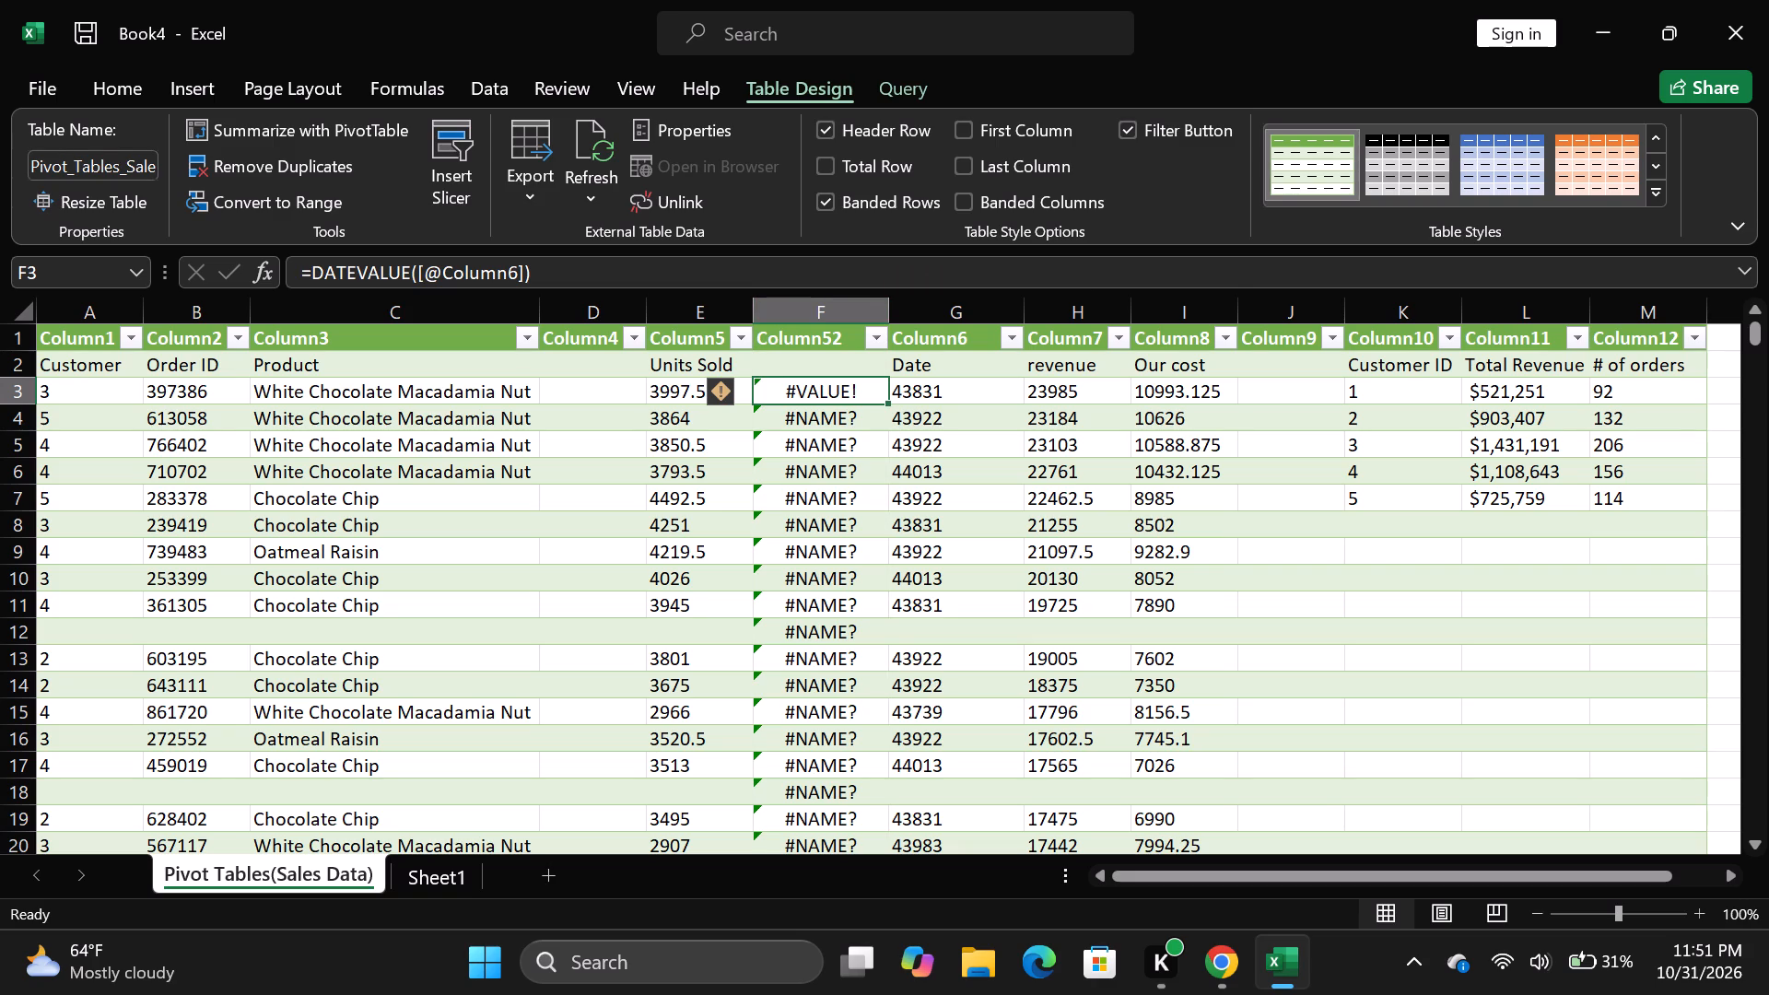
pyautogui.rightClick(889, 305)
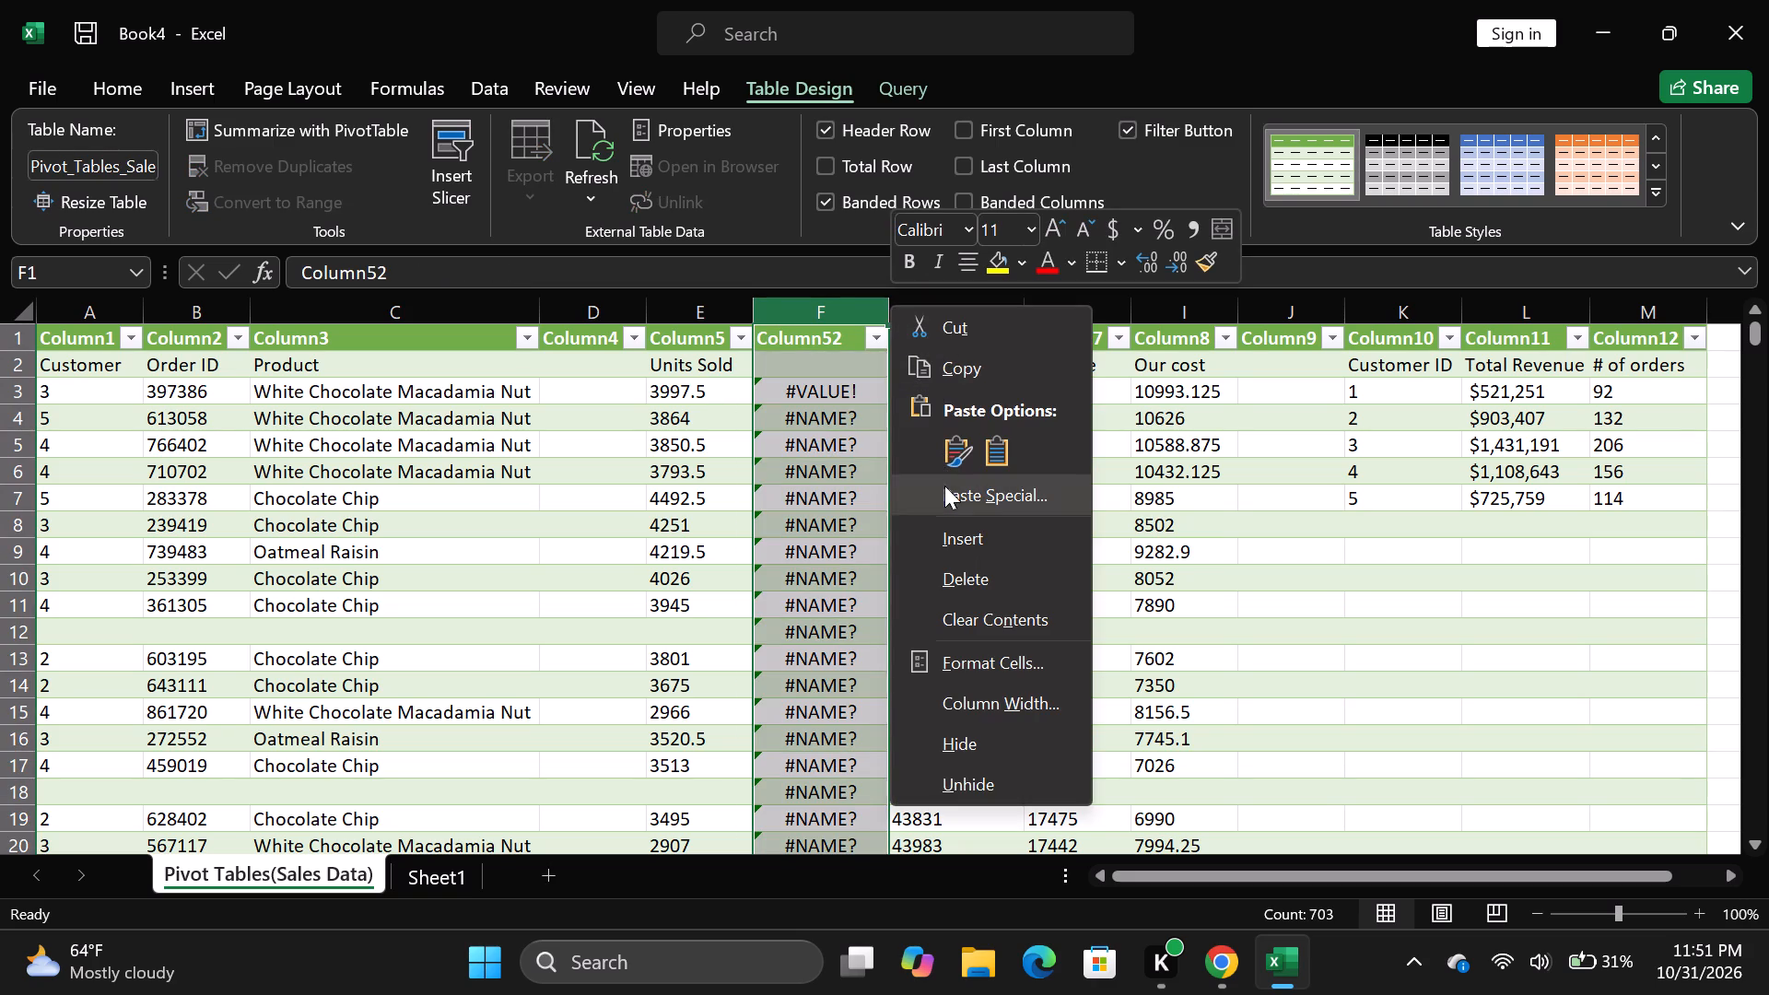
pyautogui.click(967, 561)
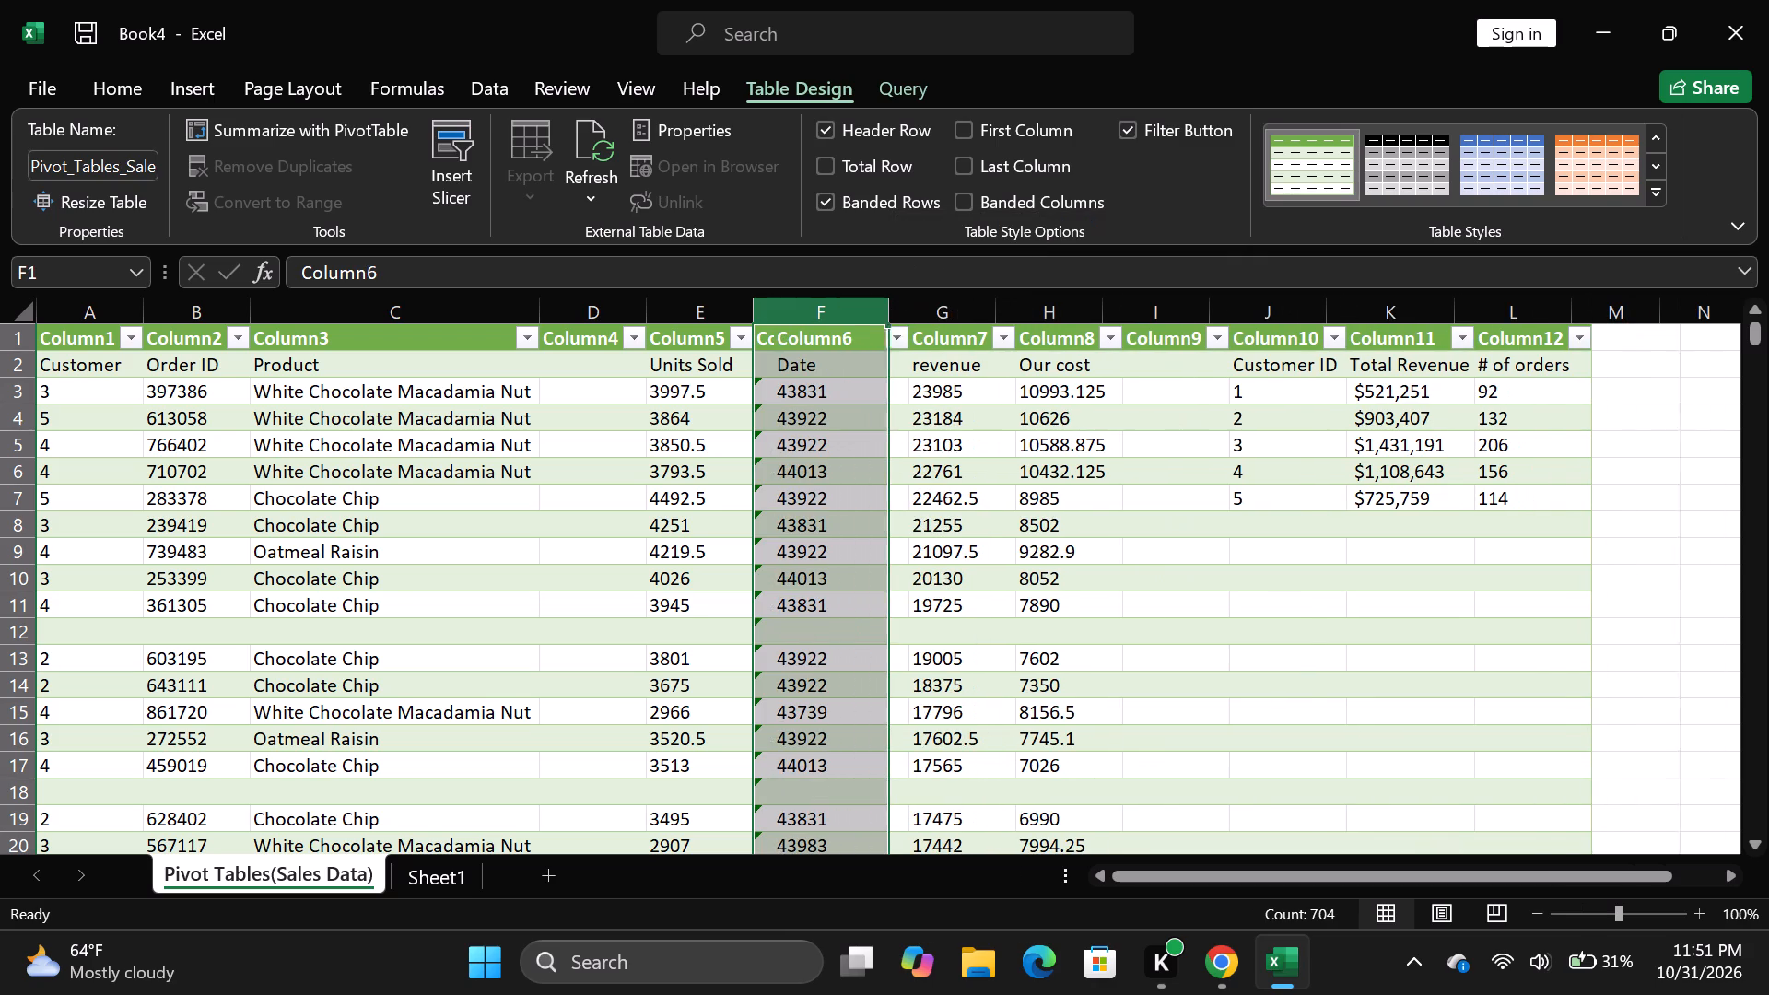
# Insert a new blank column before the Date column.
pyautogui.click(753, 315)
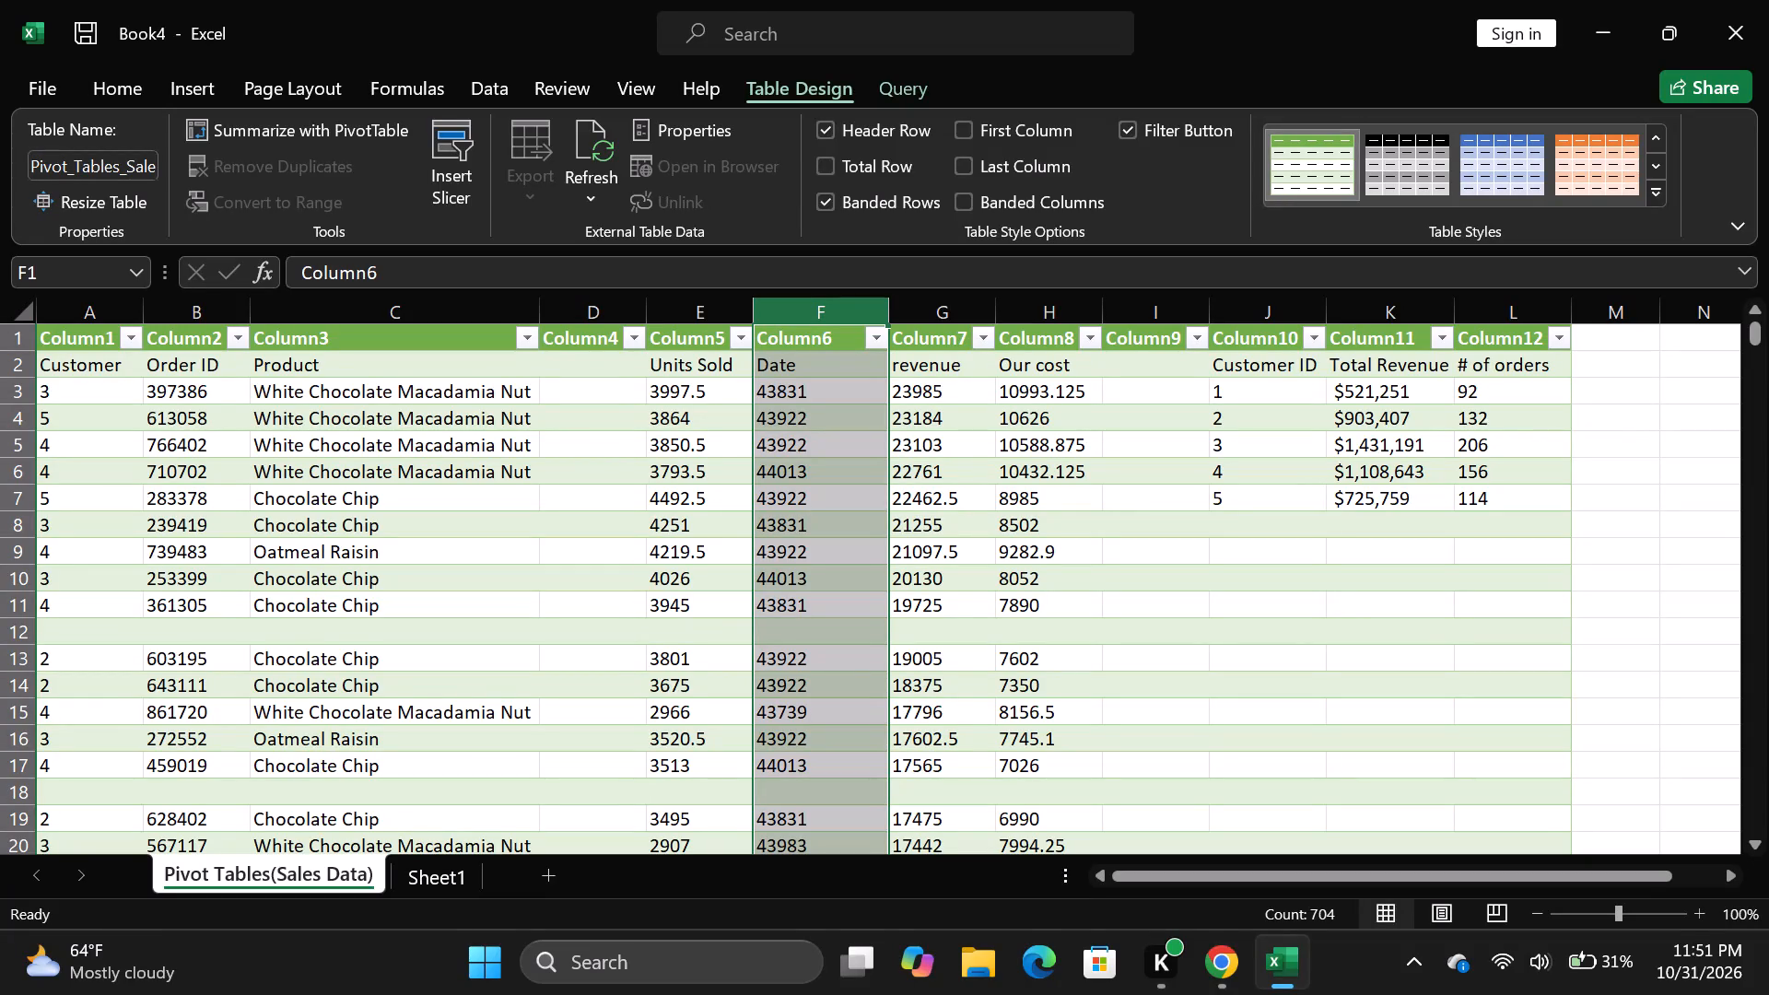
pyautogui.click(886, 309)
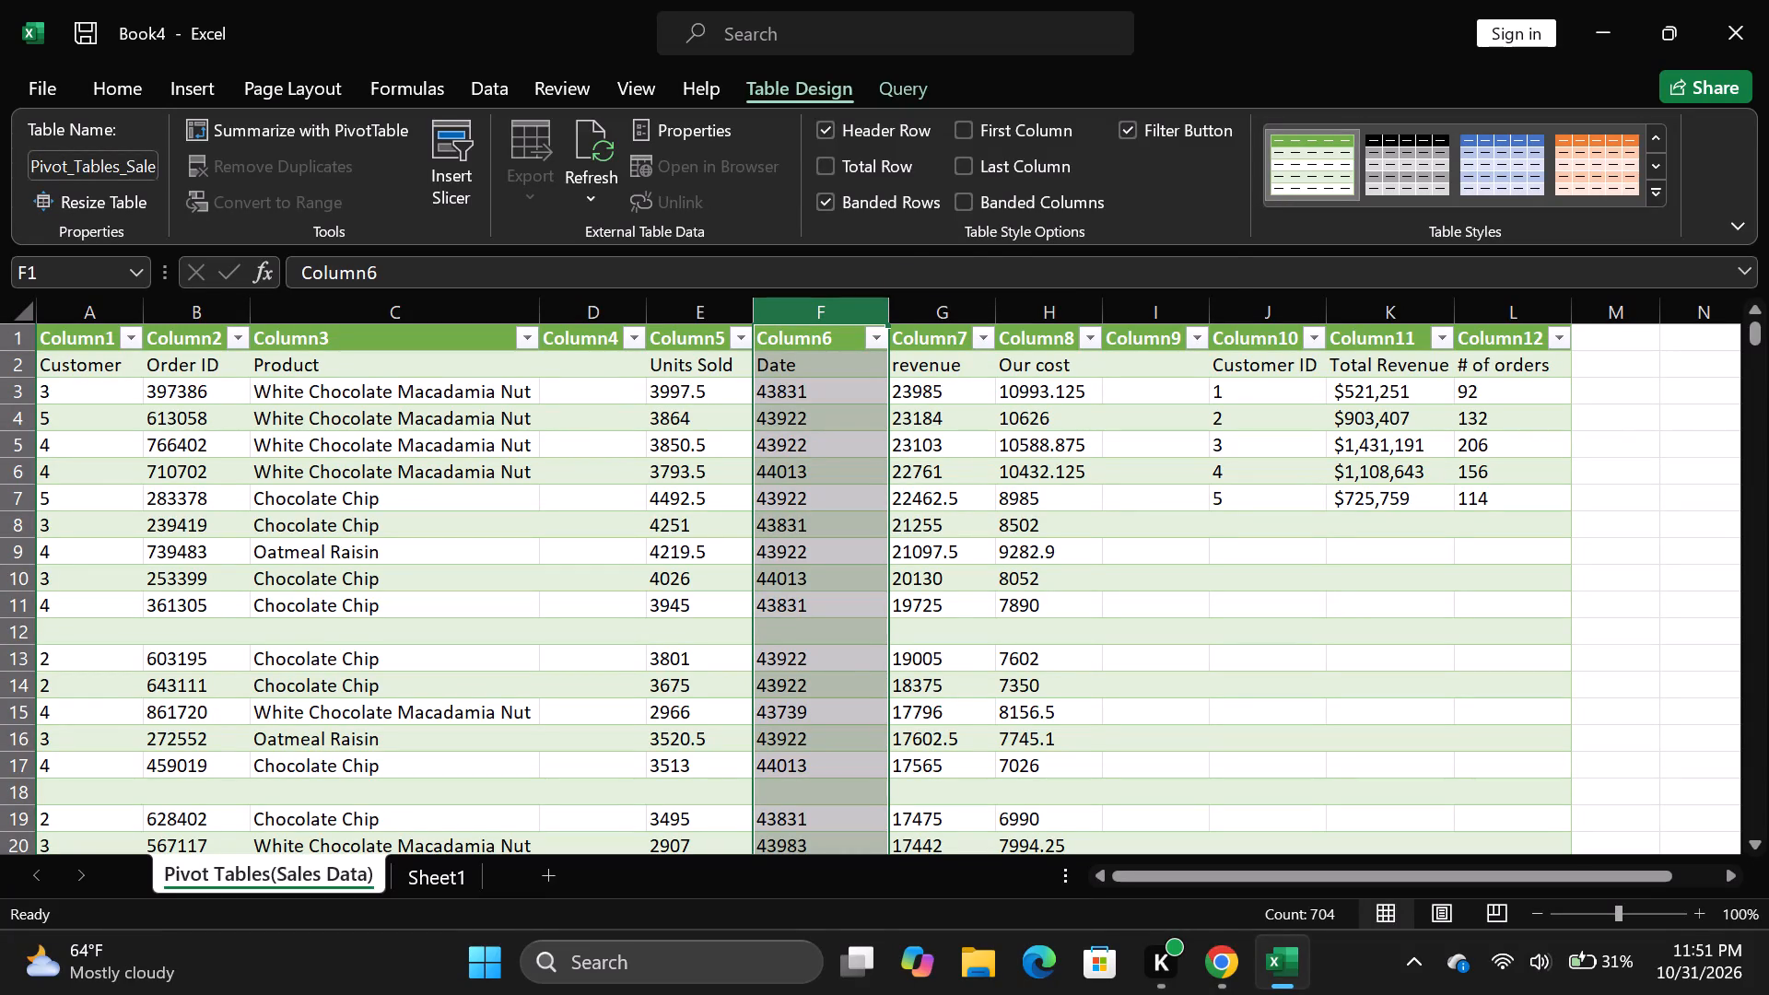
pyautogui.rightClick(886, 309)
pyautogui.click(928, 522)
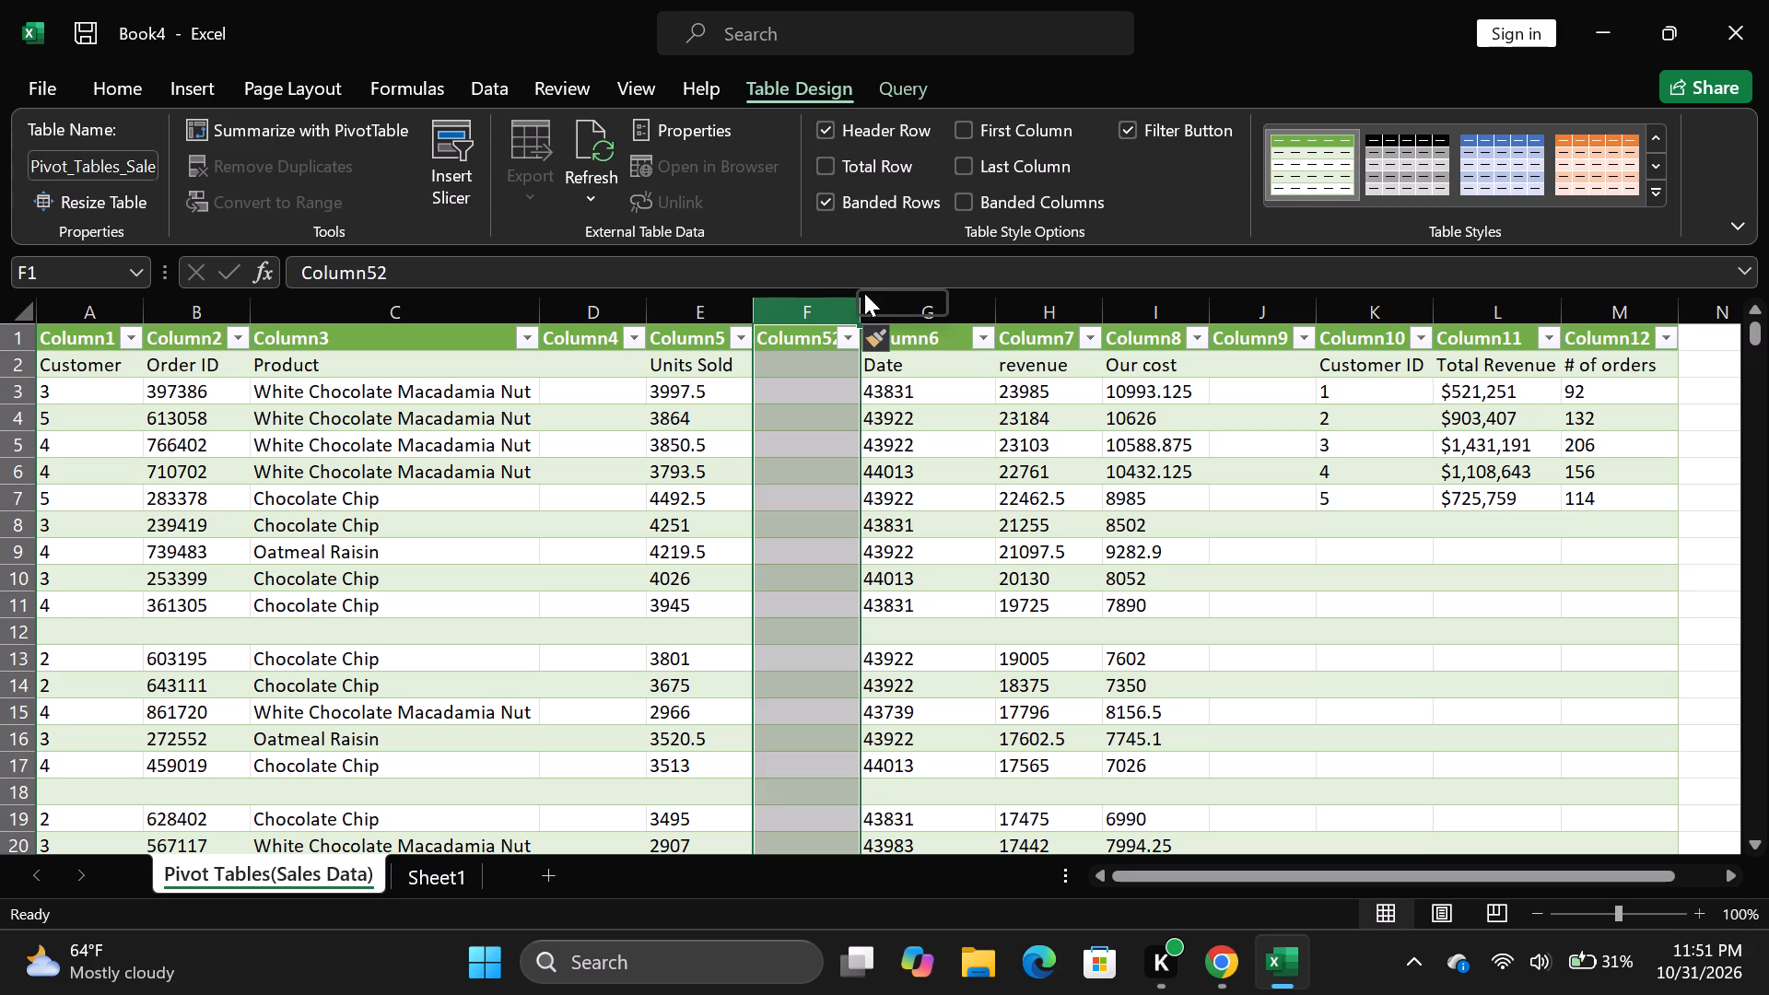
# Widen the new blank column F so it is broader than the Date column beside it.
pyautogui.moveTo(864, 297); pyautogui.dragTo(888, 297)
pyautogui.moveTo(888, 297); pyautogui.dragTo(884, 300)
pyautogui.moveTo(858, 306); pyautogui.dragTo(906, 305)
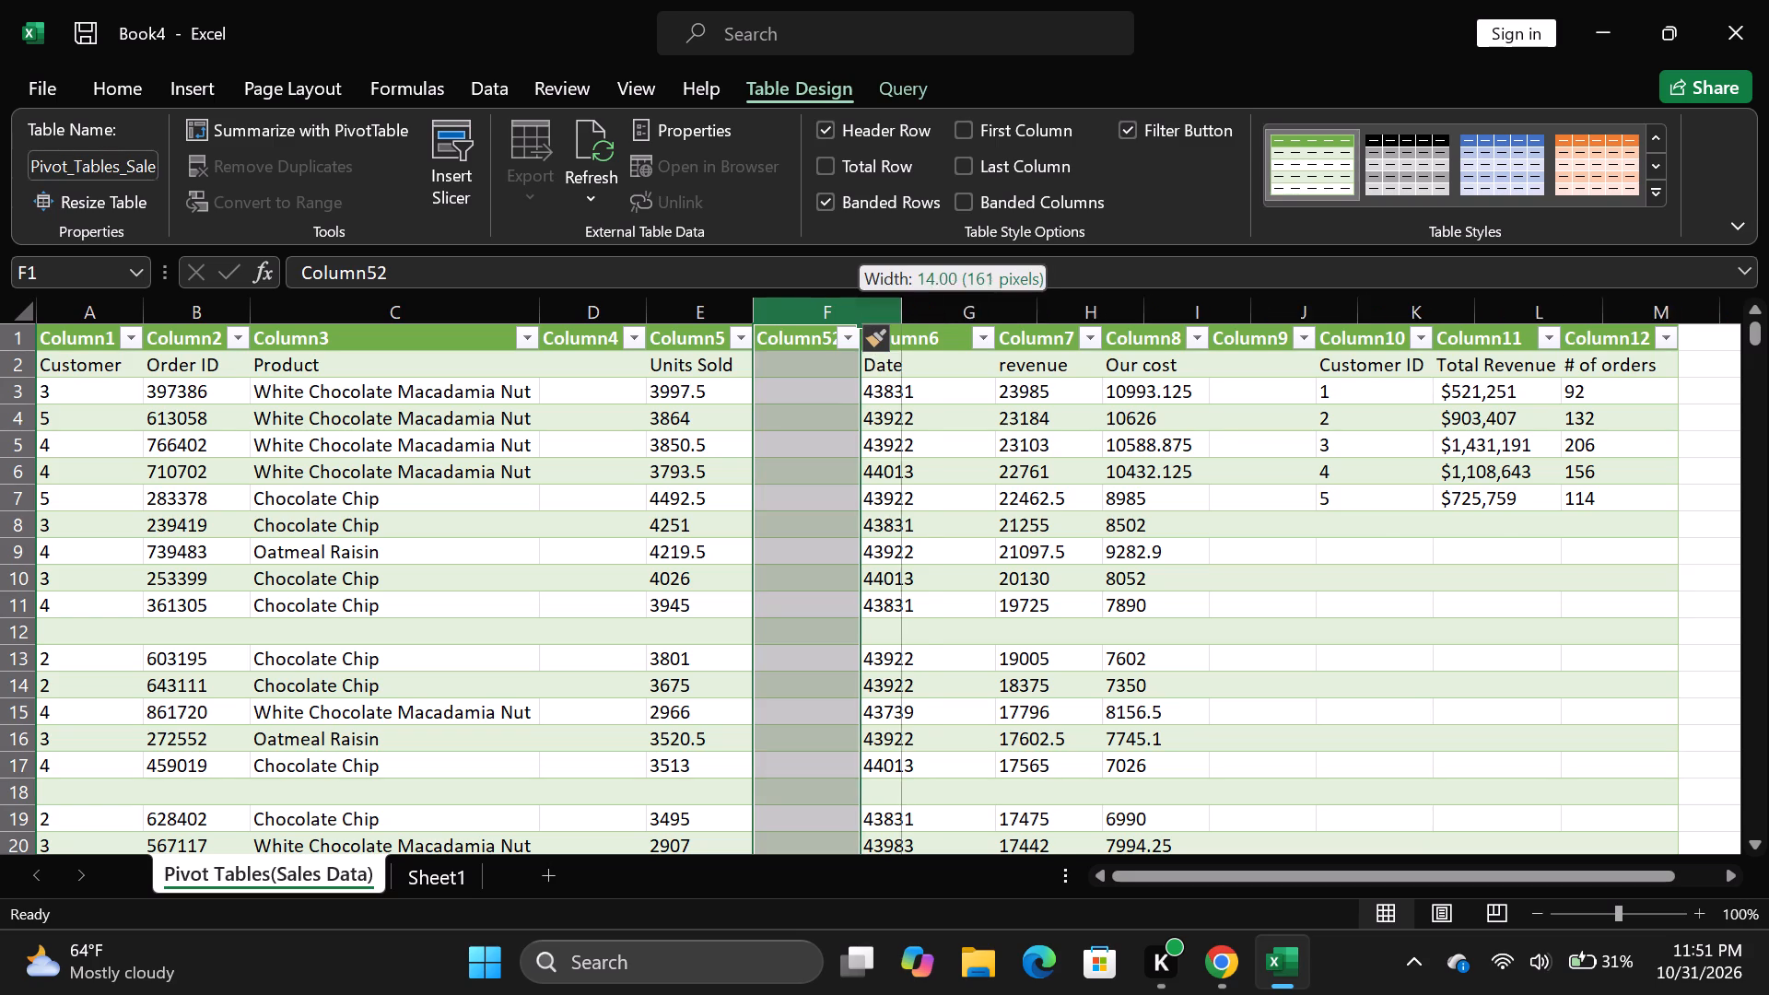
pyautogui.moveTo(906, 305); pyautogui.dragTo(927, 302)
# Enter the label date in F2, the header-label row of the new column.
pyautogui.click(826, 368)
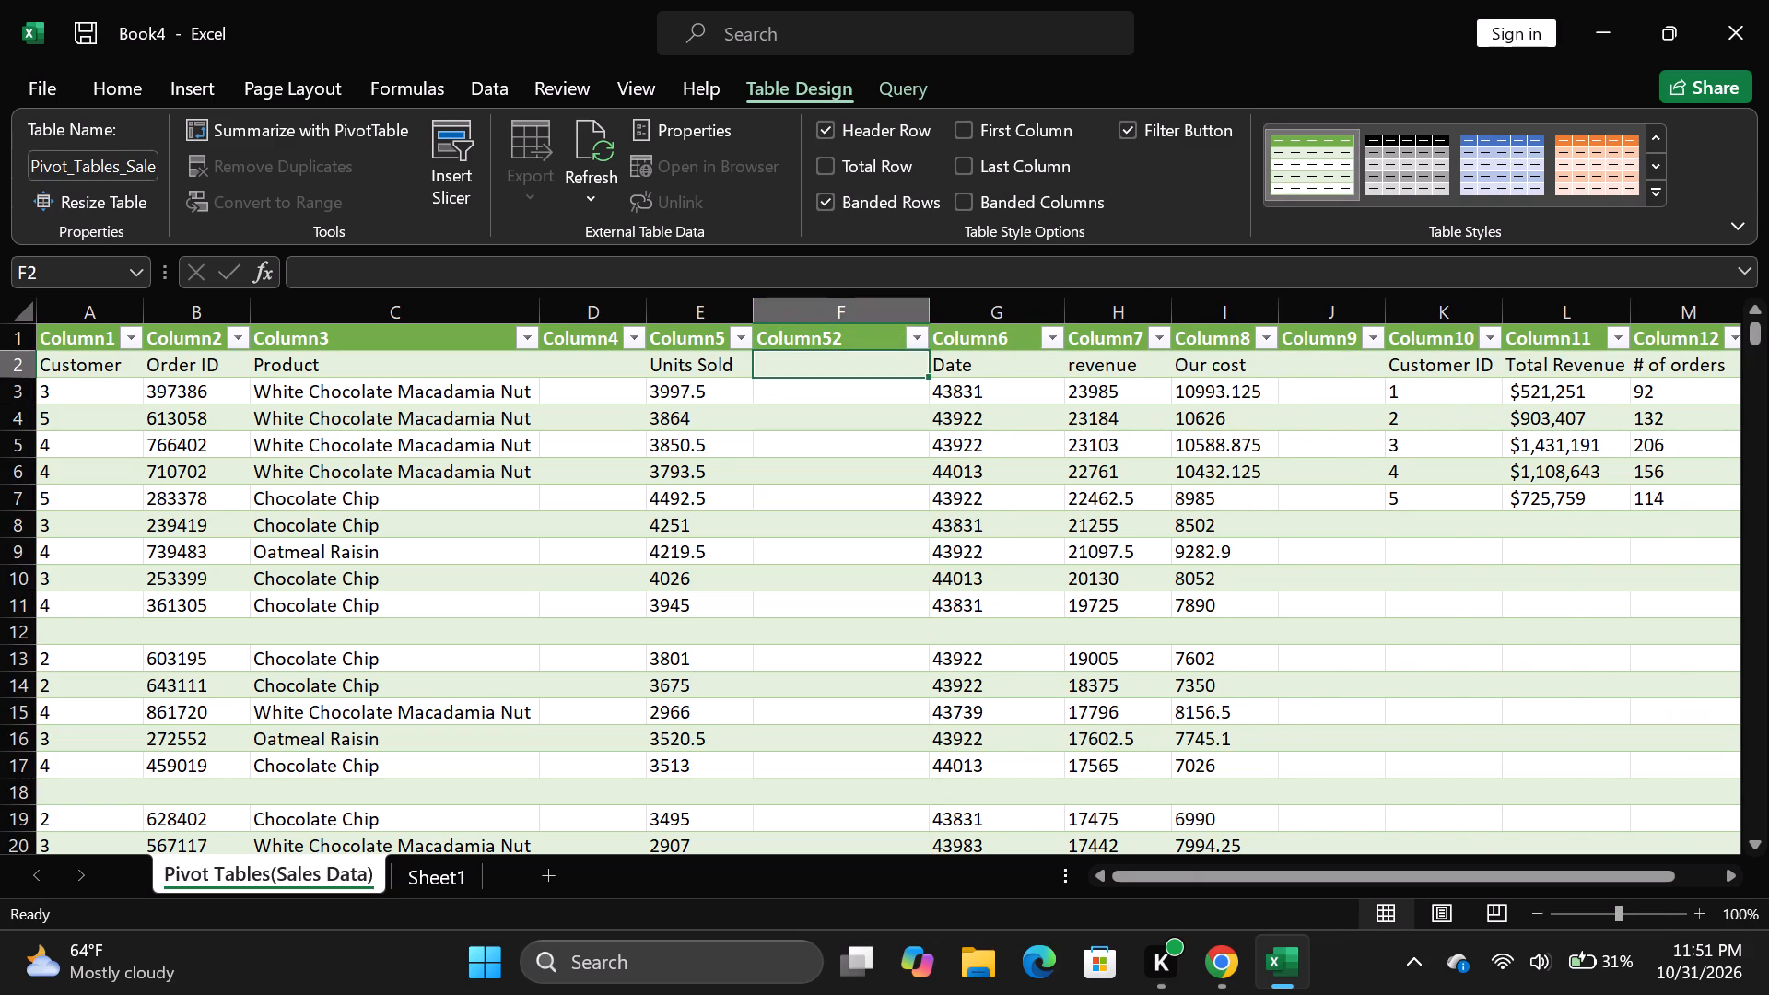
pyautogui.write('date')
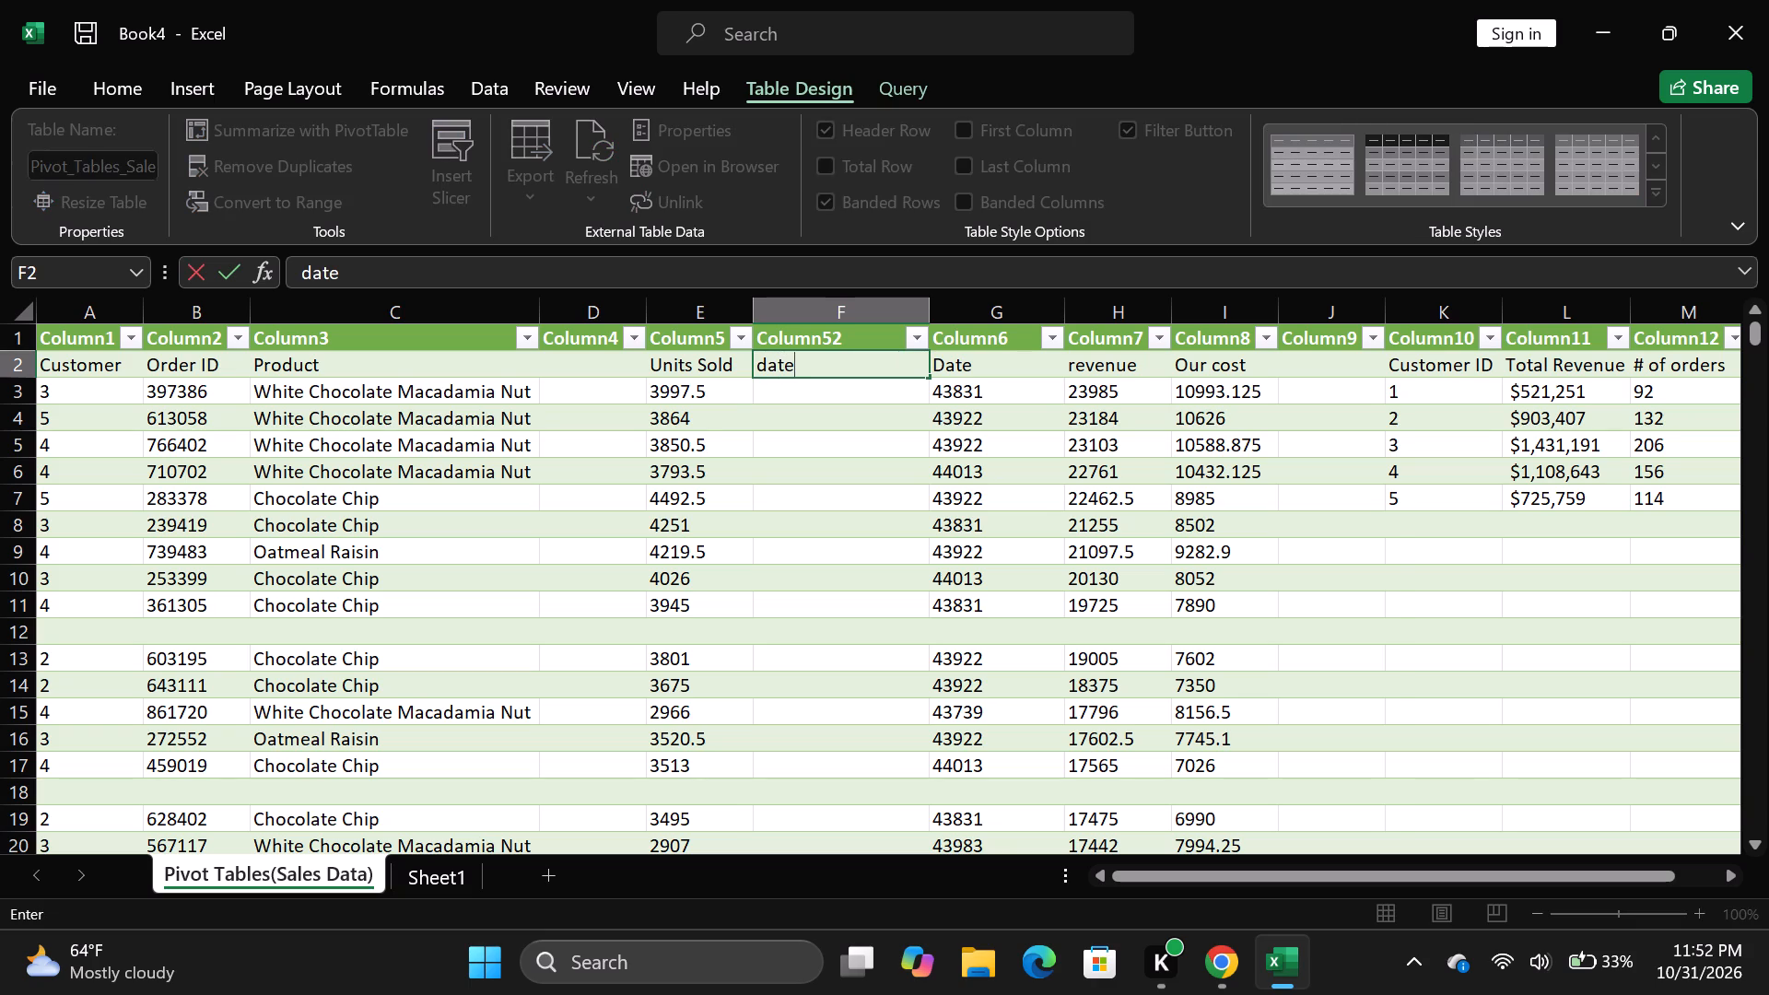
pyautogui.click(814, 400)
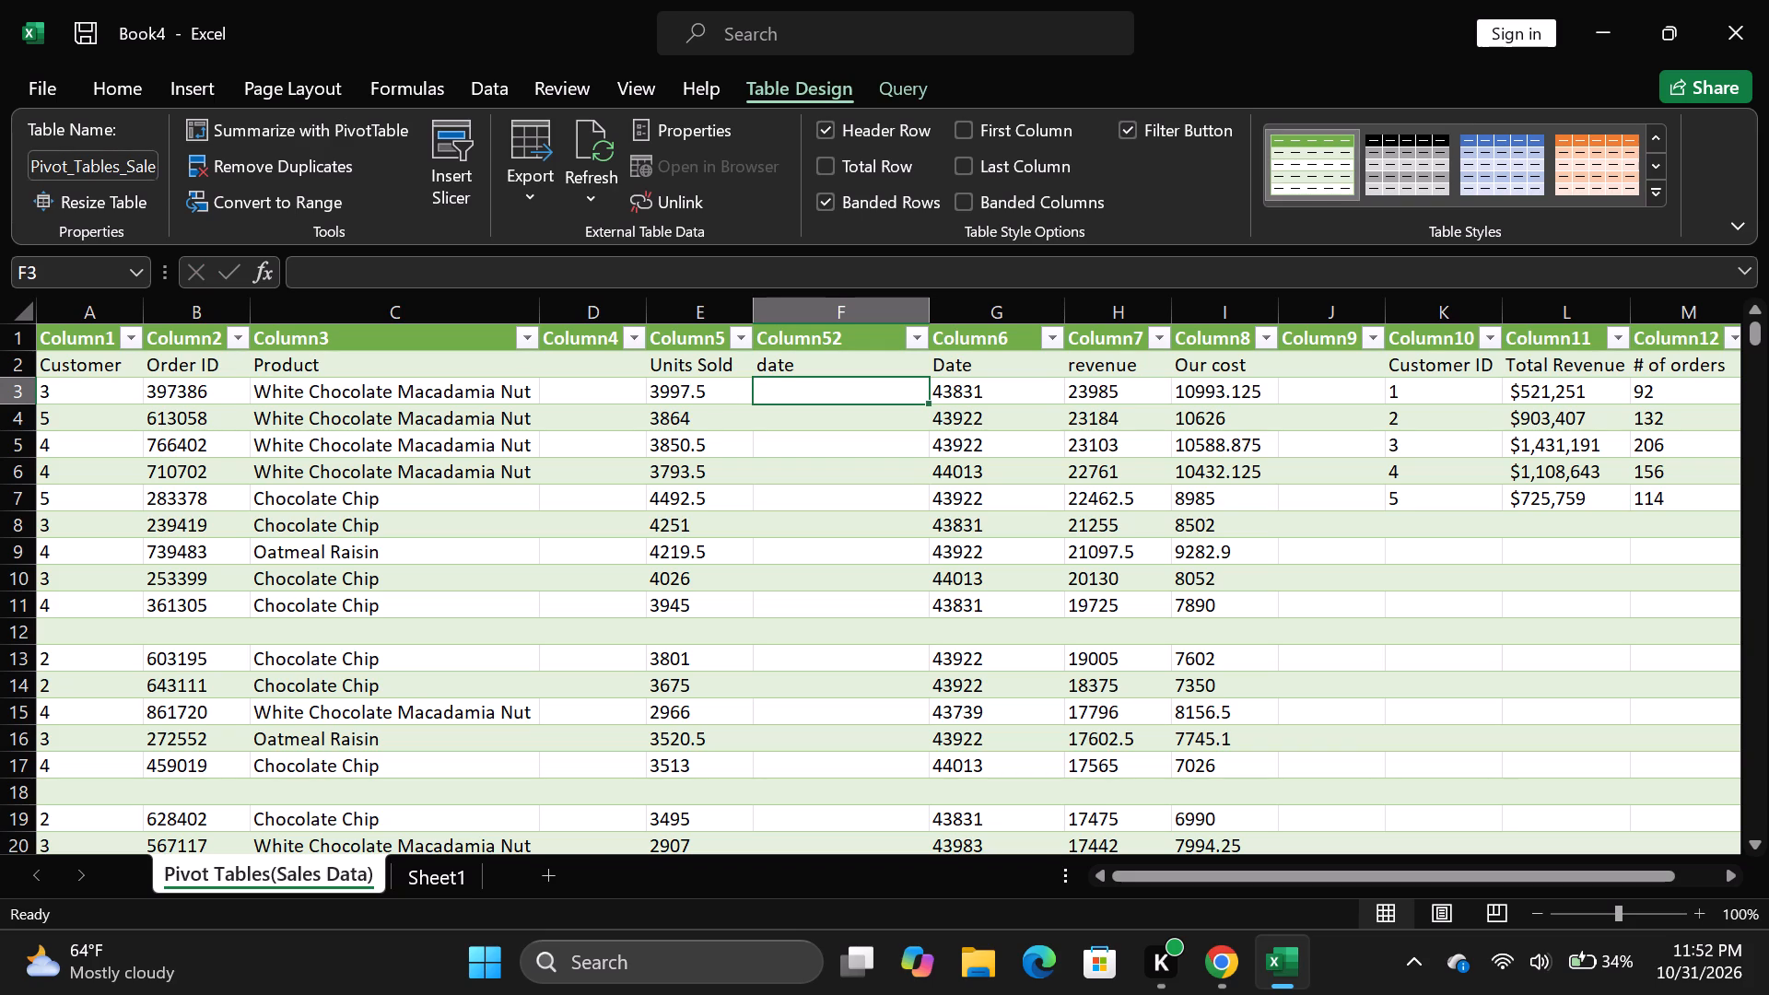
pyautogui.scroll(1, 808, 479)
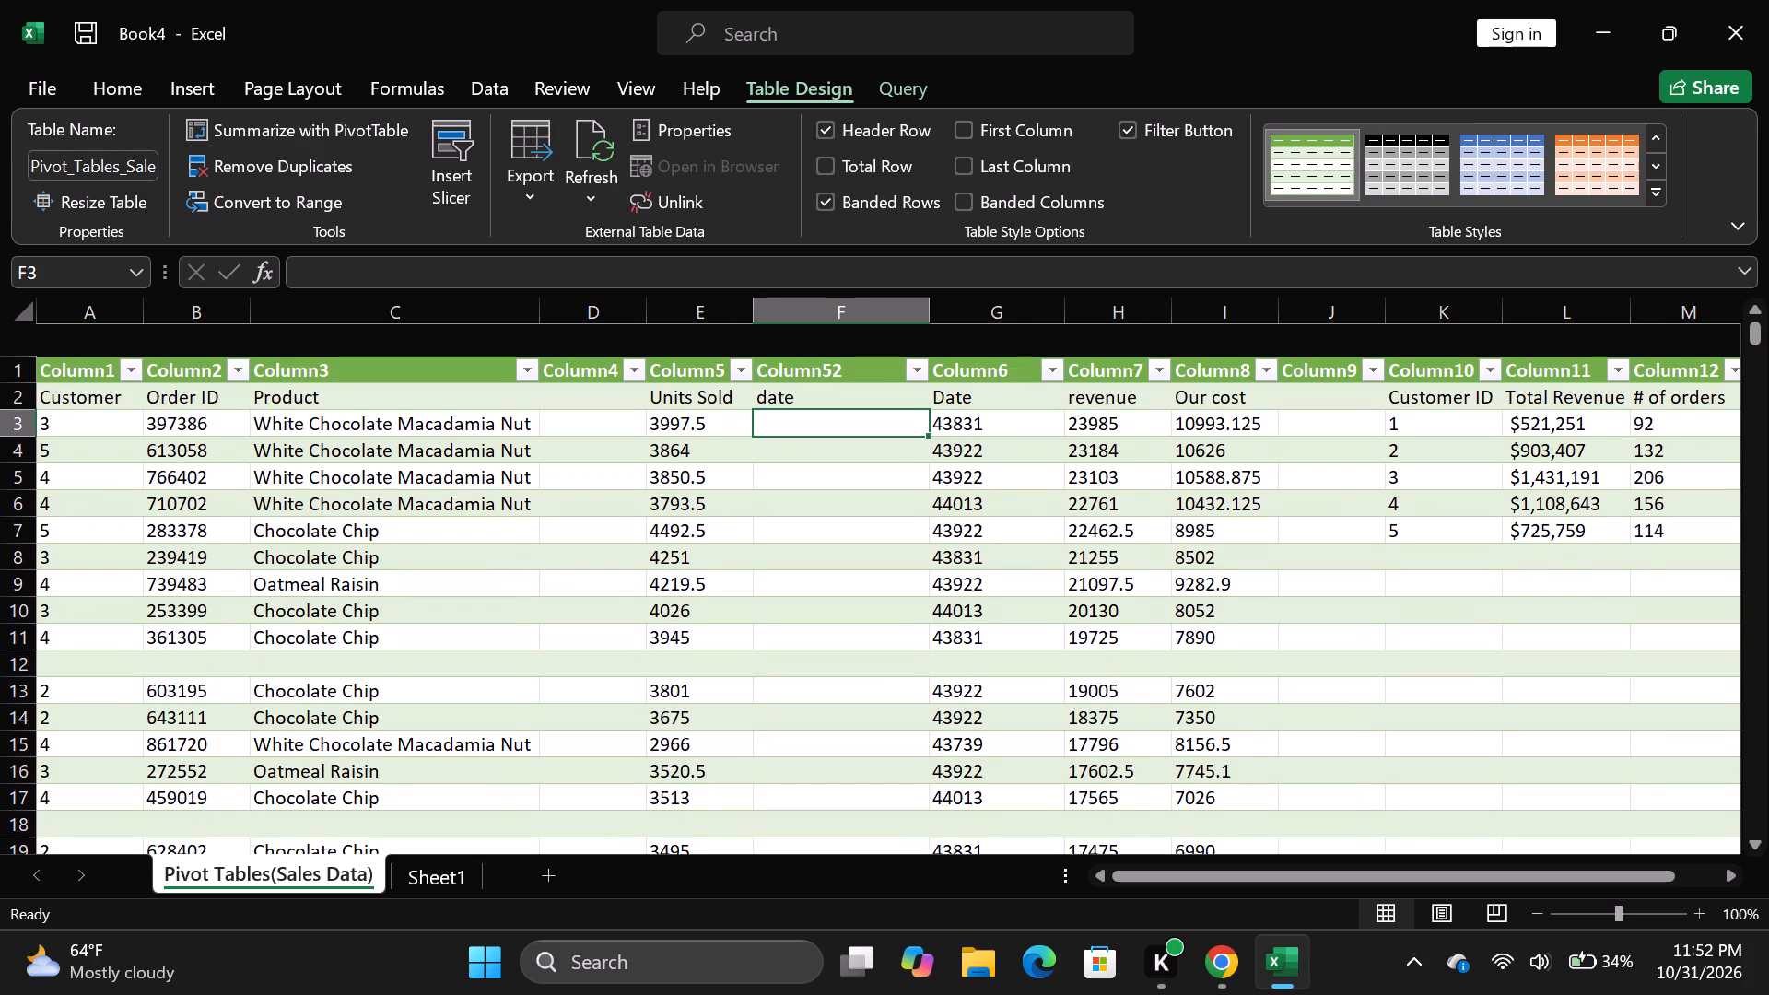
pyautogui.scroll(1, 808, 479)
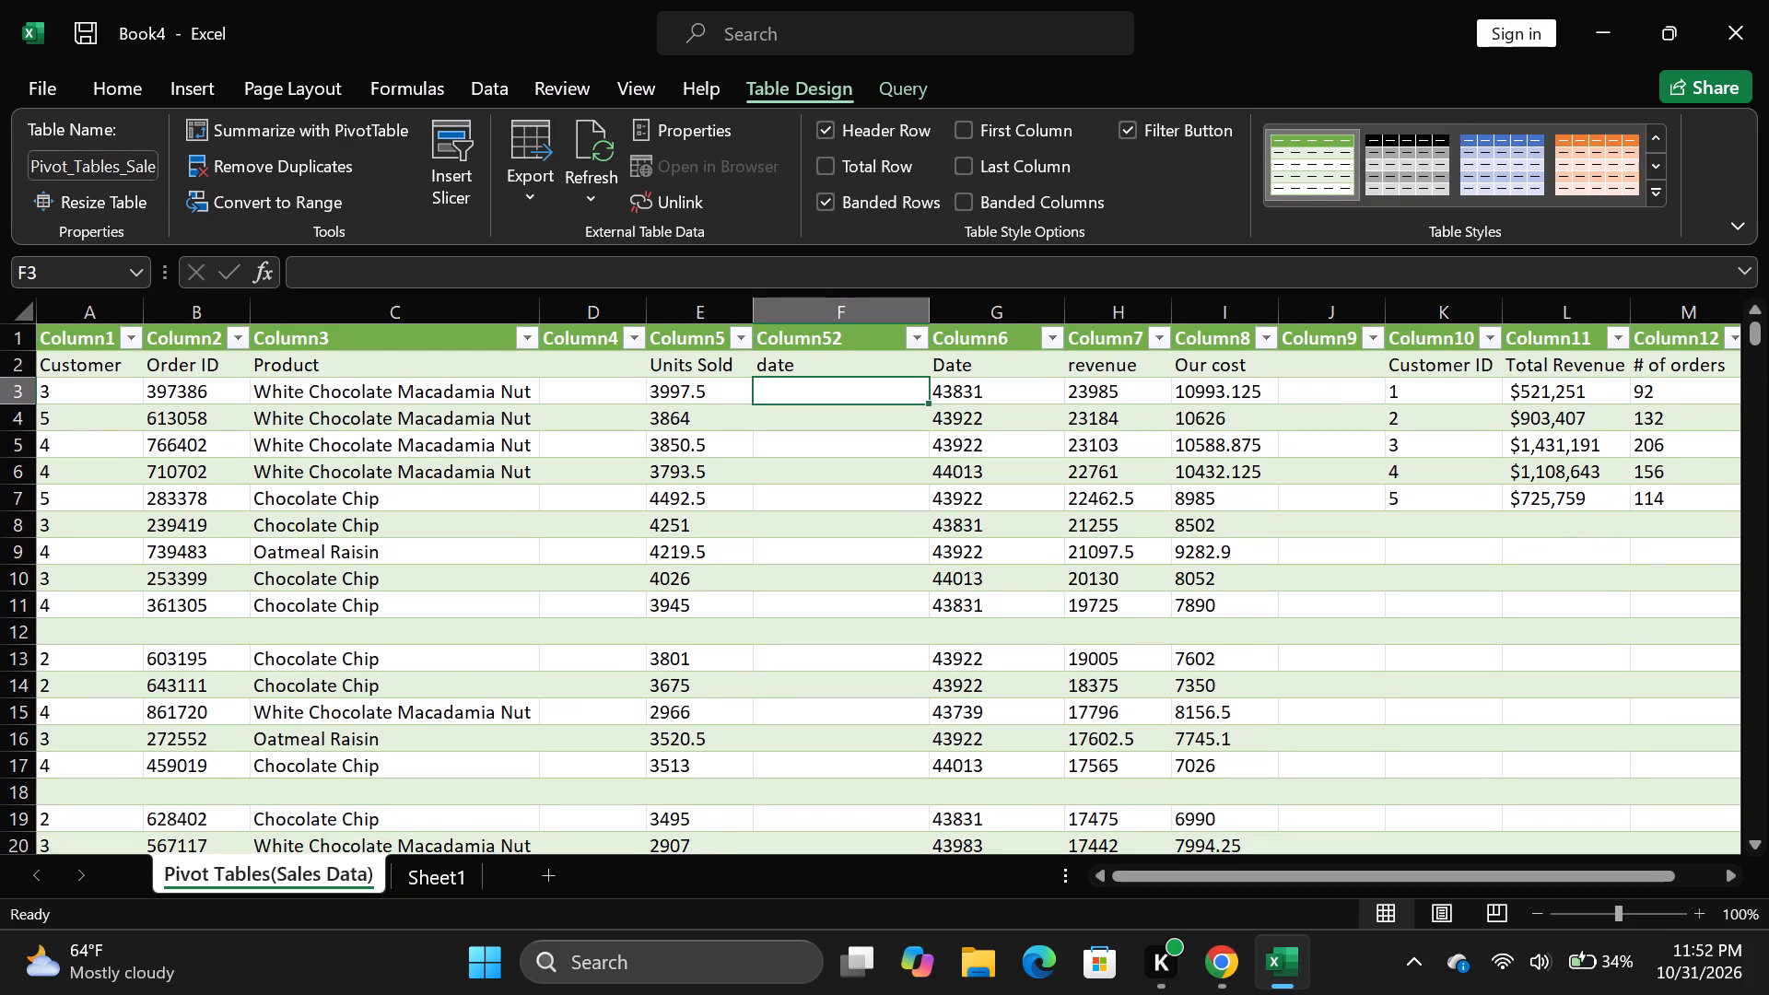
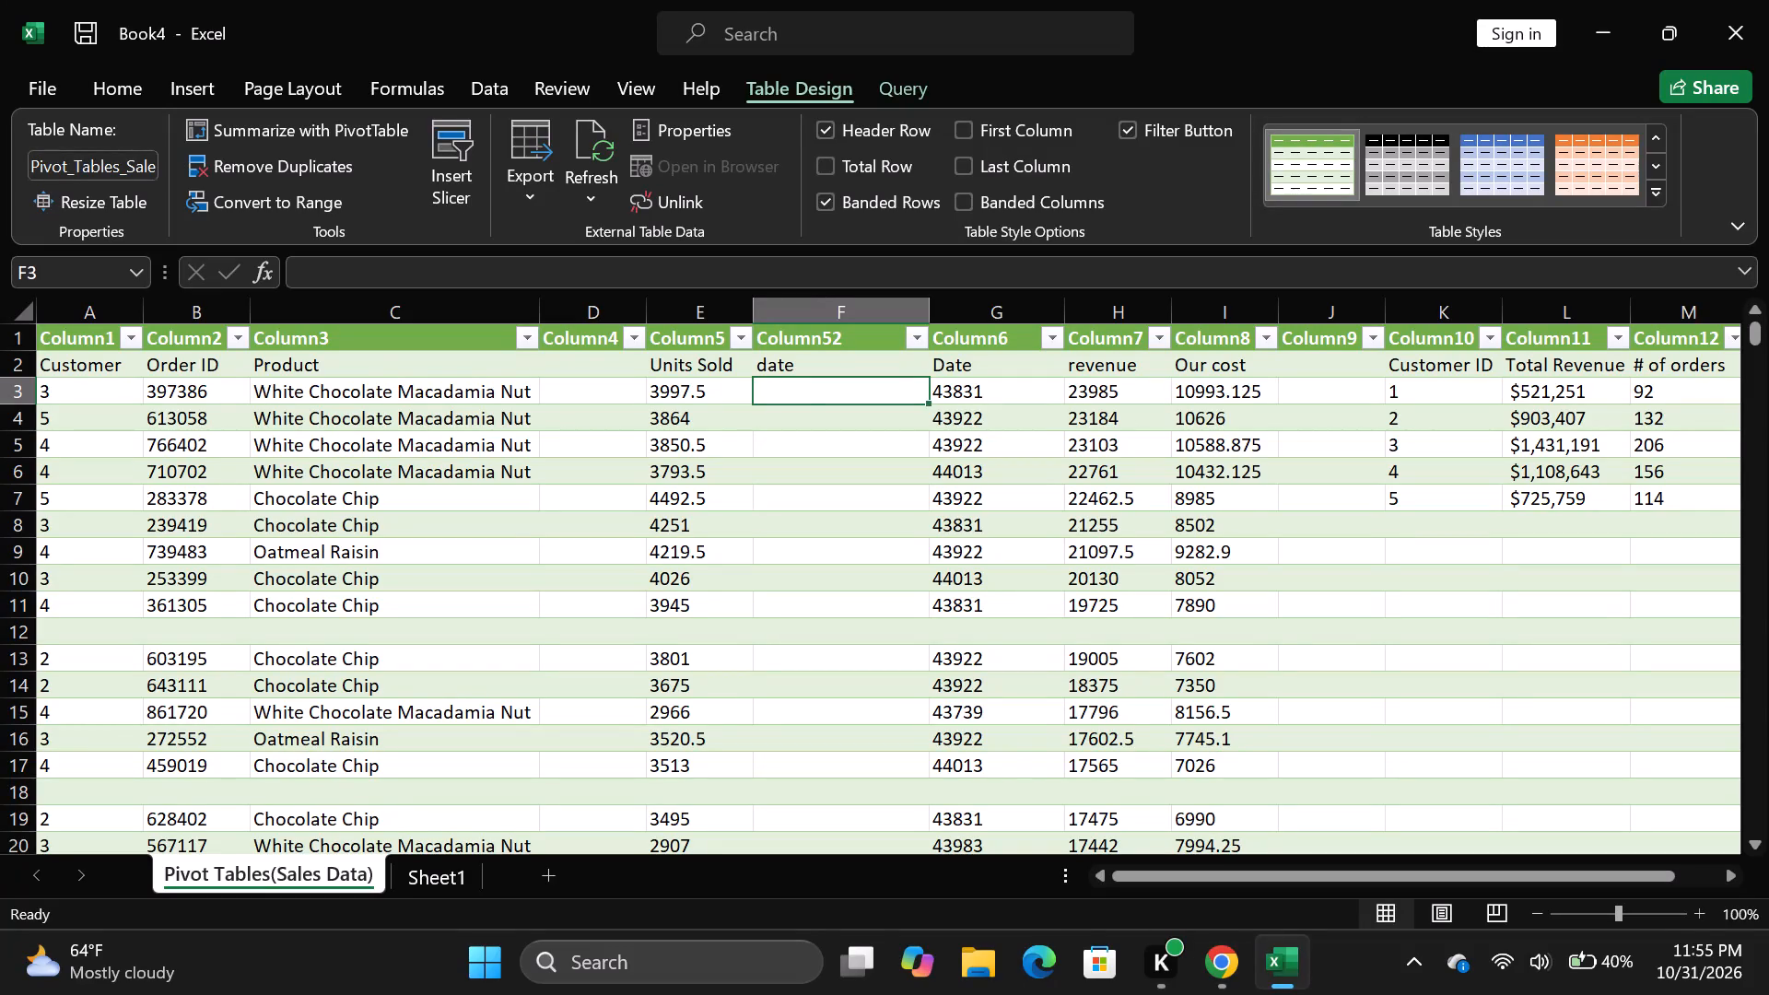
pyautogui.click(804, 380)
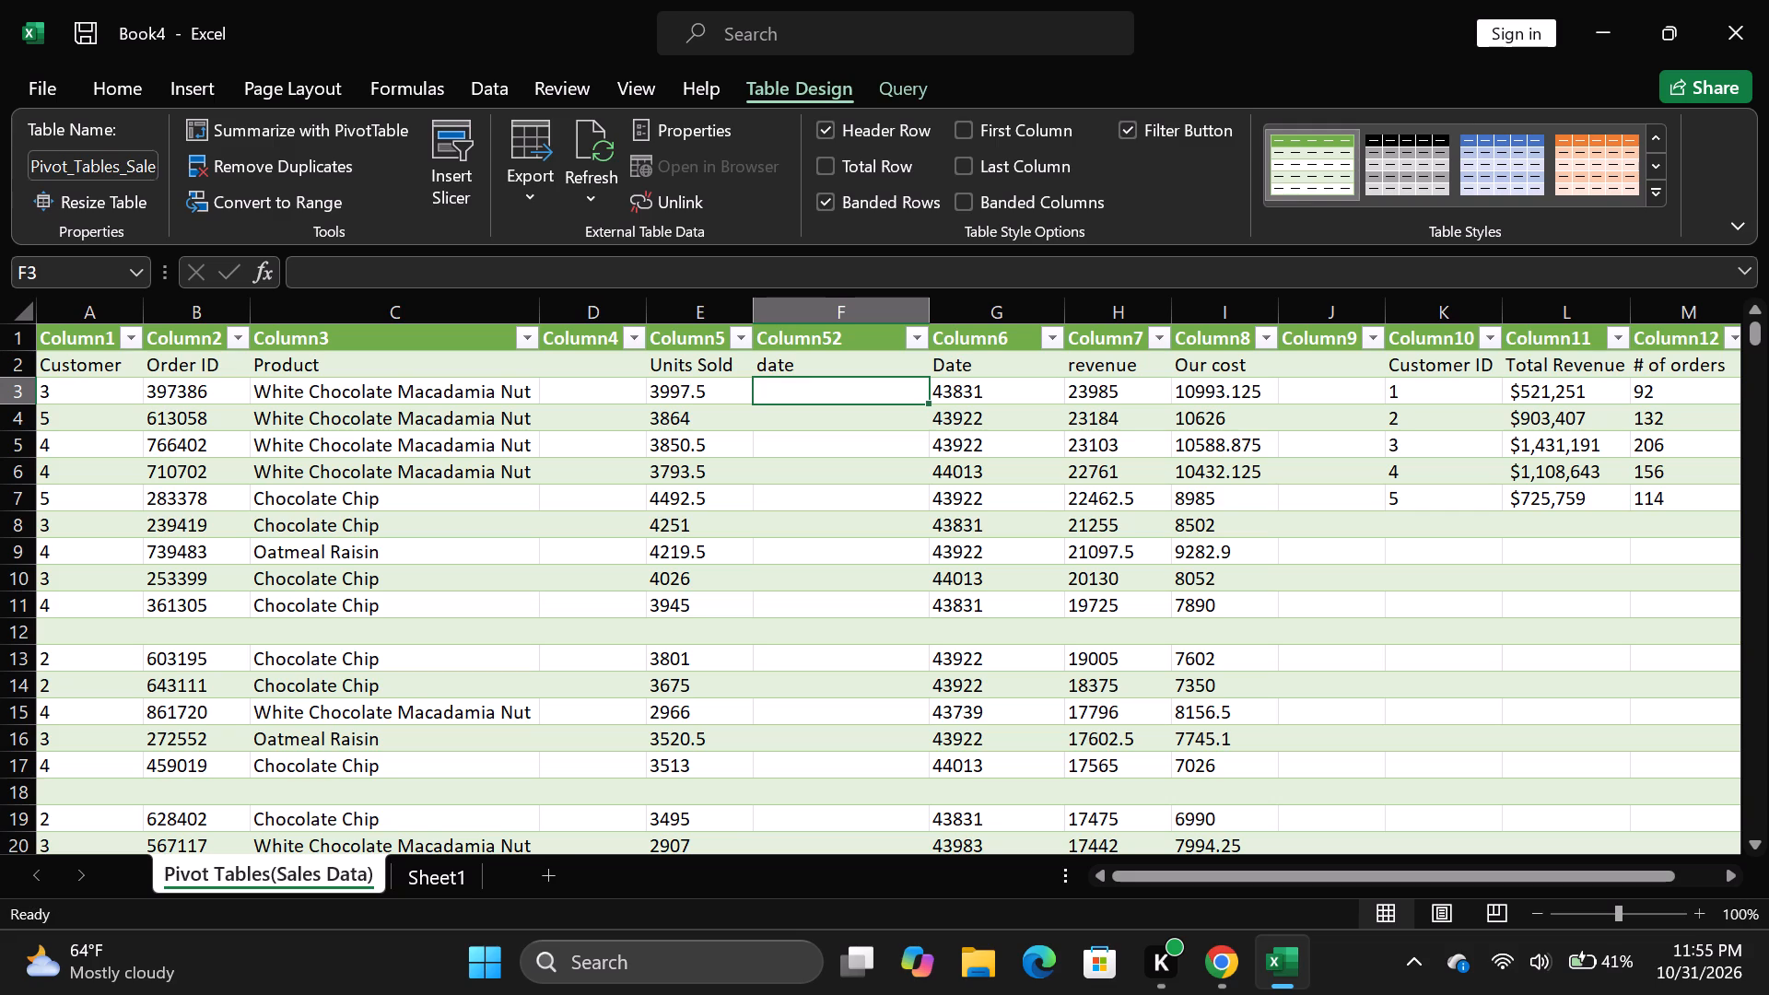
pyautogui.press('=')
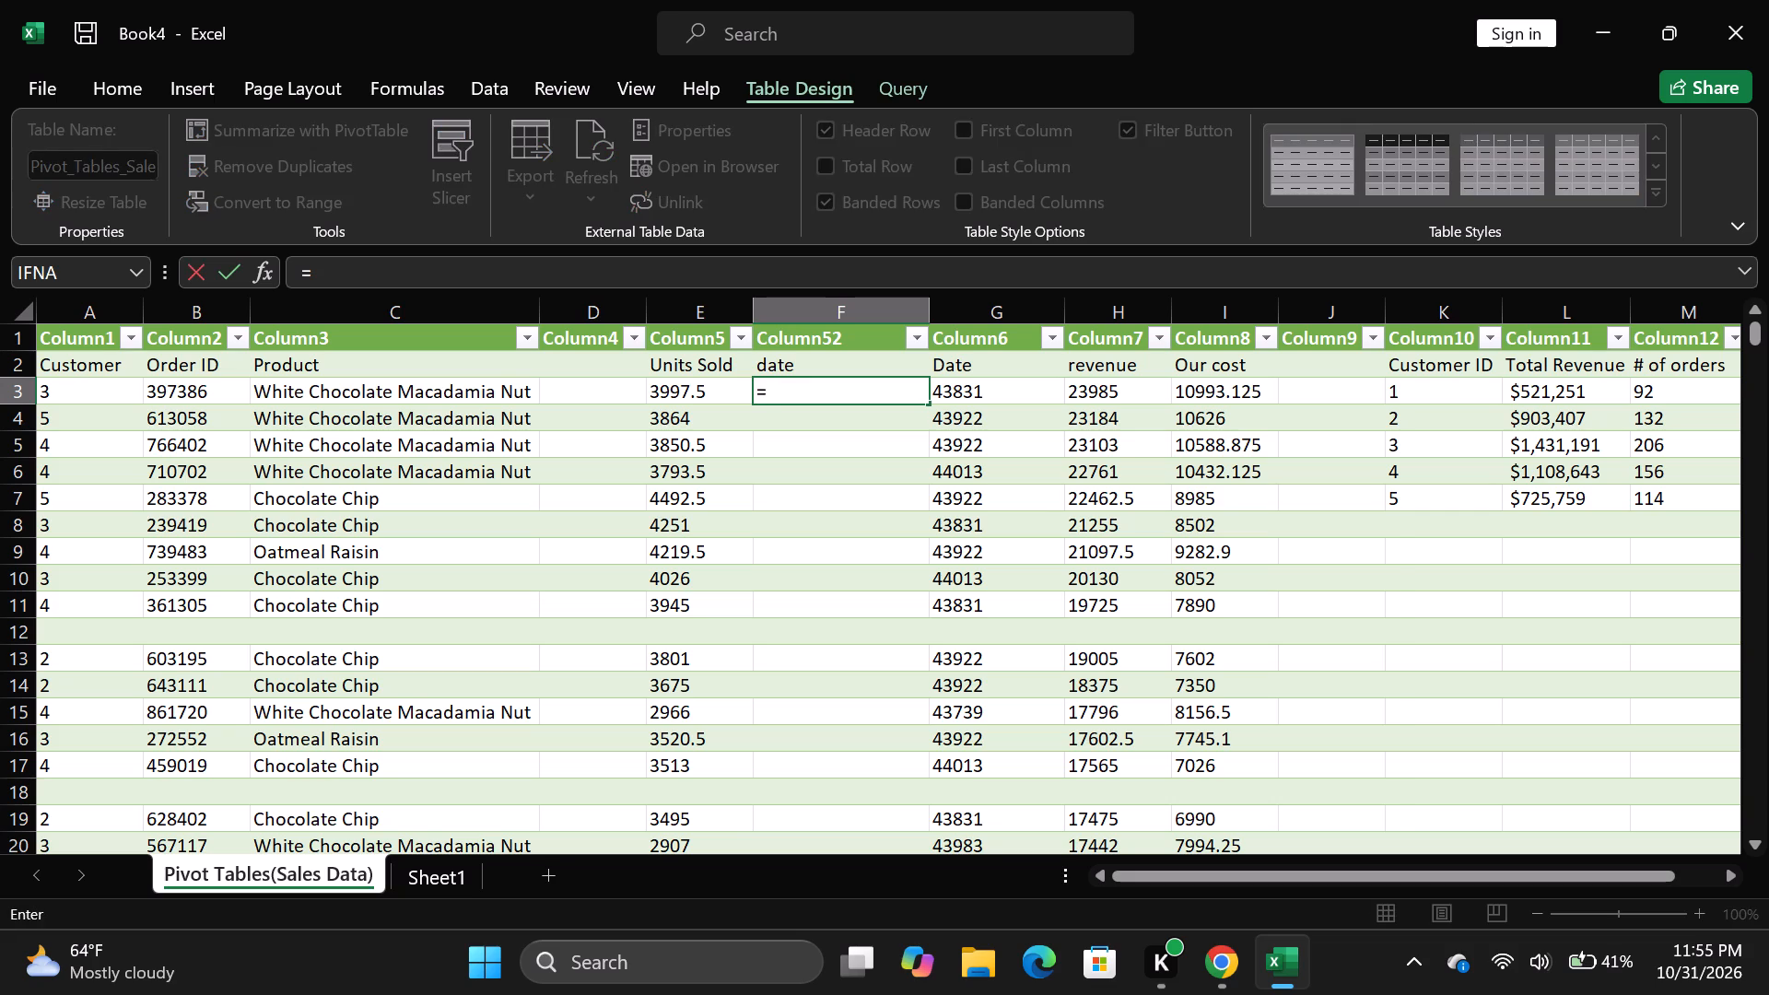
pyautogui.write('tex')
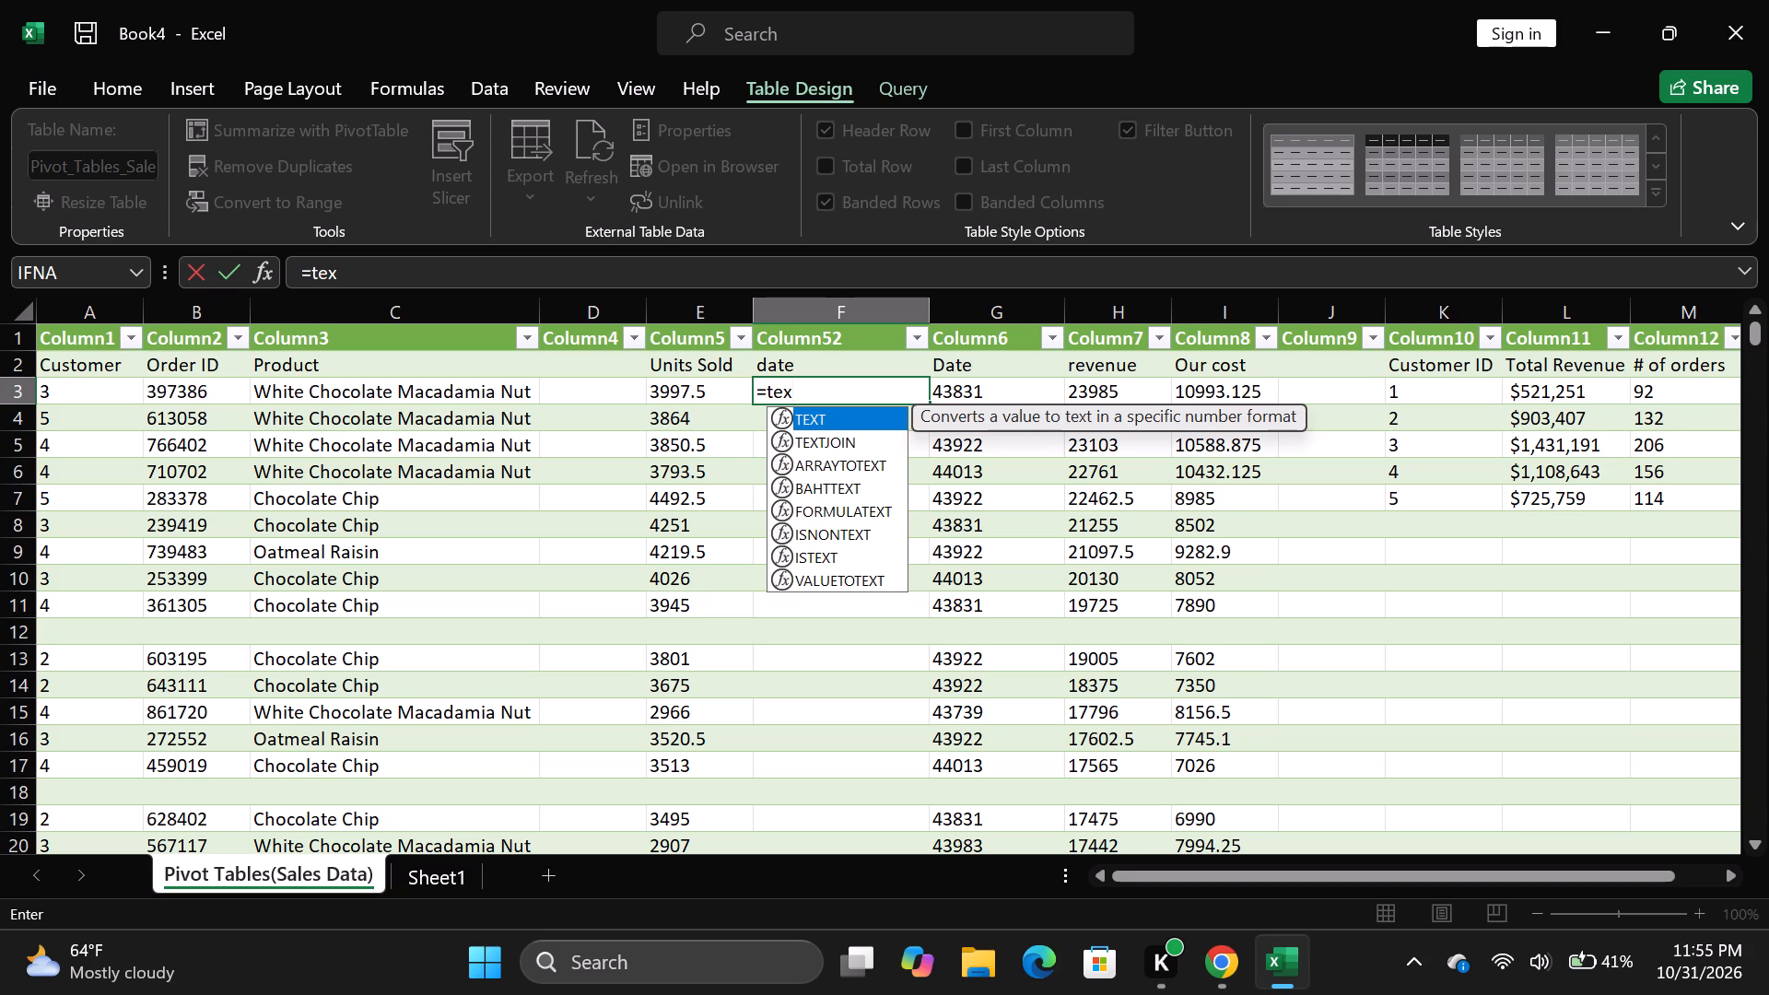
pyautogui.press('e')
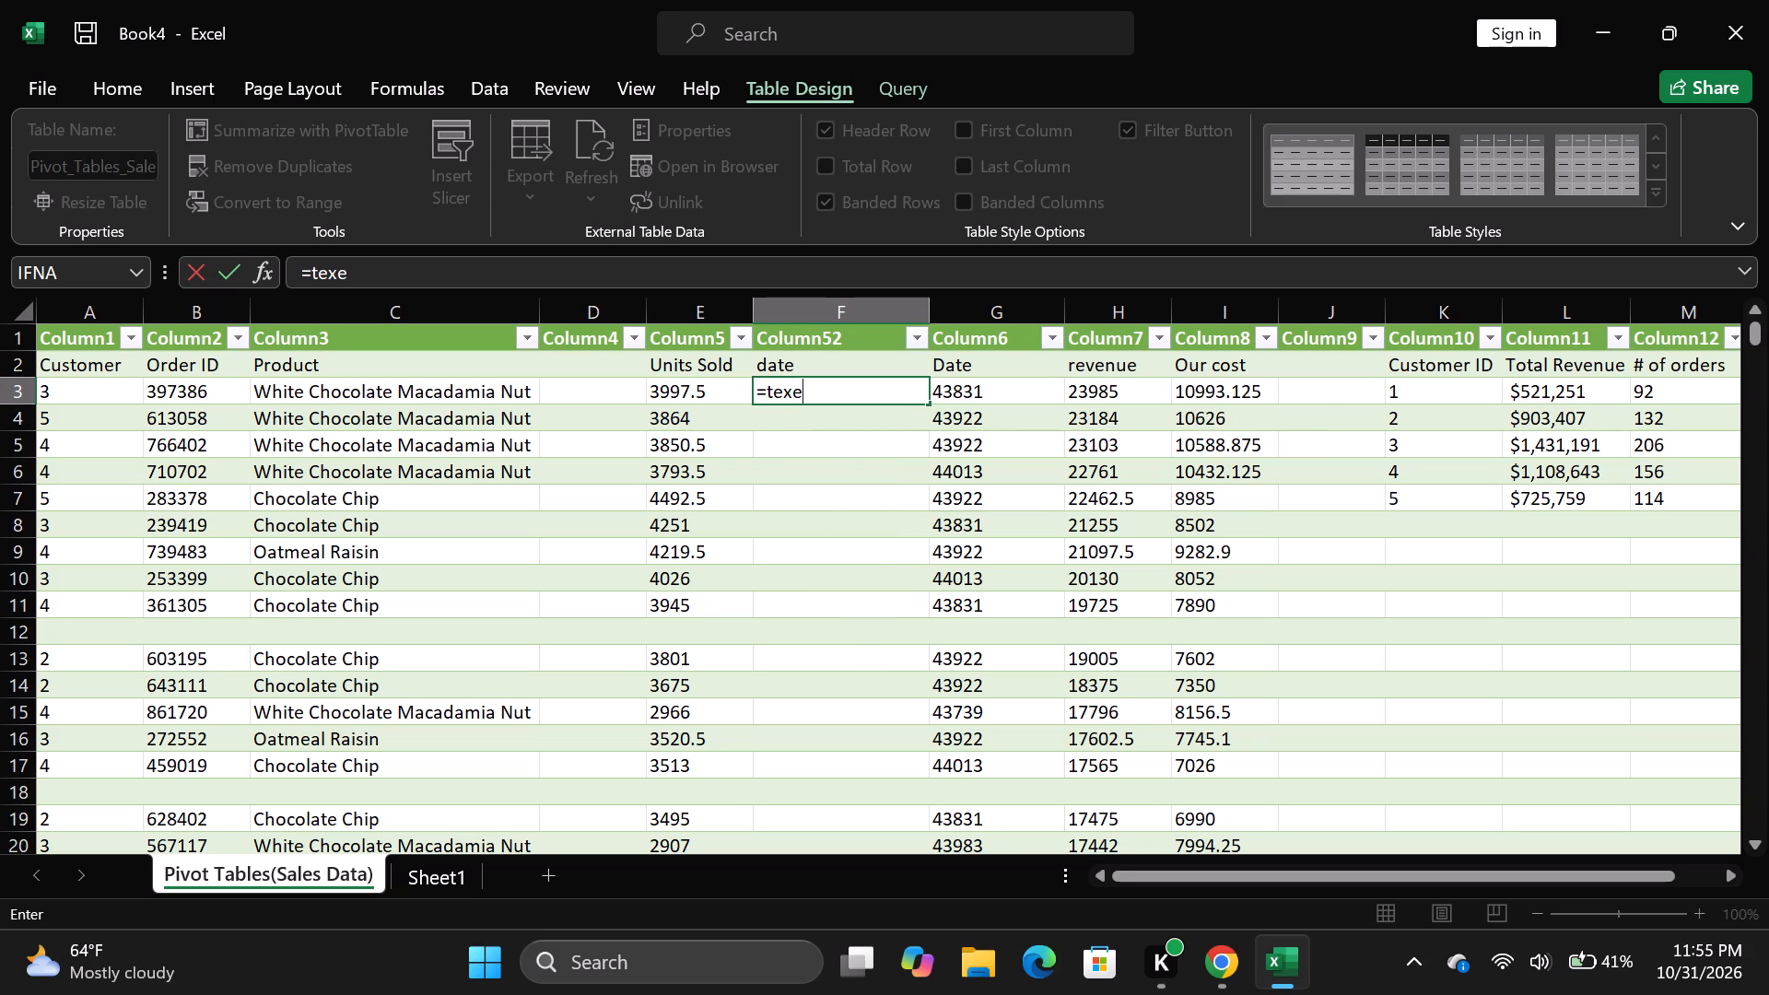
pyautogui.hotkey('shift', '(')
pyautogui.click(993, 387)
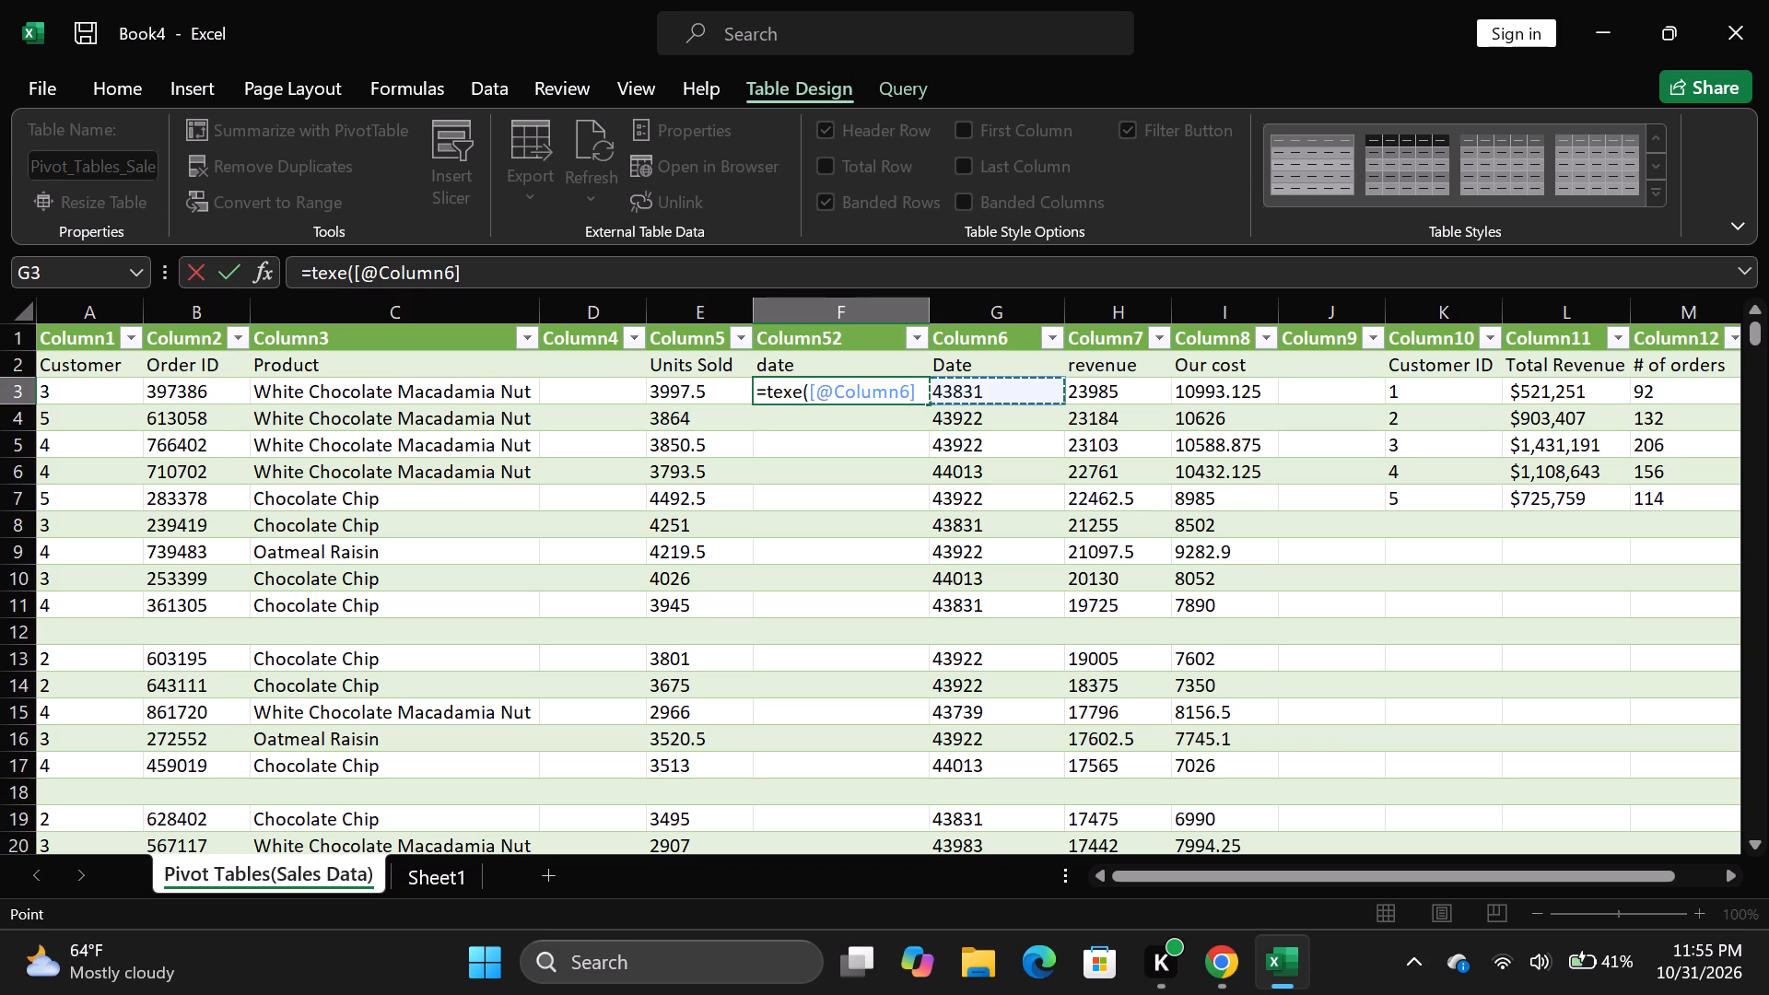
pyautogui.click(828, 393)
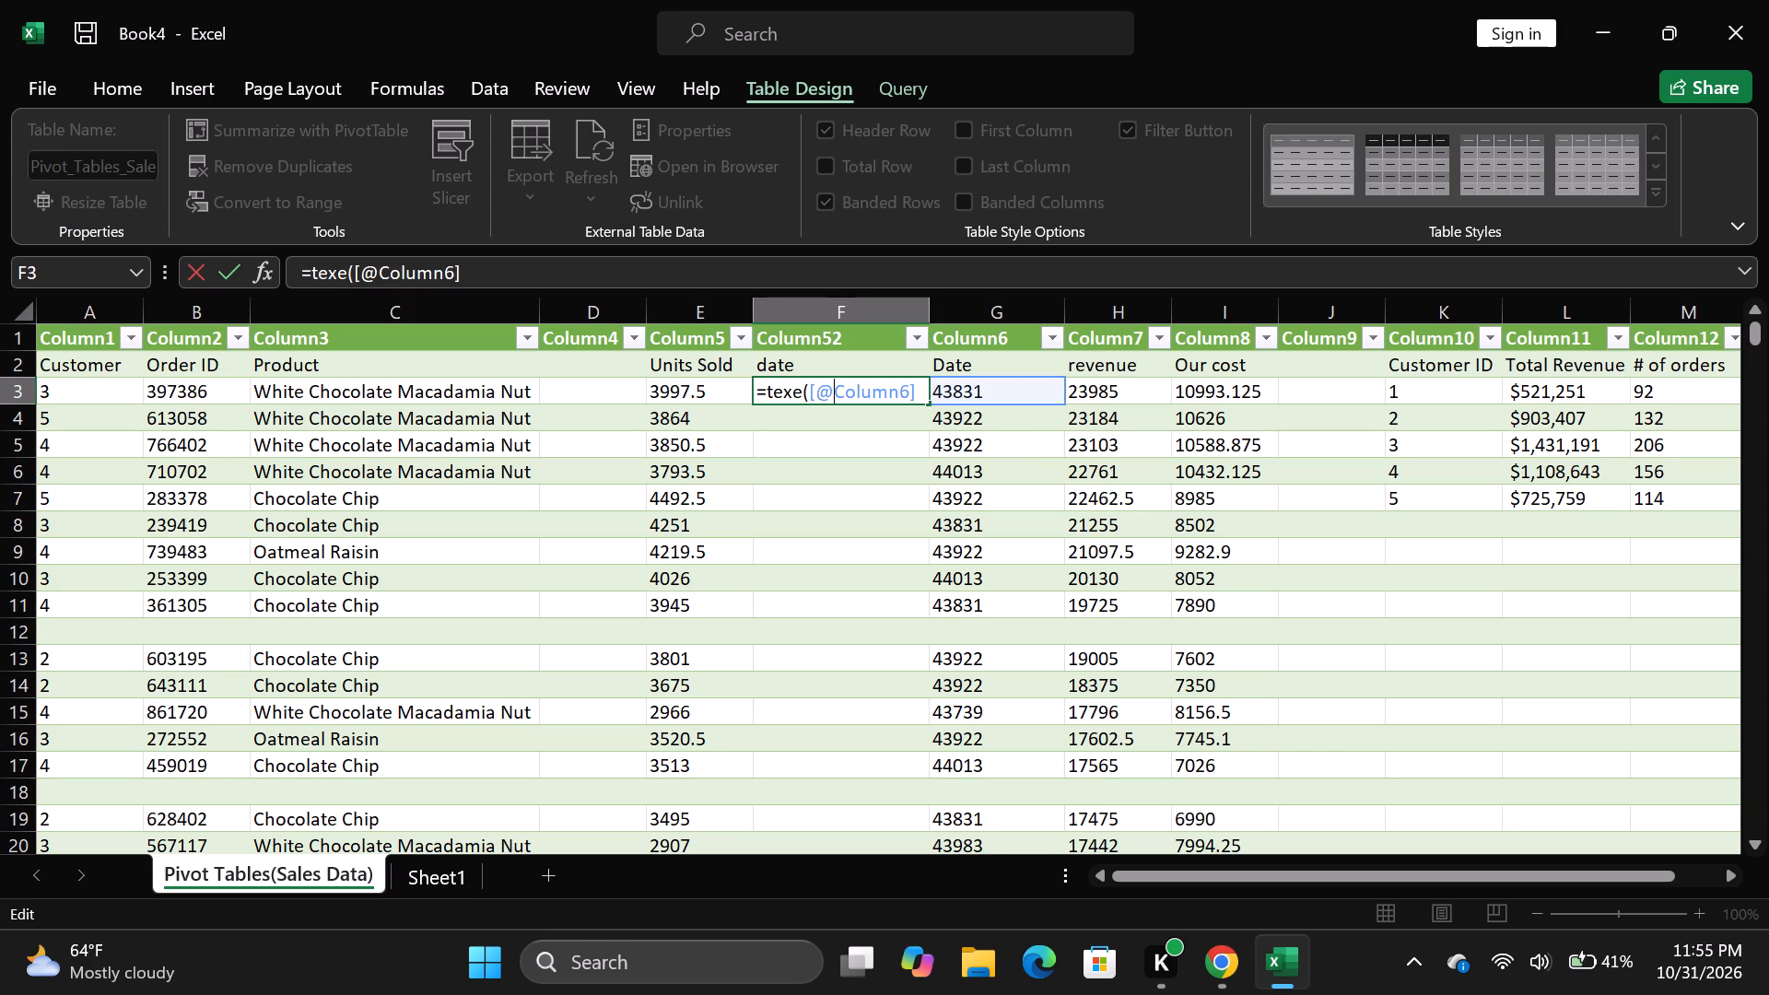
pyautogui.click(922, 389)
pyautogui.press(',')
pyautogui.write('00')
pyautogui.press('BackSpace')
pyautogui.press('BackSpace')
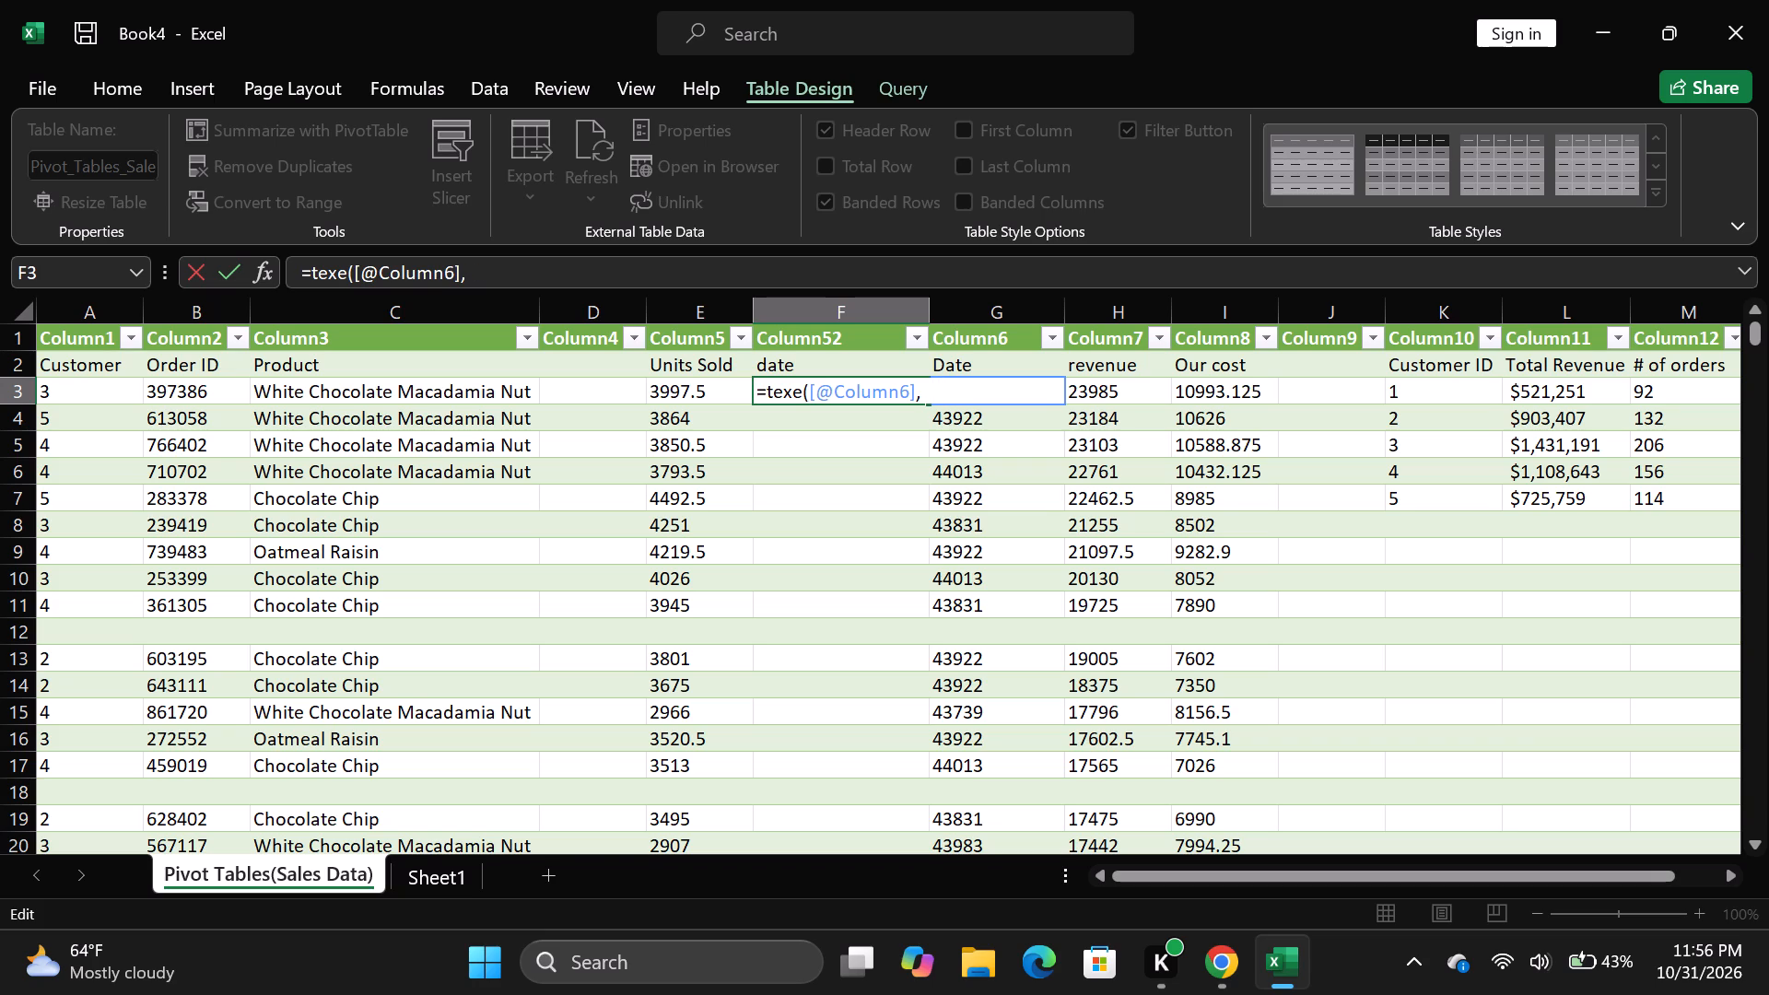
pyautogui.press("'")
pyautogui.press("'")
pyautogui.press('BackSpace')
pyautogui.press('BackSpace')
pyautogui.hotkey('shift', '"')
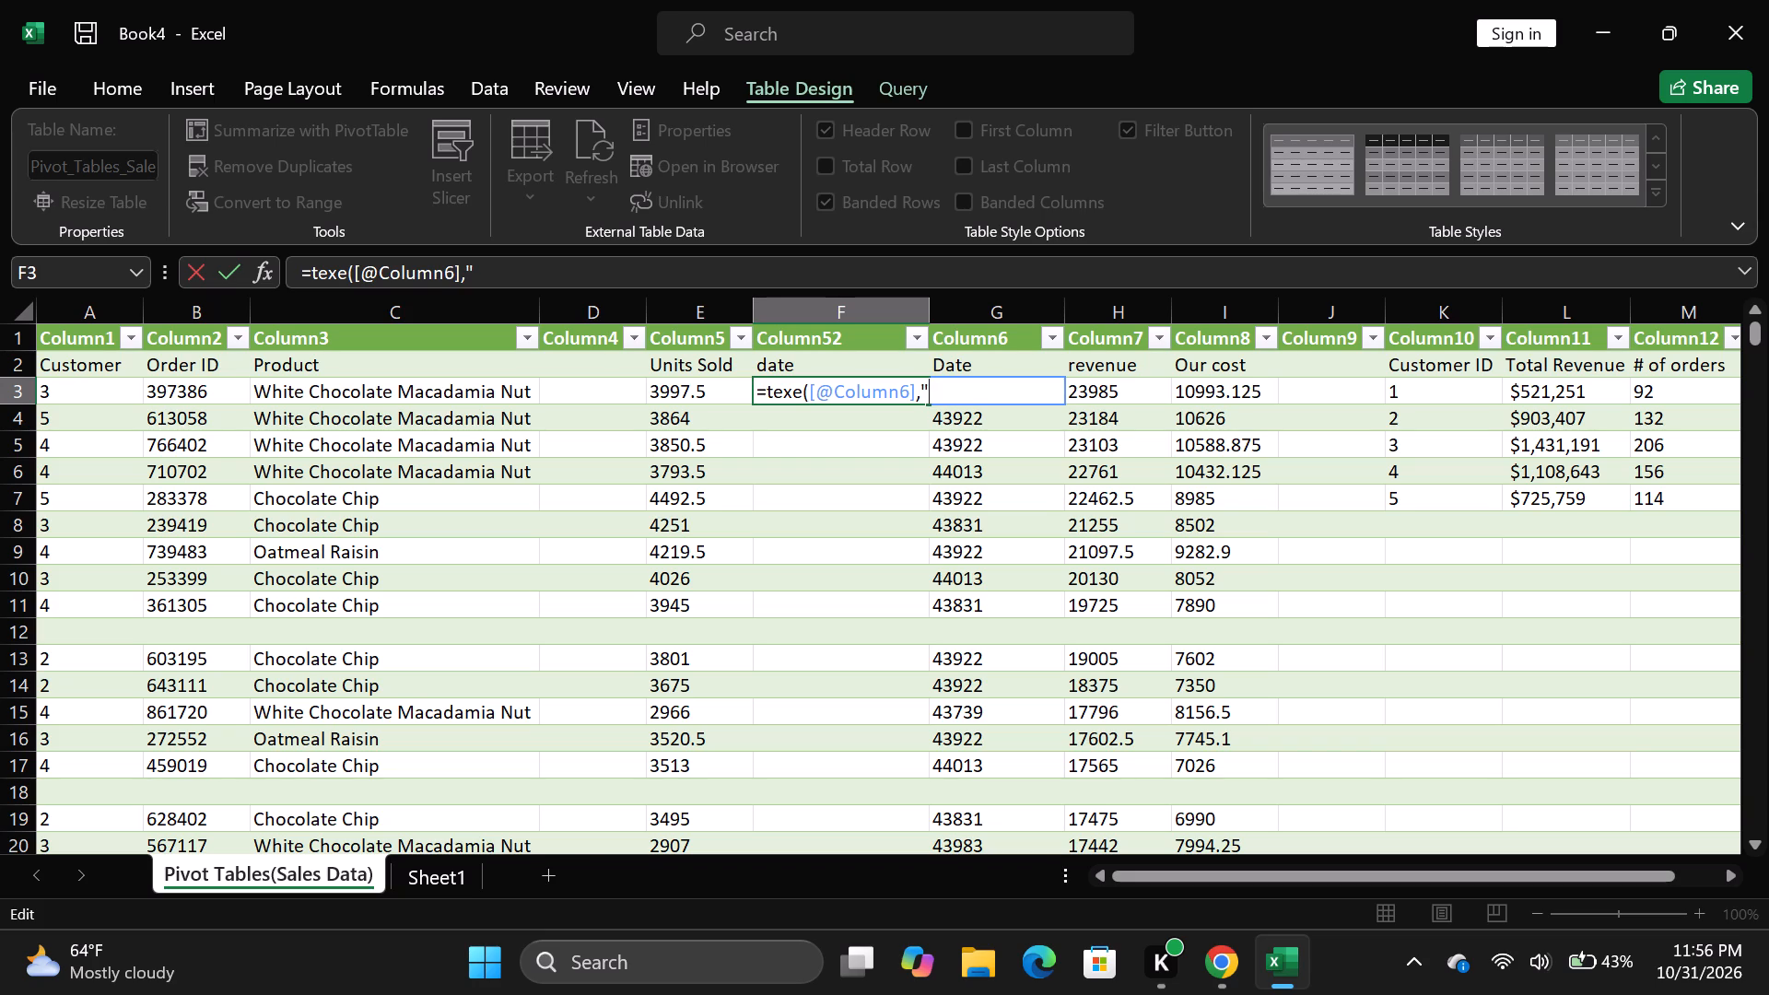
pyautogui.write('00')
pyautogui.press(',')
pyautogui.press('\\')
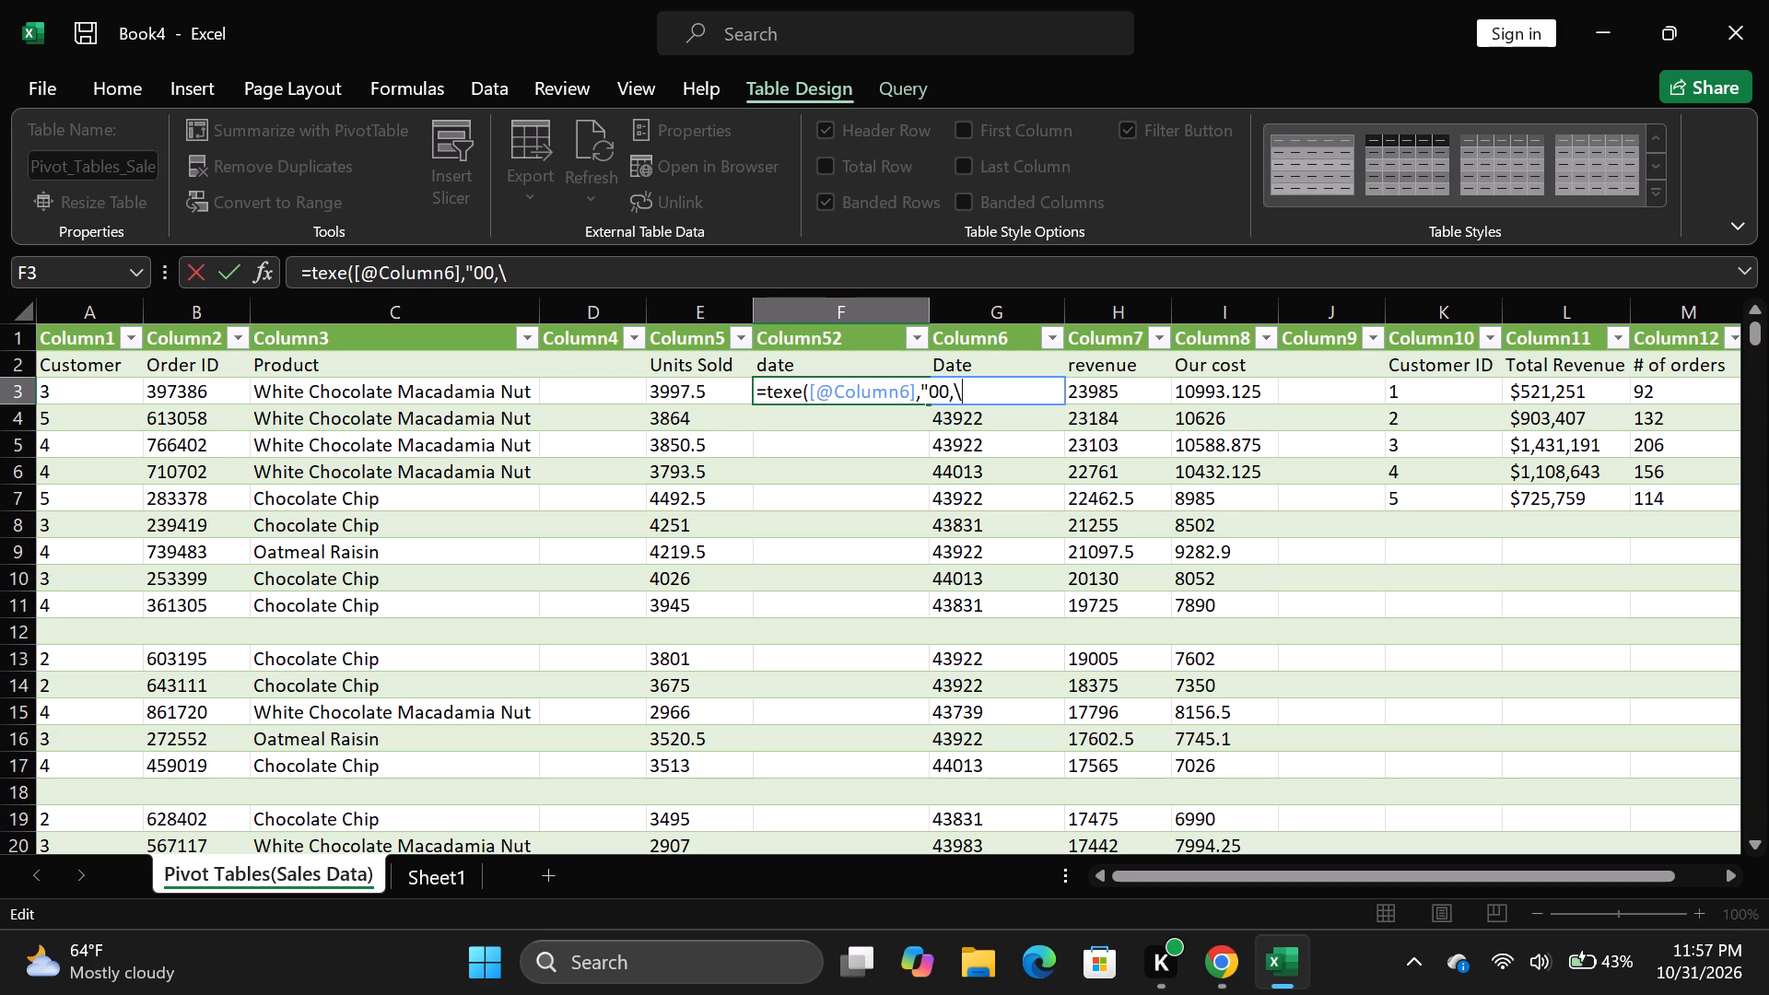
pyautogui.write('00')
pyautogui.press('-')
pyautogui.press('BackSpace')
pyautogui.press('BackSpace')
pyautogui.press('BackSpace')
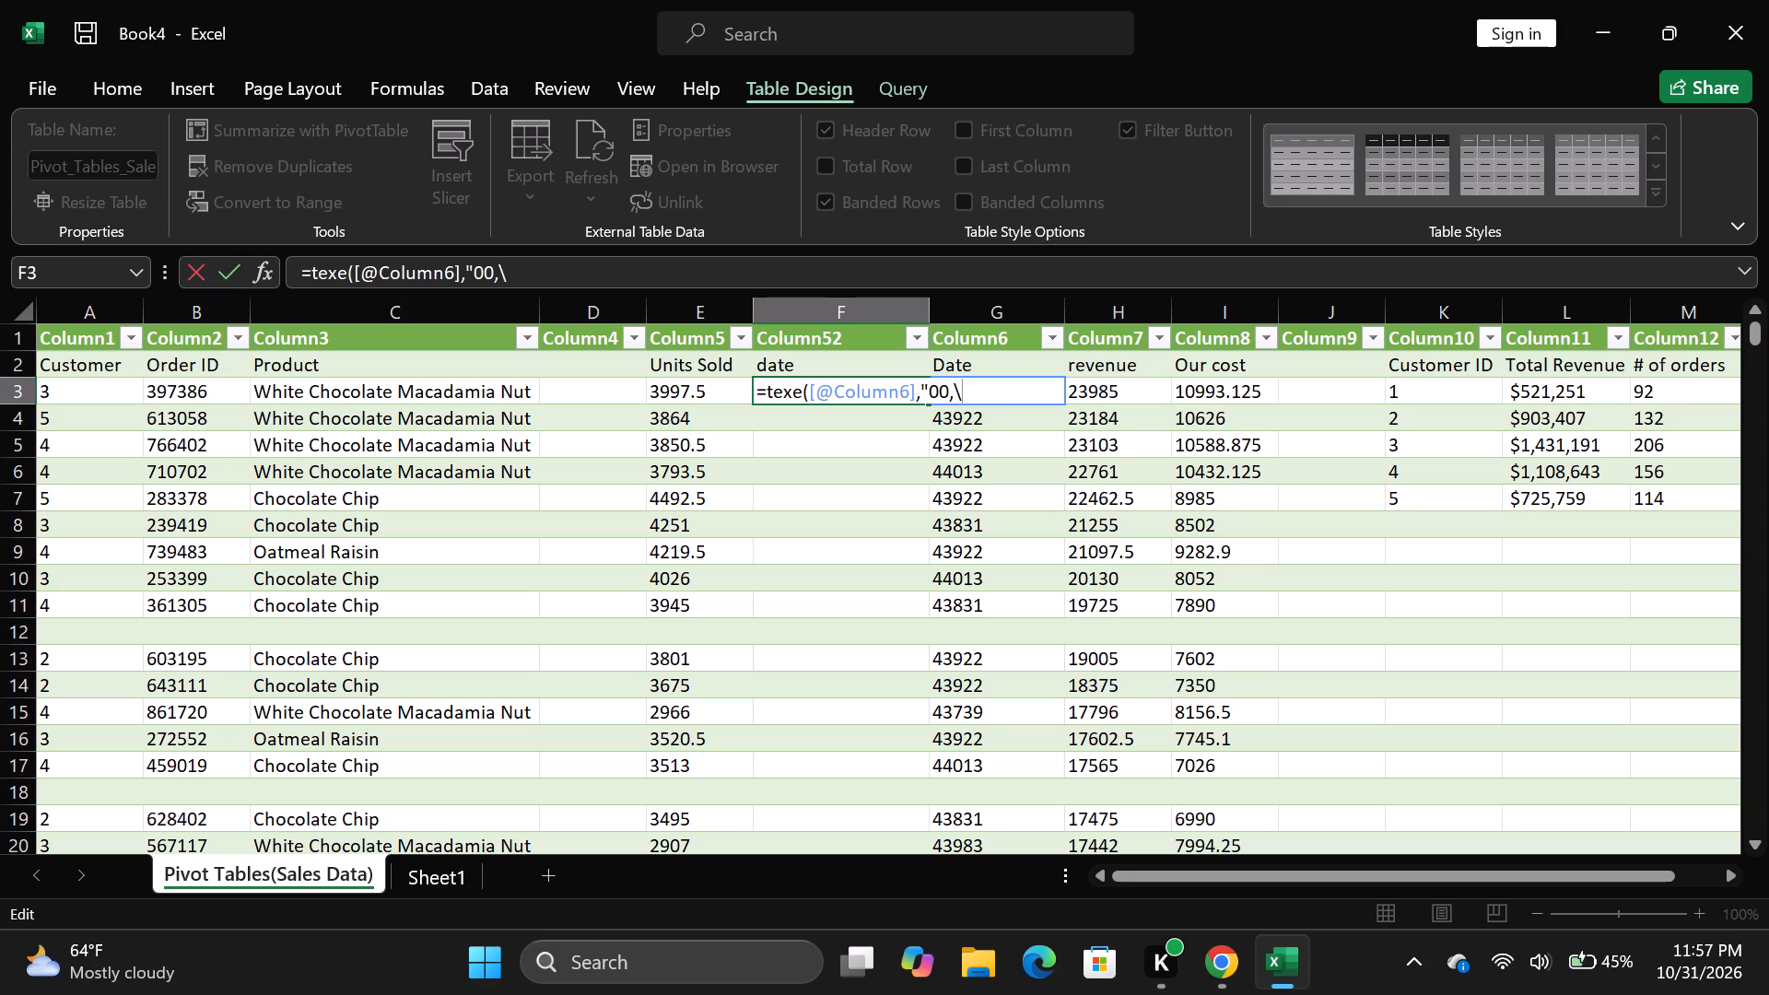
pyautogui.hotkey('shift', '_')
pyautogui.press('BackSpace')
pyautogui.press('-')
pyautogui.write('oo')
pyautogui.press('BackSpace')
pyautogui.press('BackSpace')
pyautogui.write('00')
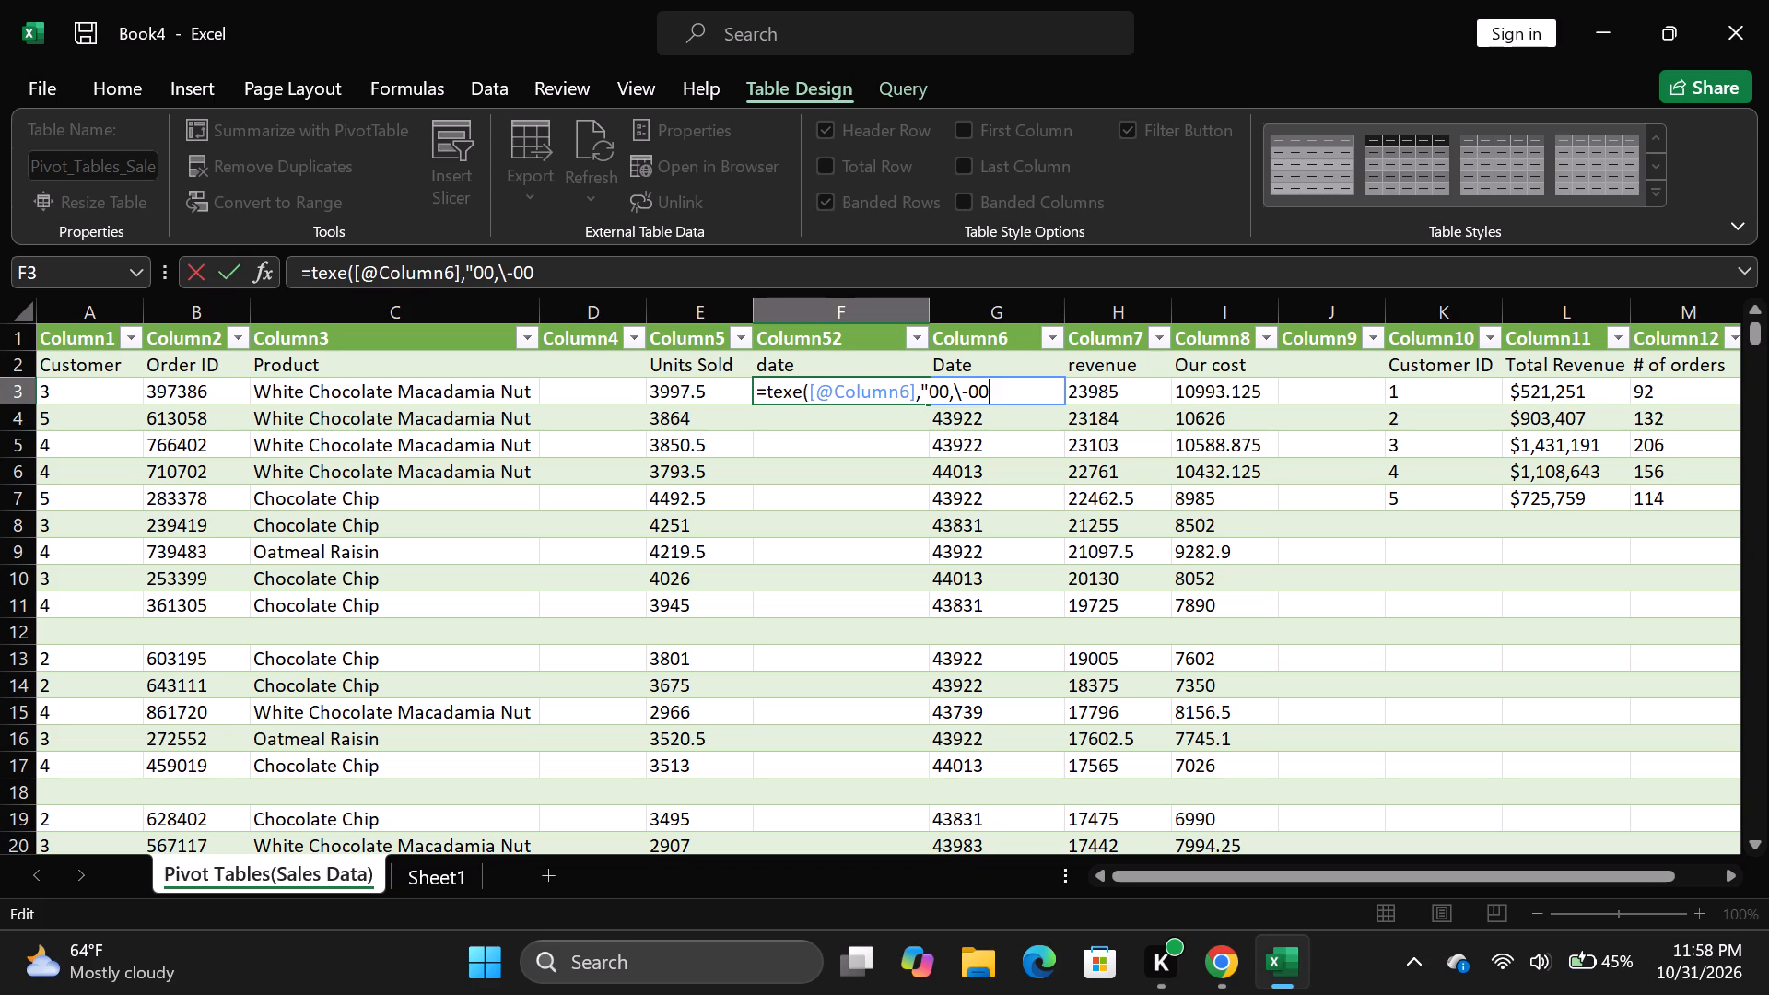
pyautogui.press('/')
pyautogui.press('BackSpace')
pyautogui.press('\\')
pyautogui.press('-')
pyautogui.write('00')
pyautogui.write('00')
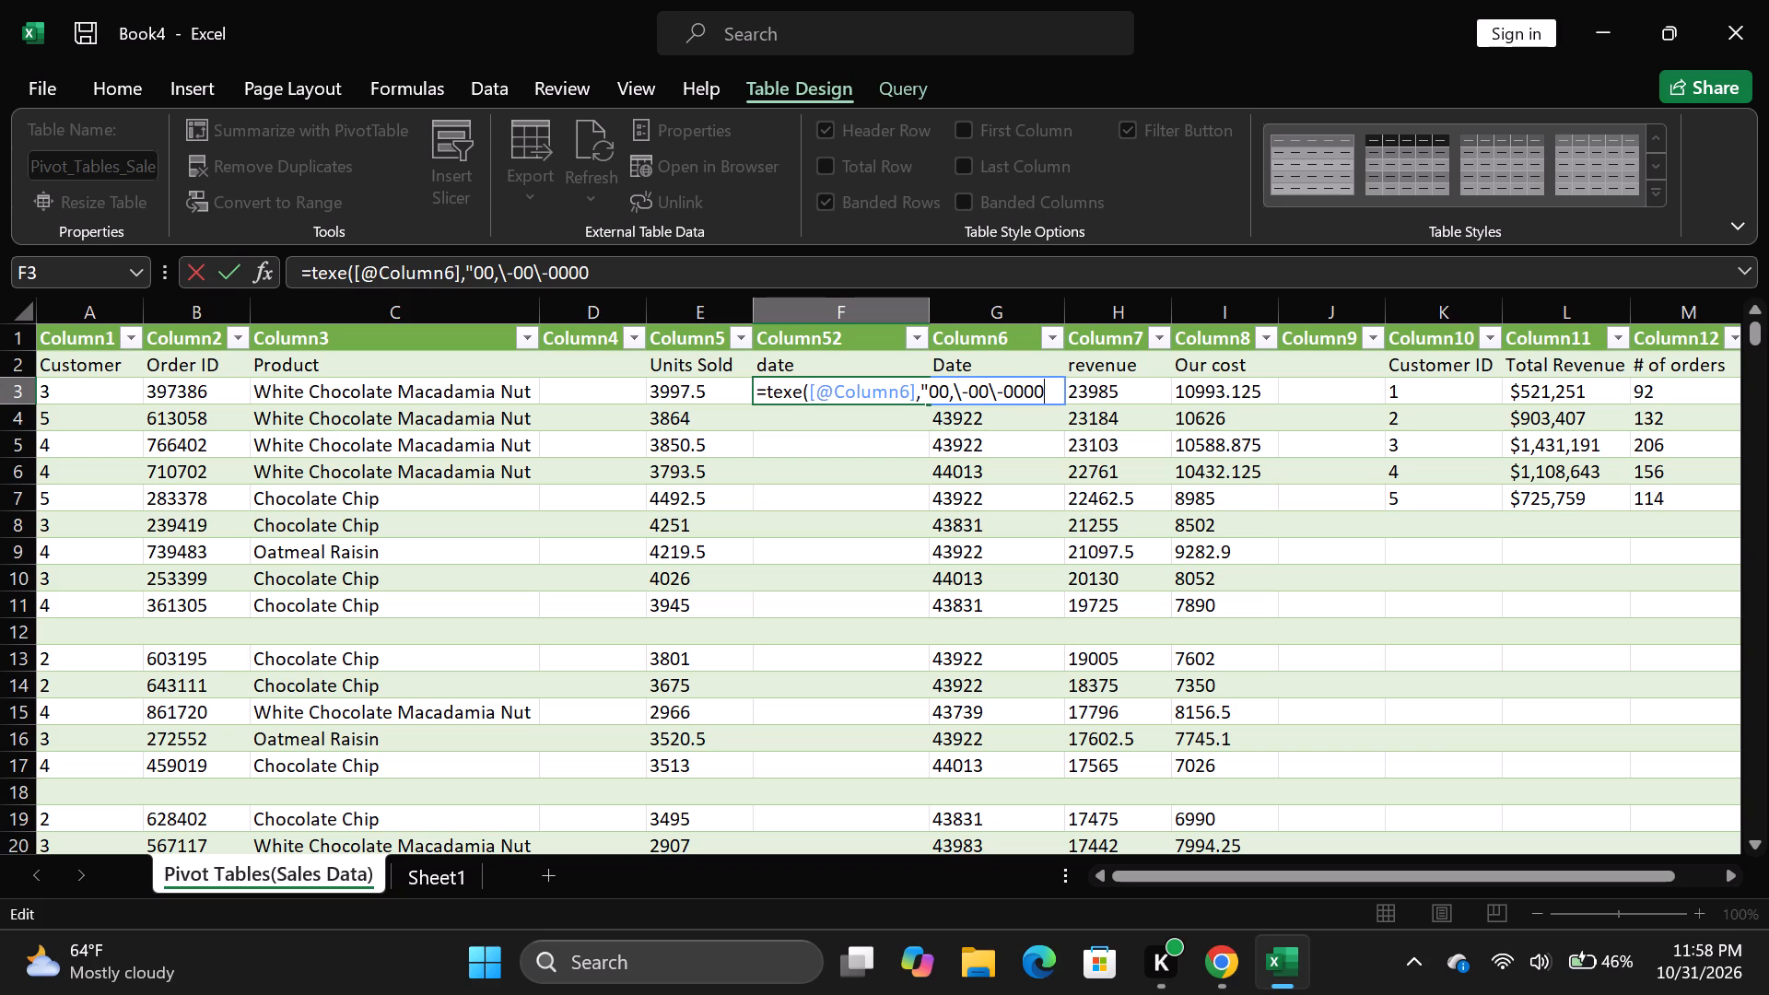
pyautogui.hotkey('shift', '"')
pyautogui.hotkey('shift', ')')
pyautogui.press('Return')
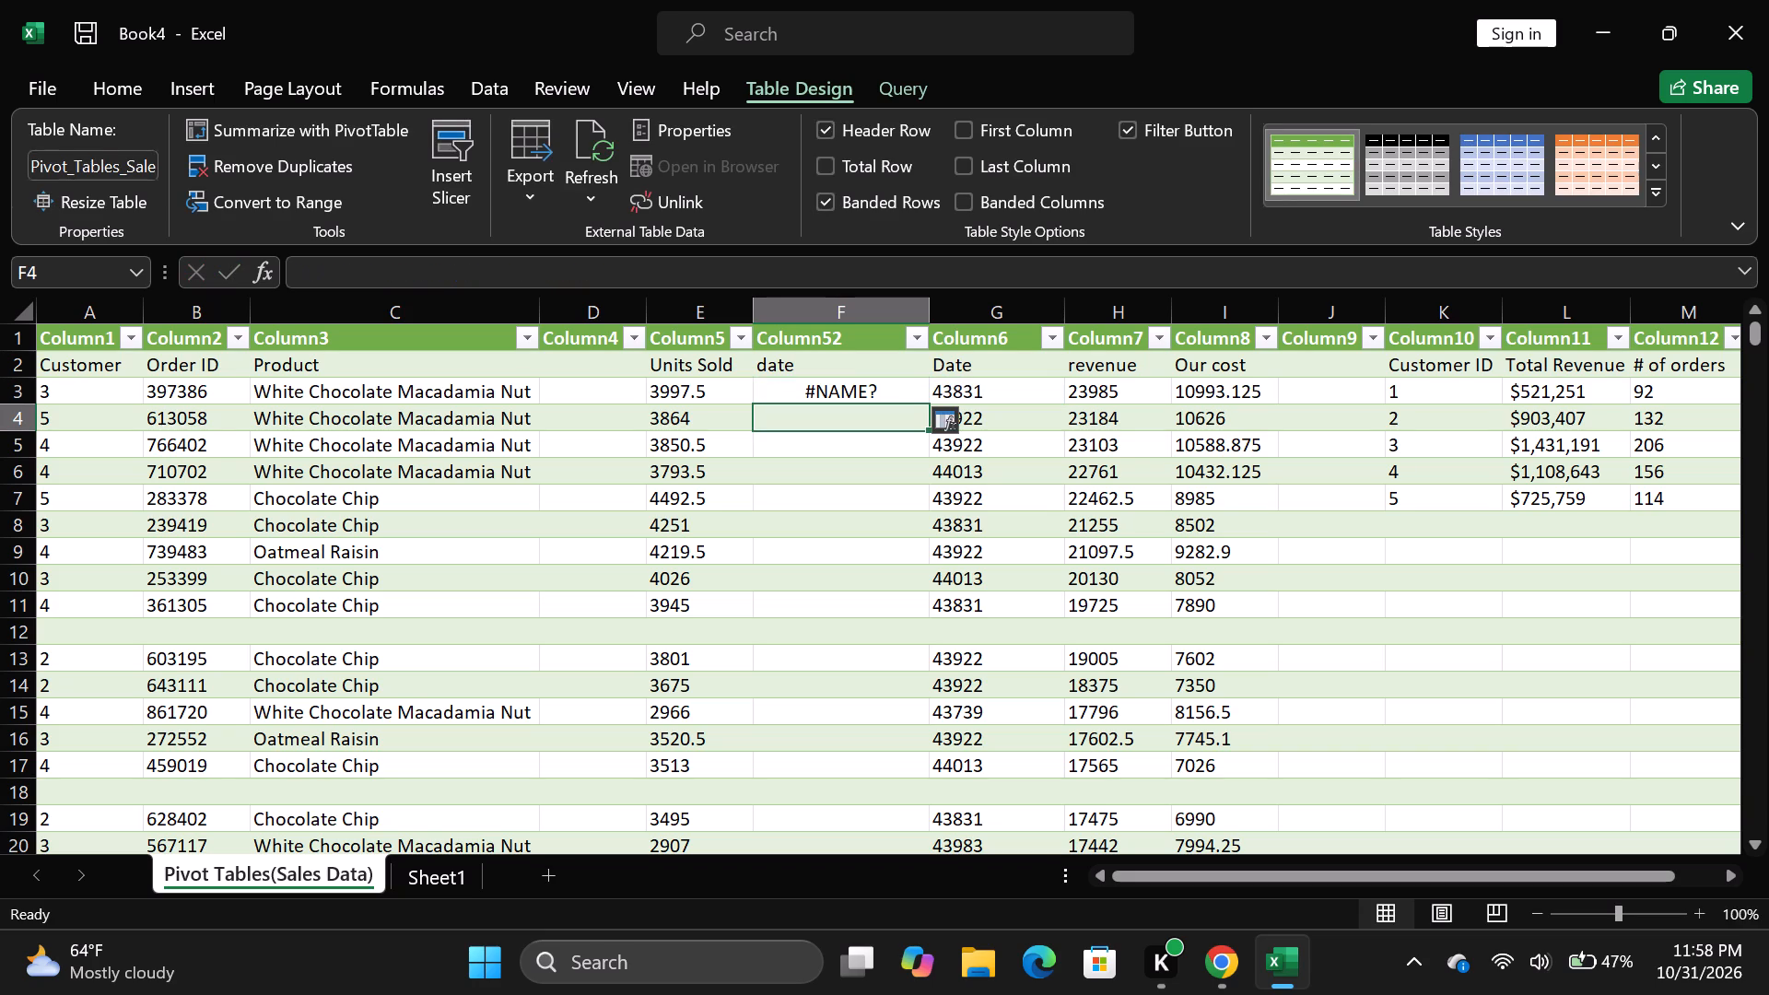
# Overwrite all cells in the new date column F with the formula from F3.
pyautogui.click(857, 387)
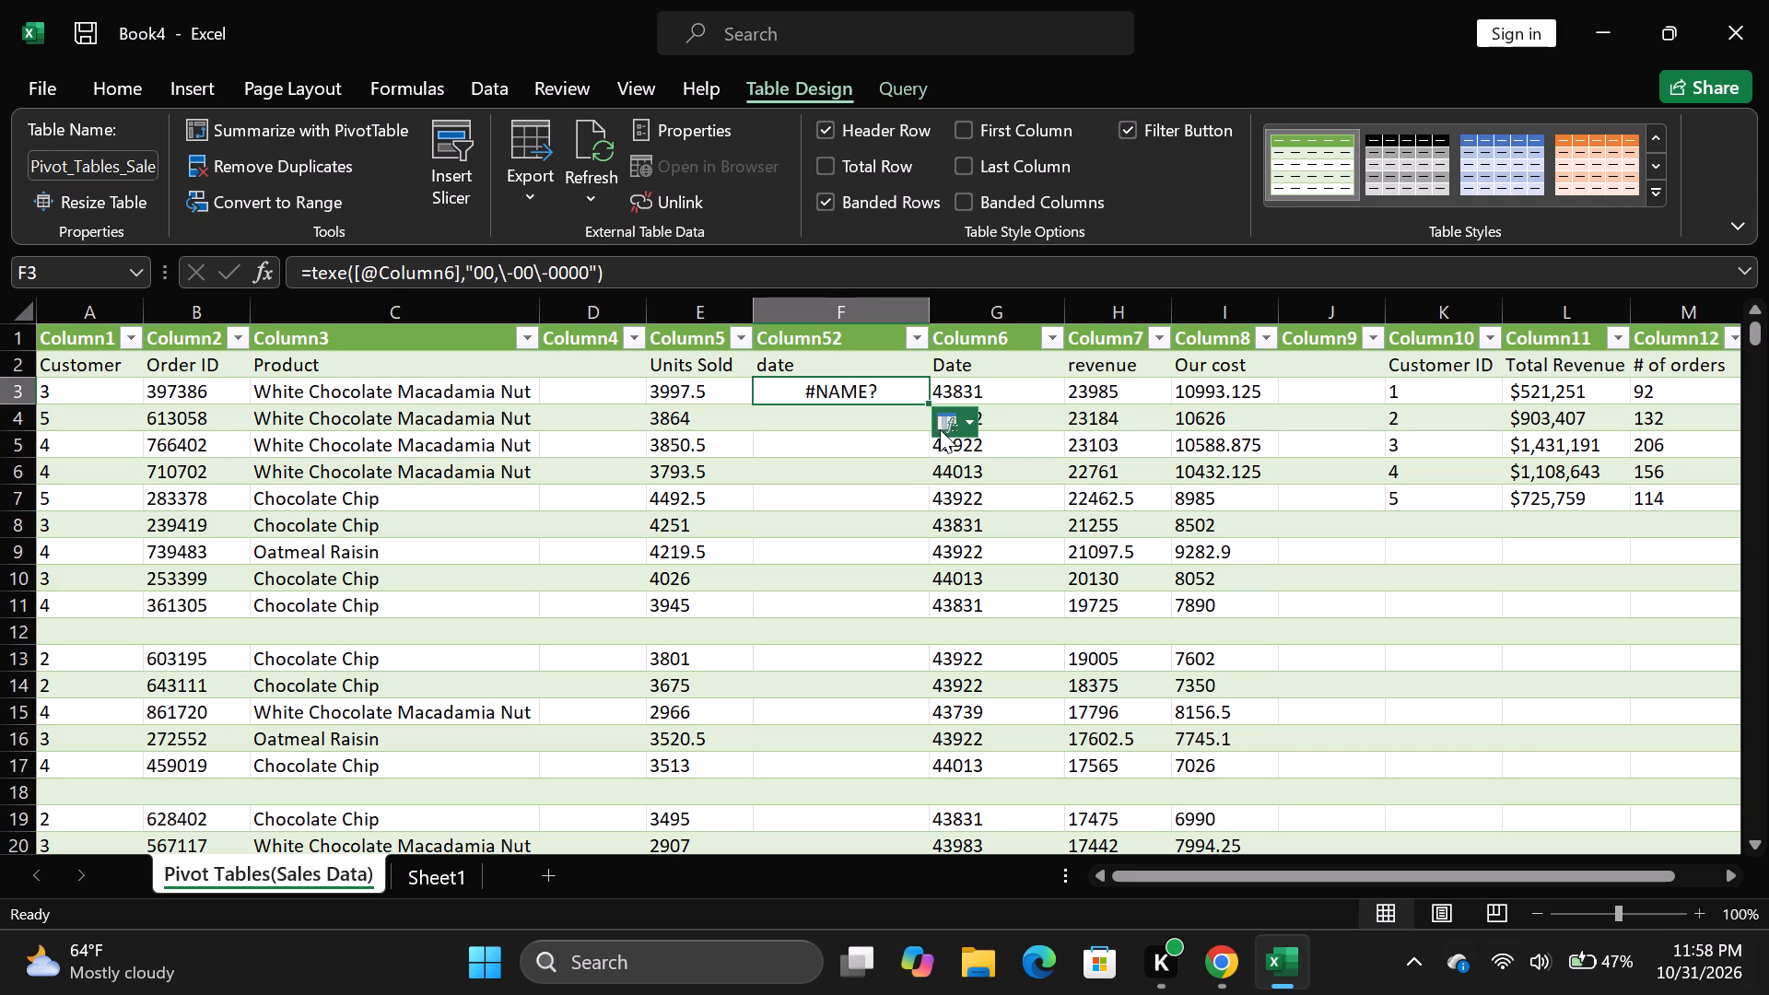
pyautogui.click(942, 429)
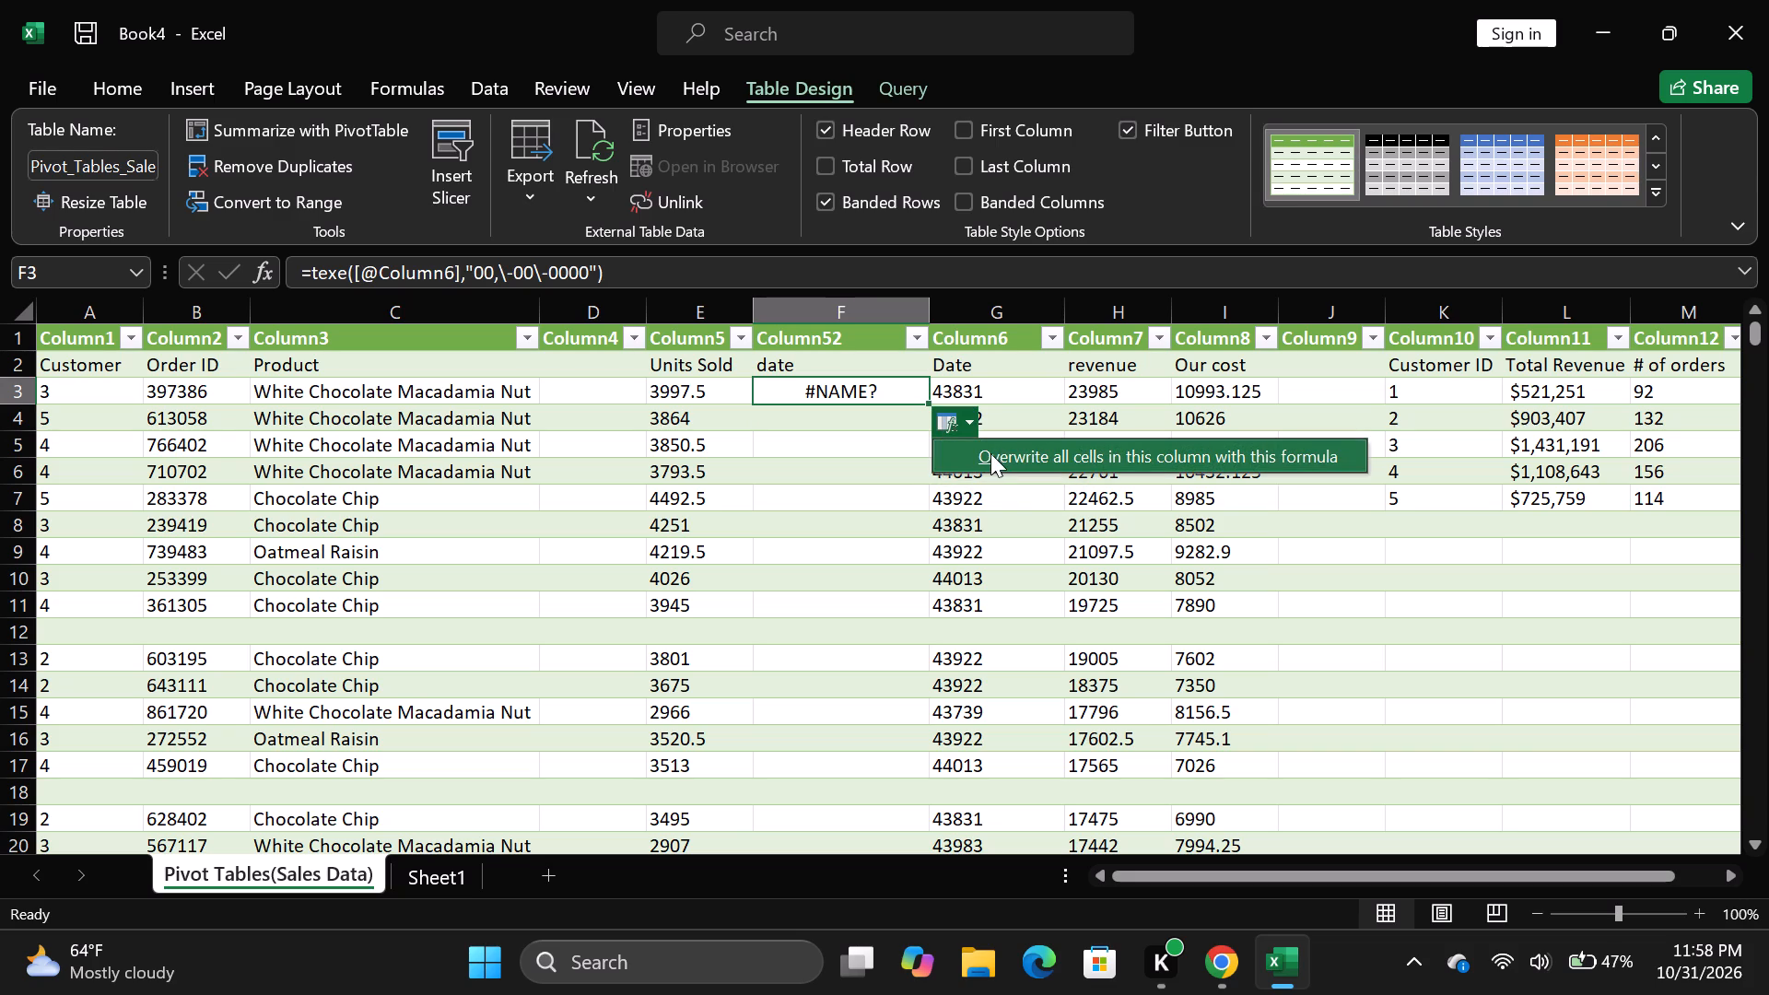
pyautogui.click(992, 454)
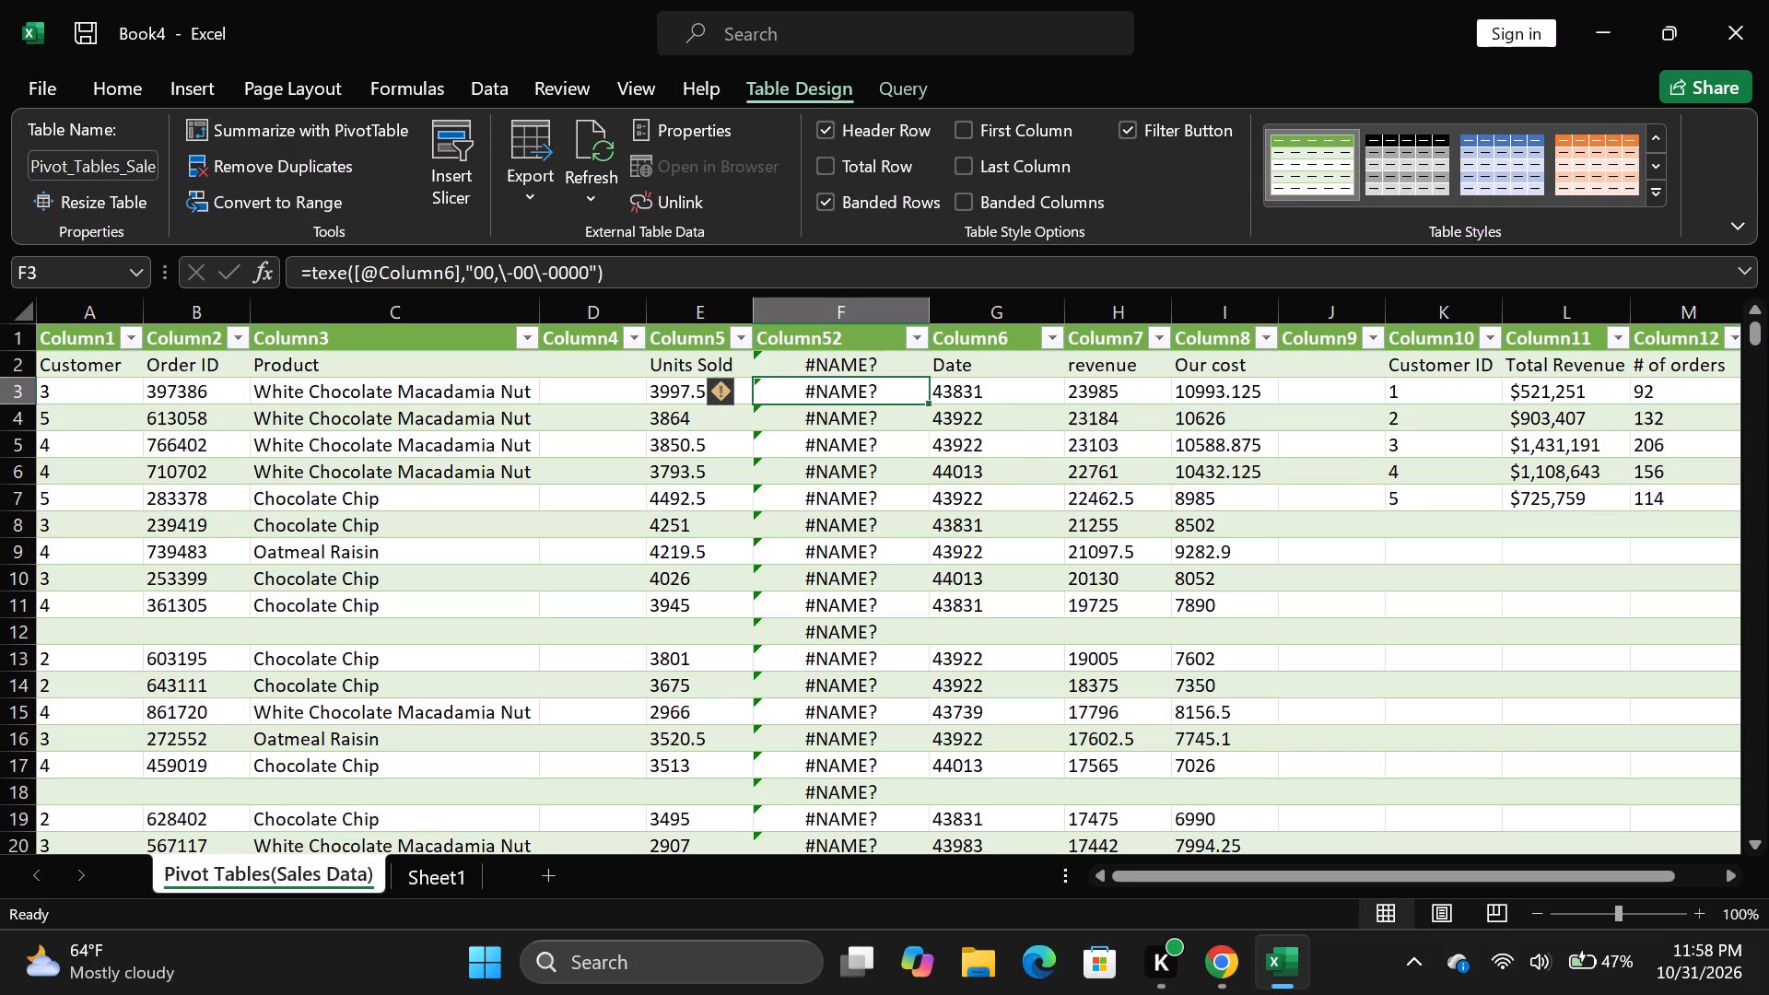
# Examine the calculation steps of the formula in F3 to trace its error.
pyautogui.click(725, 388)
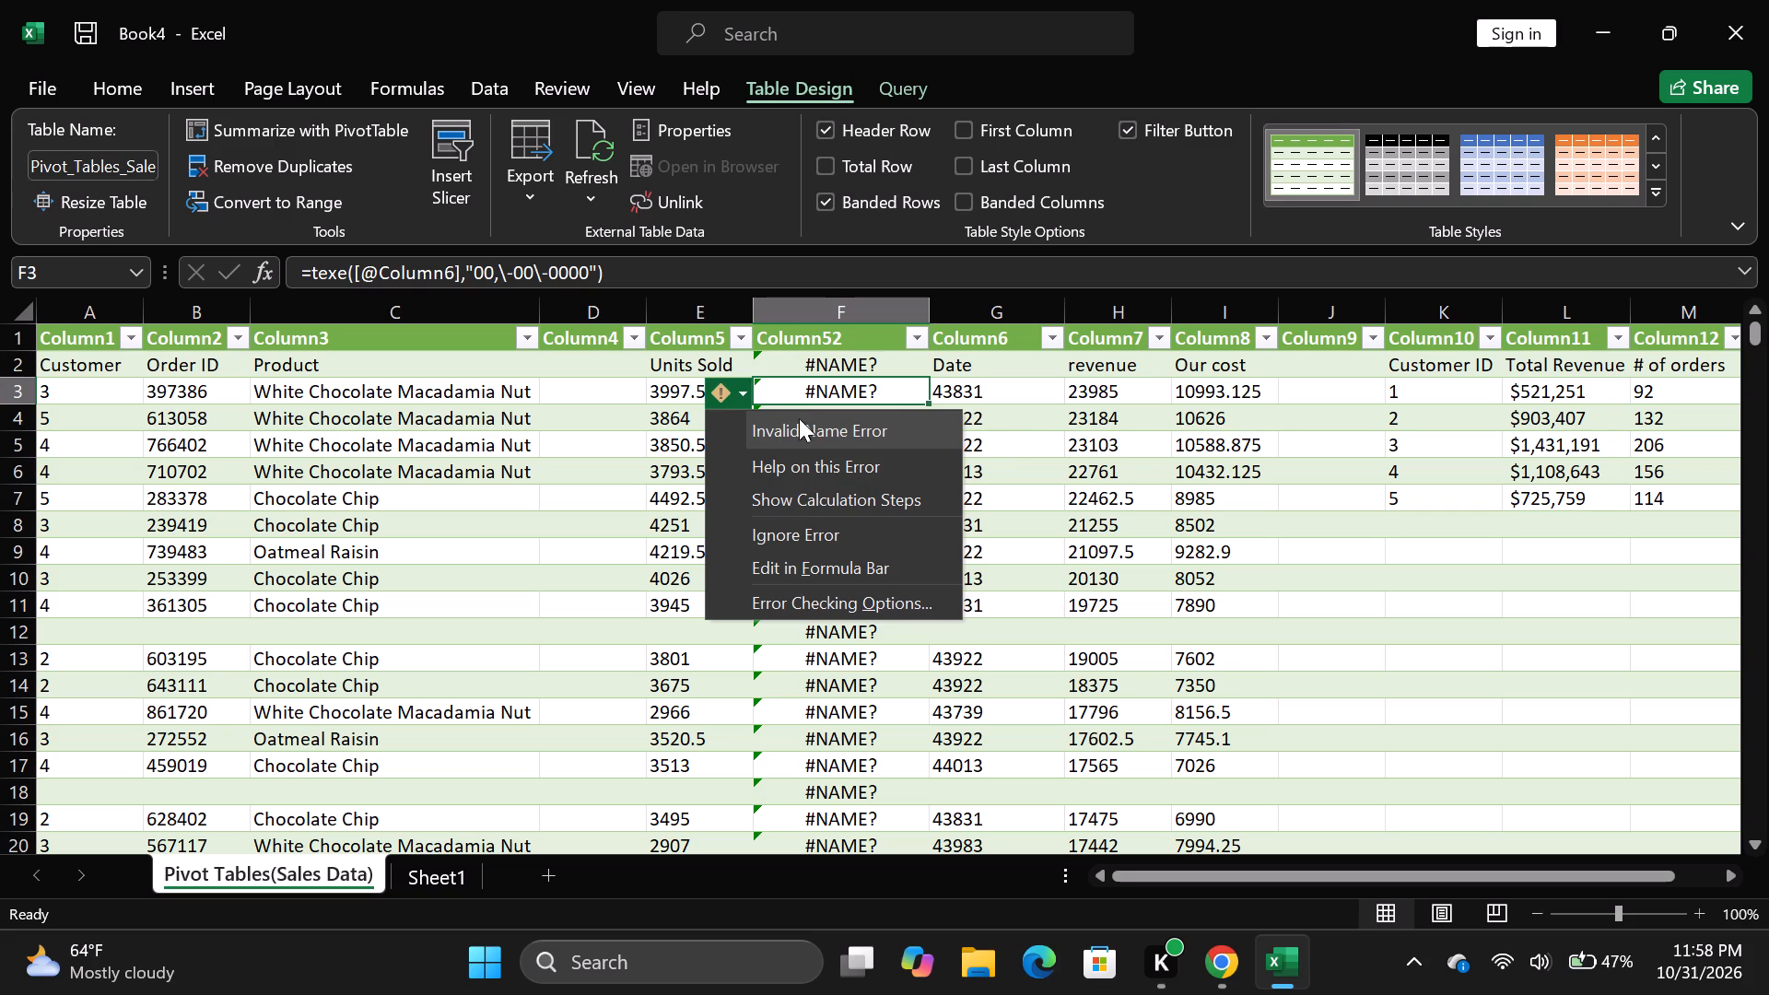
pyautogui.click(823, 490)
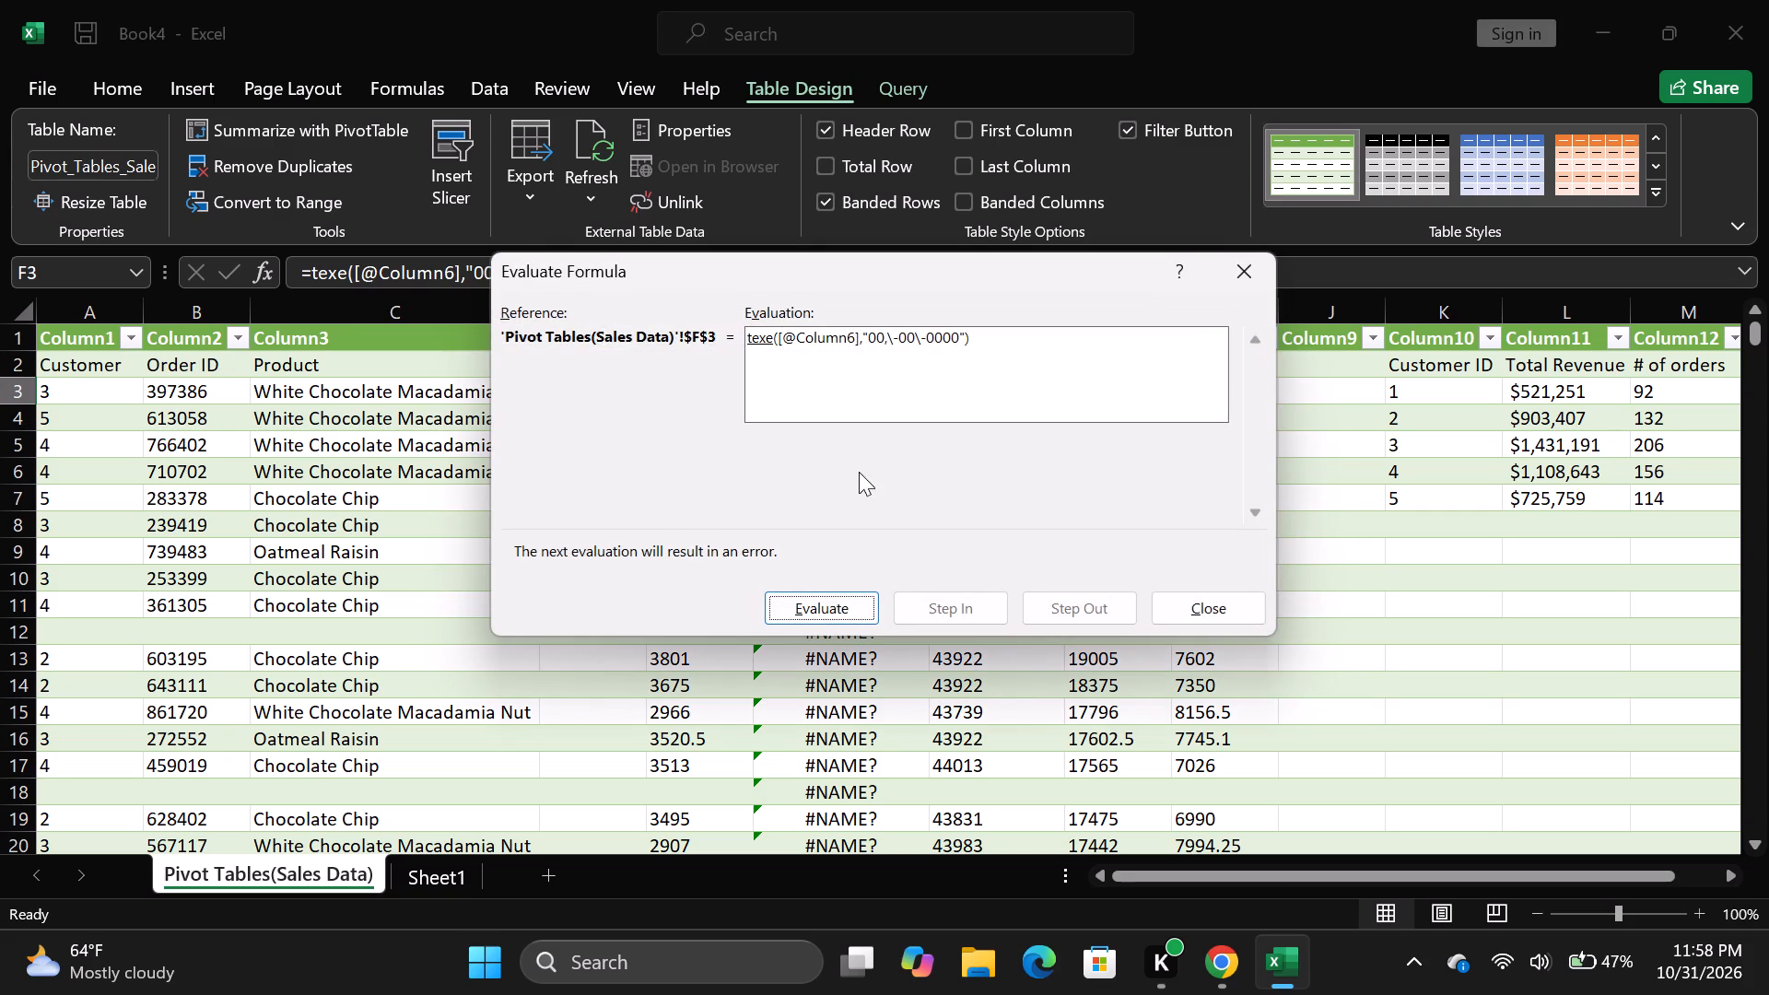
pyautogui.click(794, 327)
pyautogui.click(797, 338)
pyautogui.click(1231, 263)
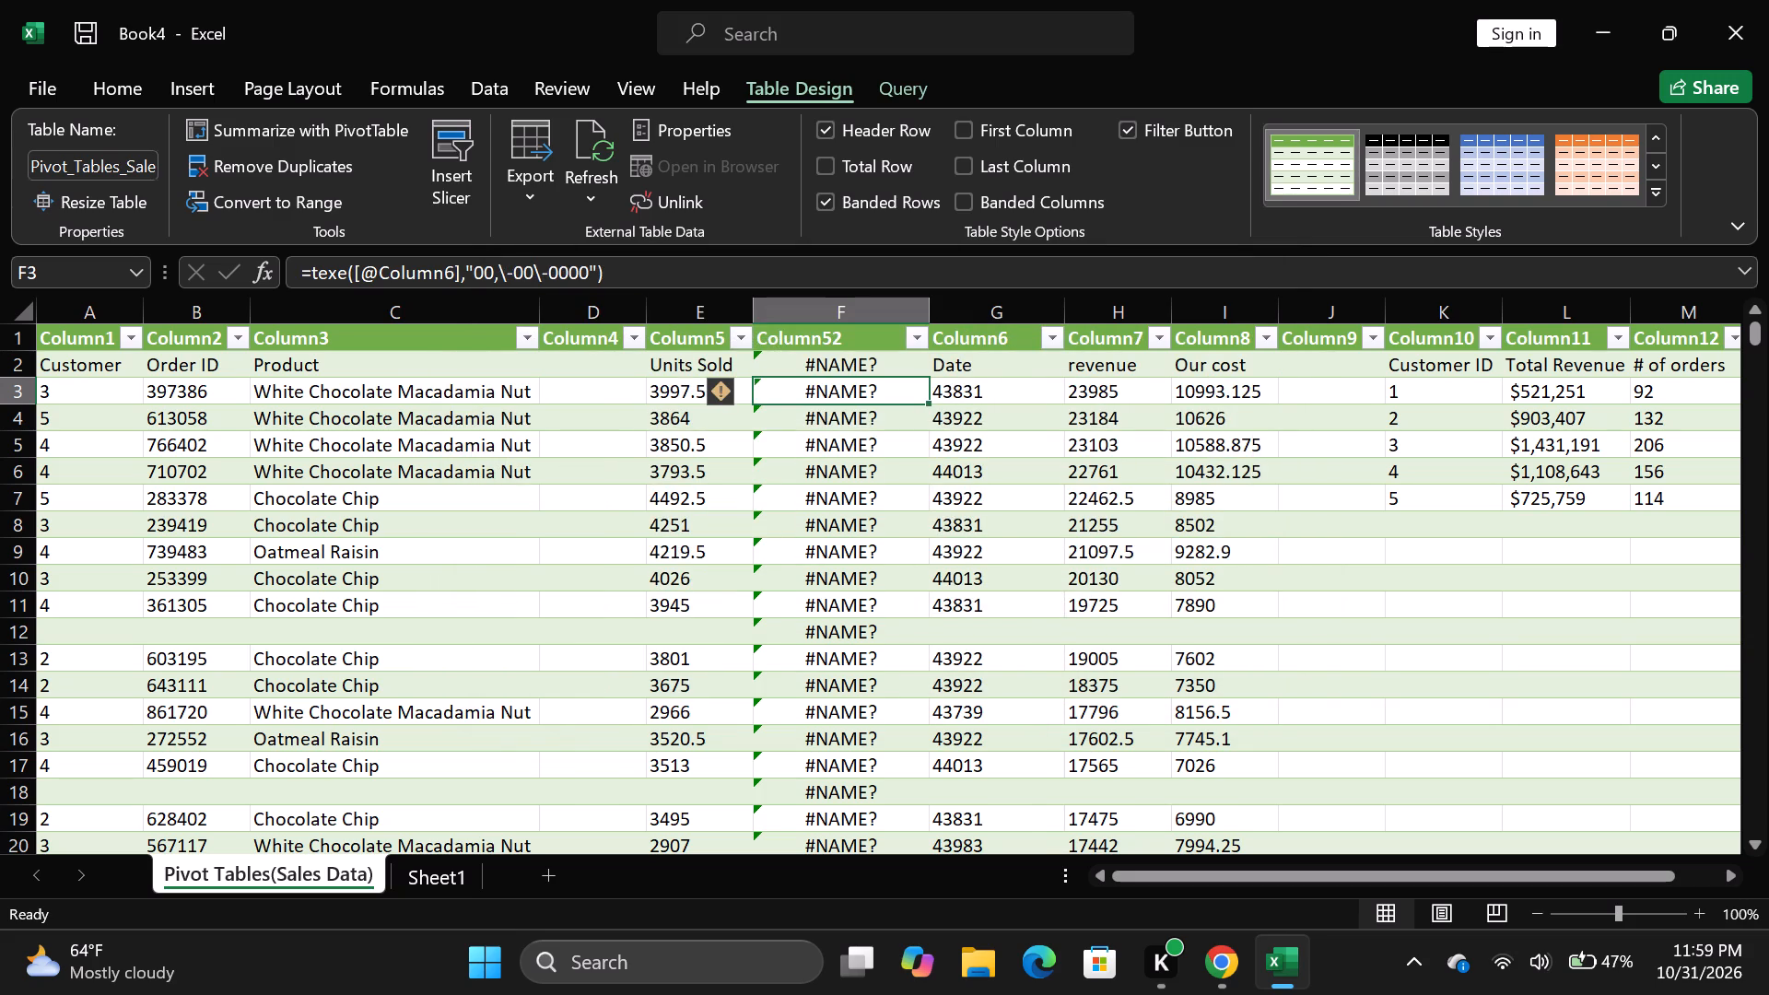
# Edit the F3 formula to =texe([Column6],"00,\-00\-0000"), removing the @ from the Column6 reference.
pyautogui.click(373, 274)
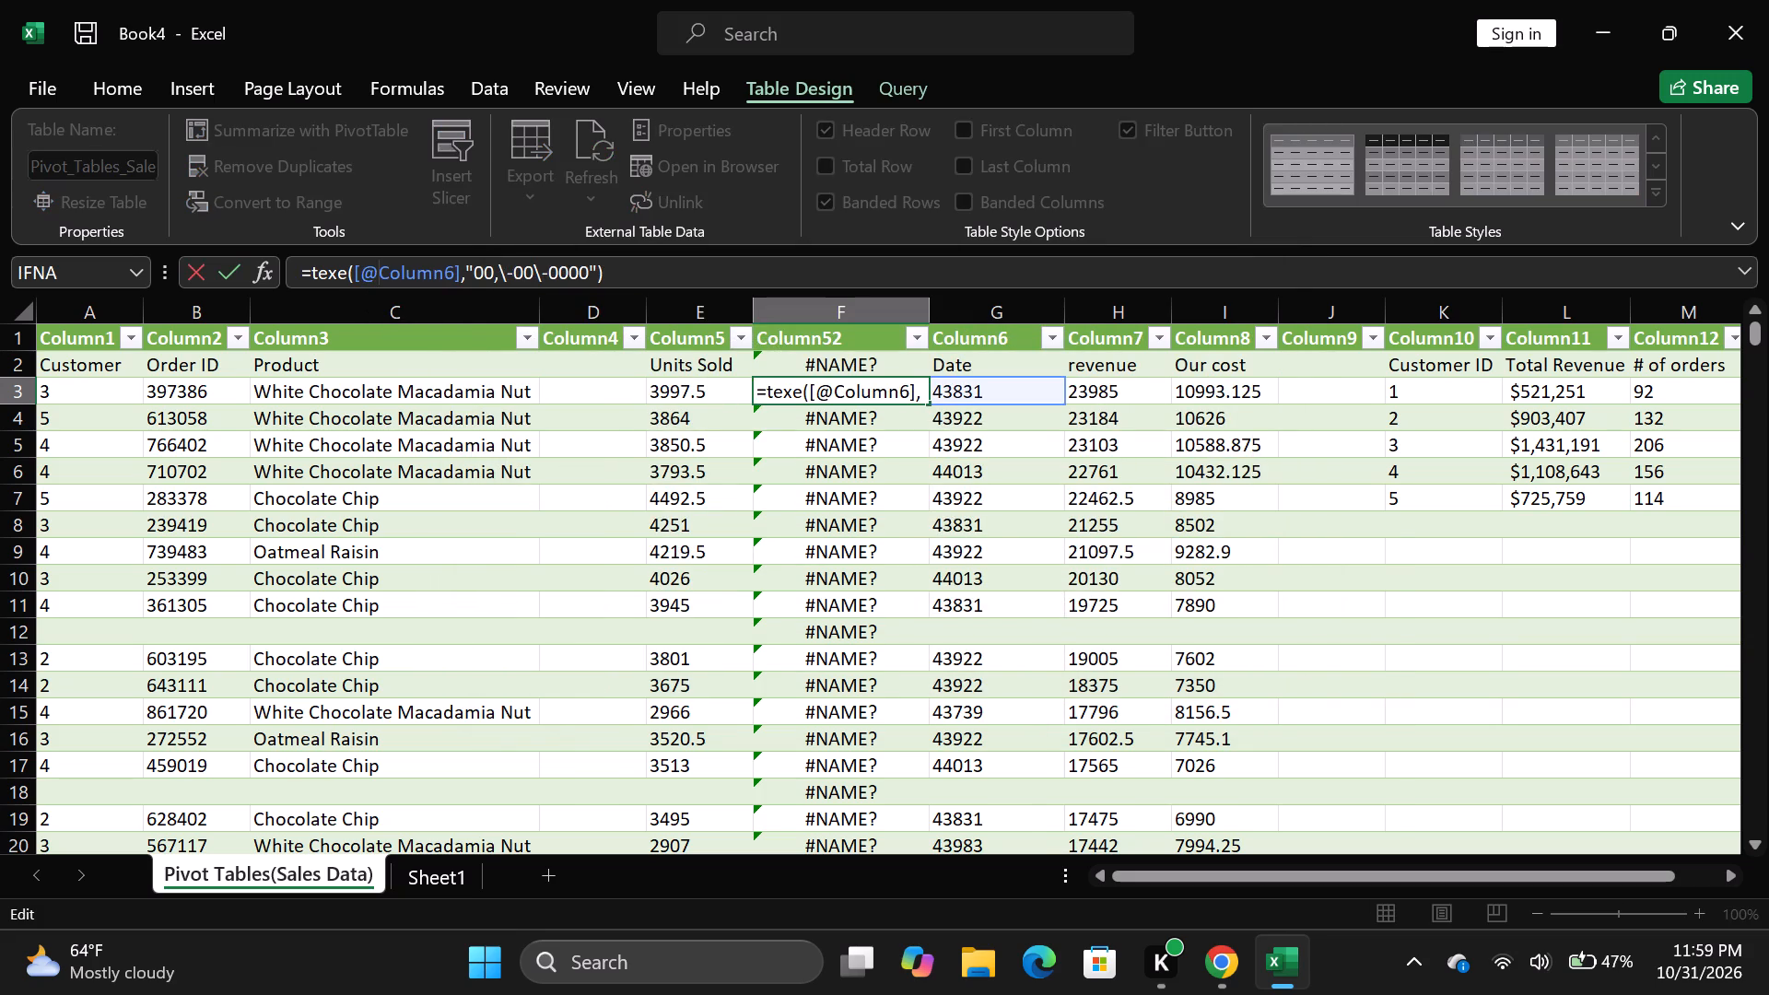
pyautogui.press('BackSpace')
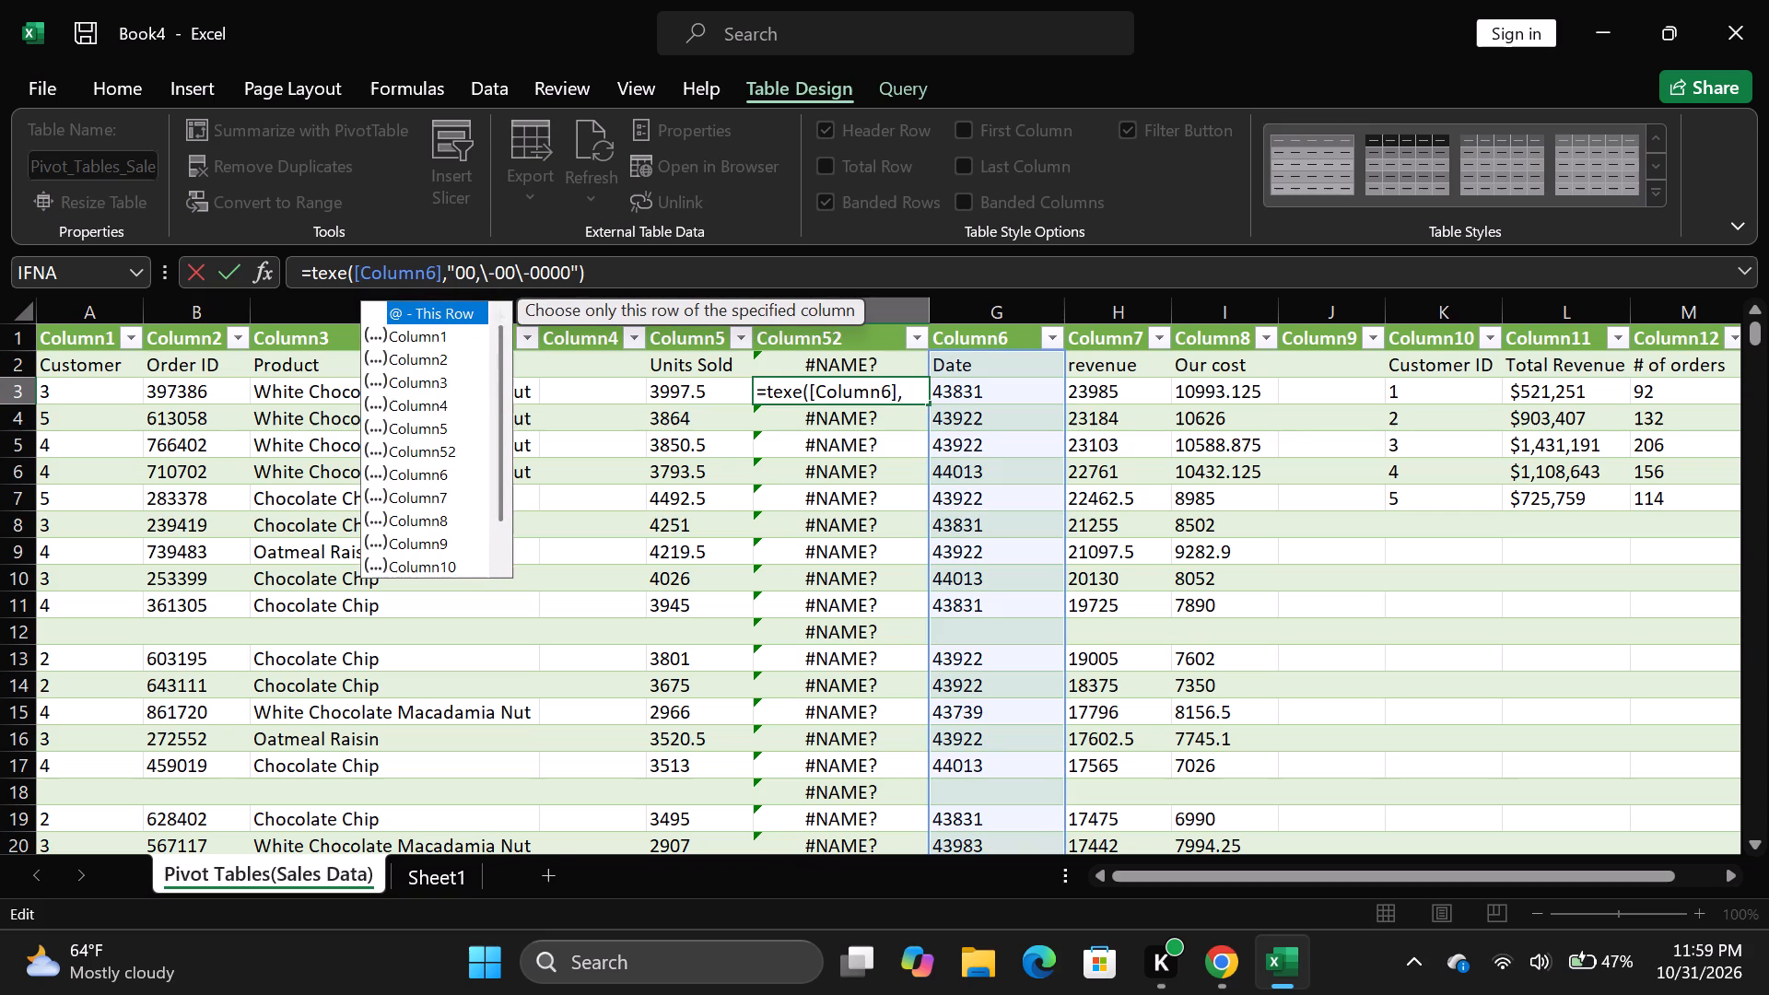
pyautogui.click(833, 502)
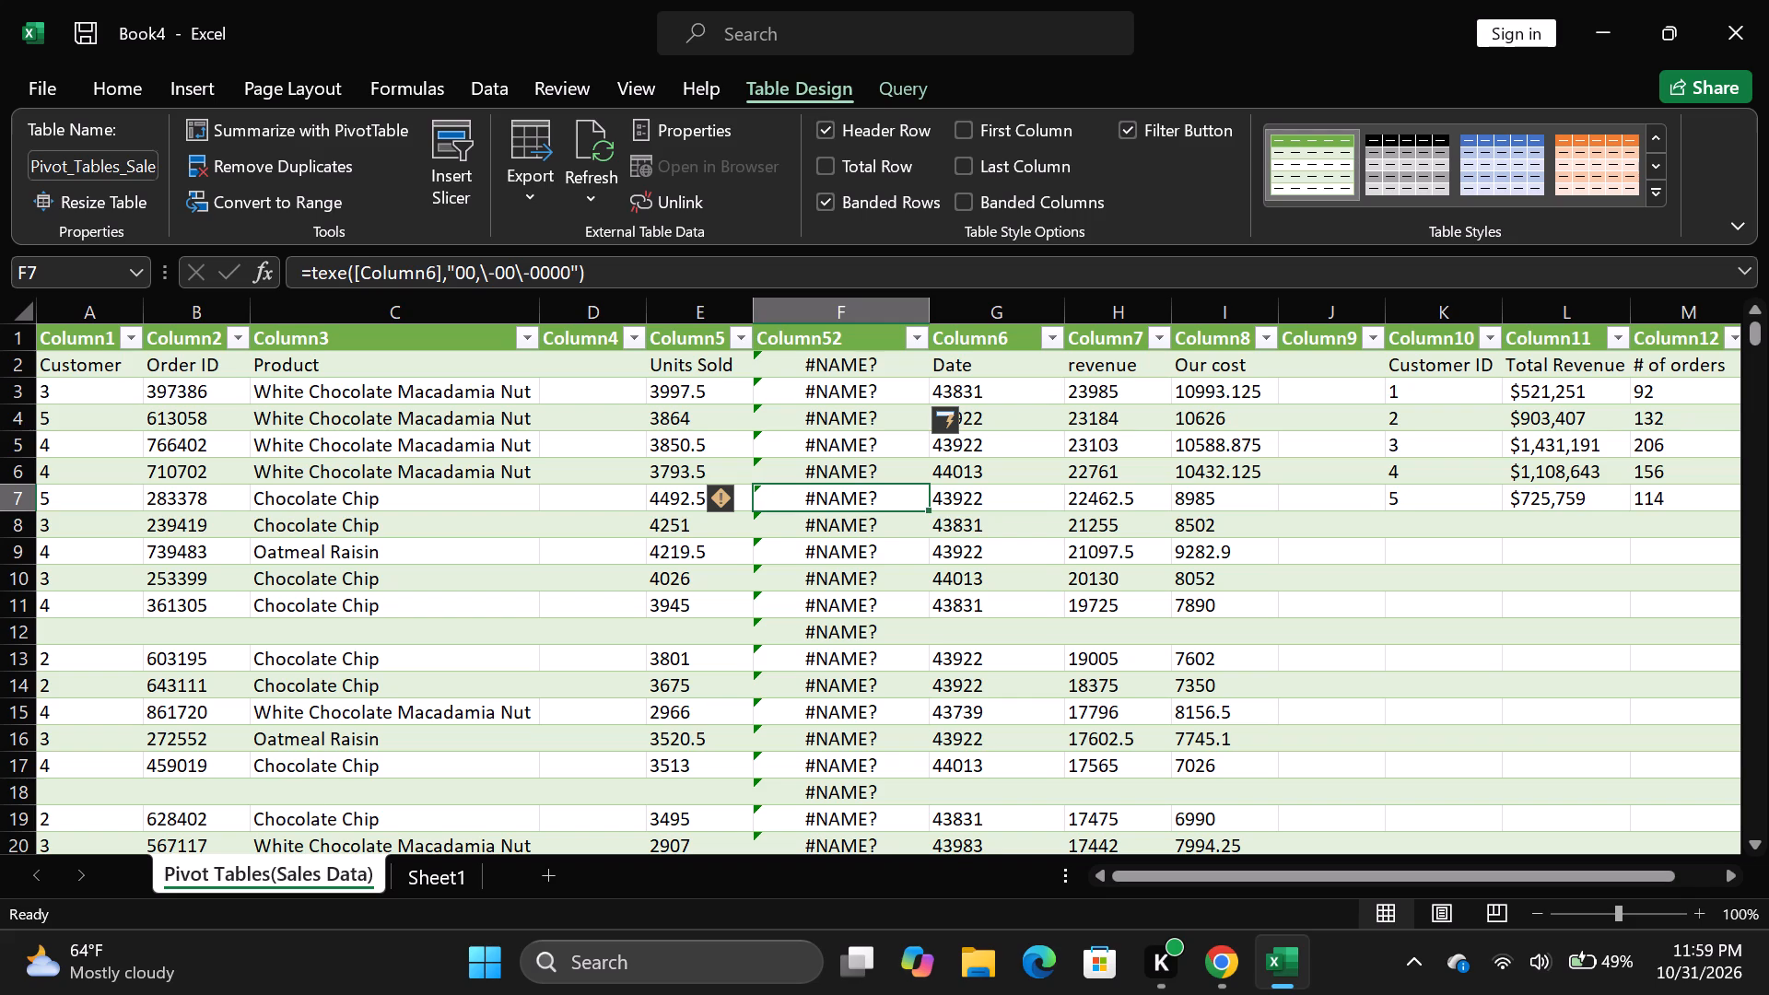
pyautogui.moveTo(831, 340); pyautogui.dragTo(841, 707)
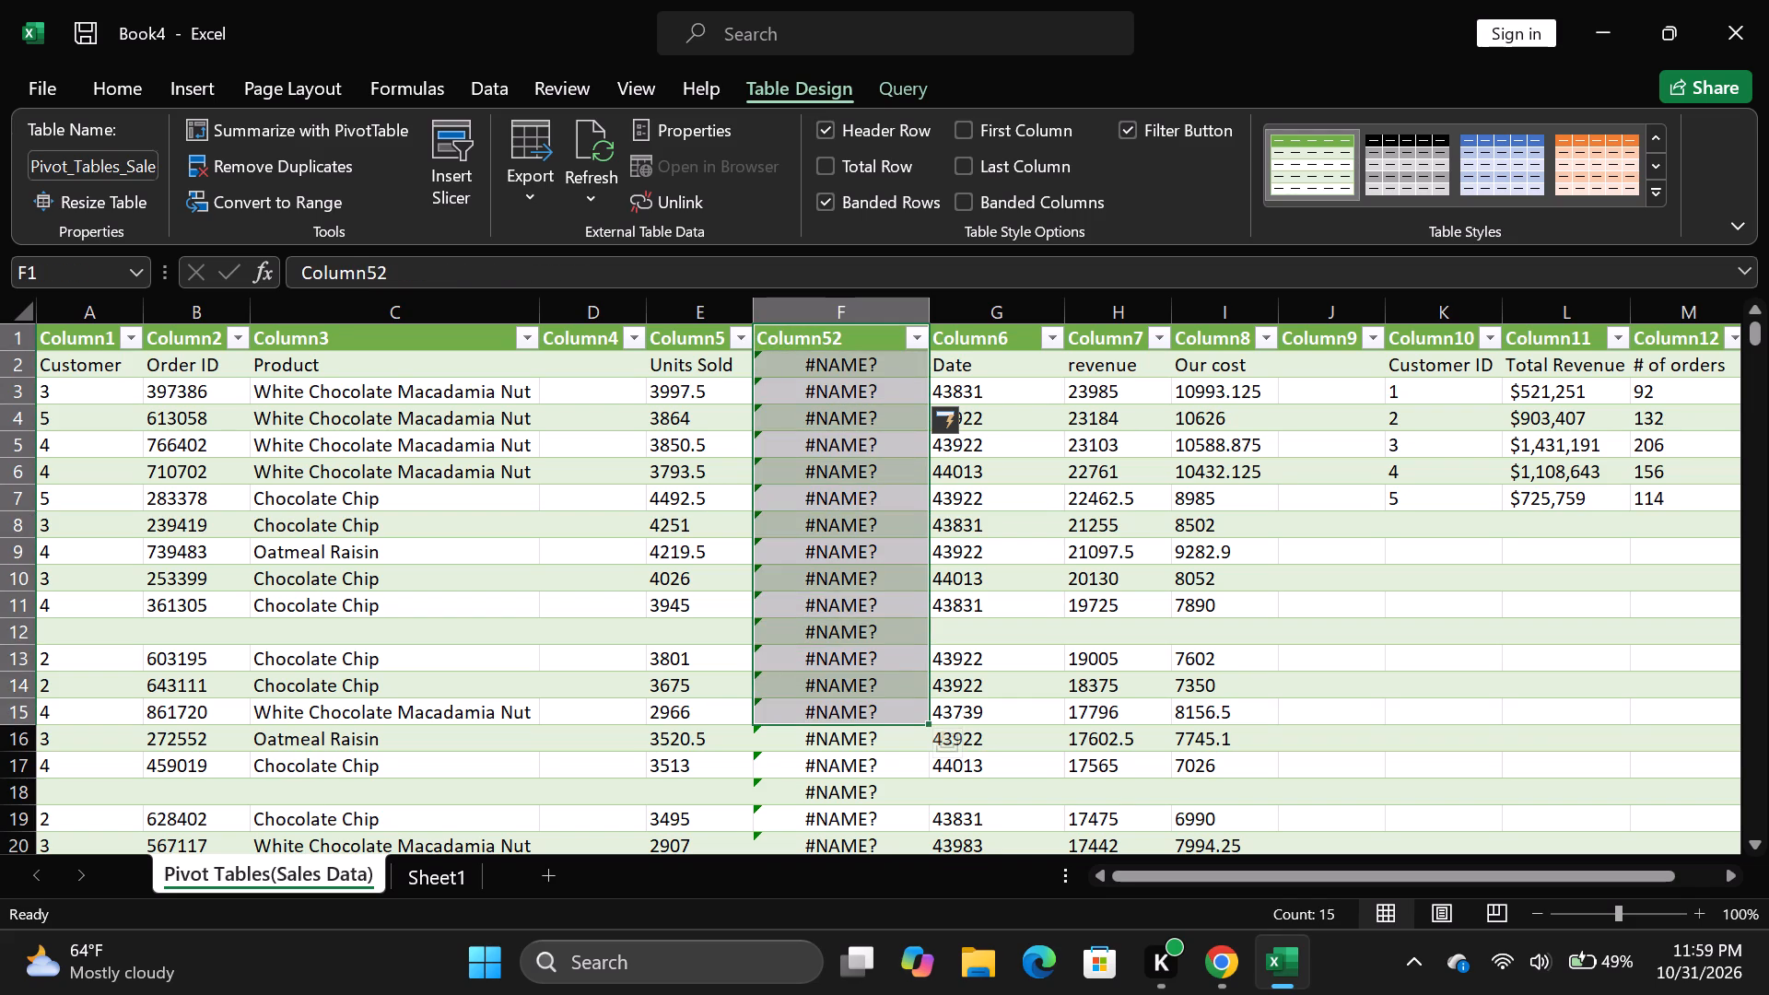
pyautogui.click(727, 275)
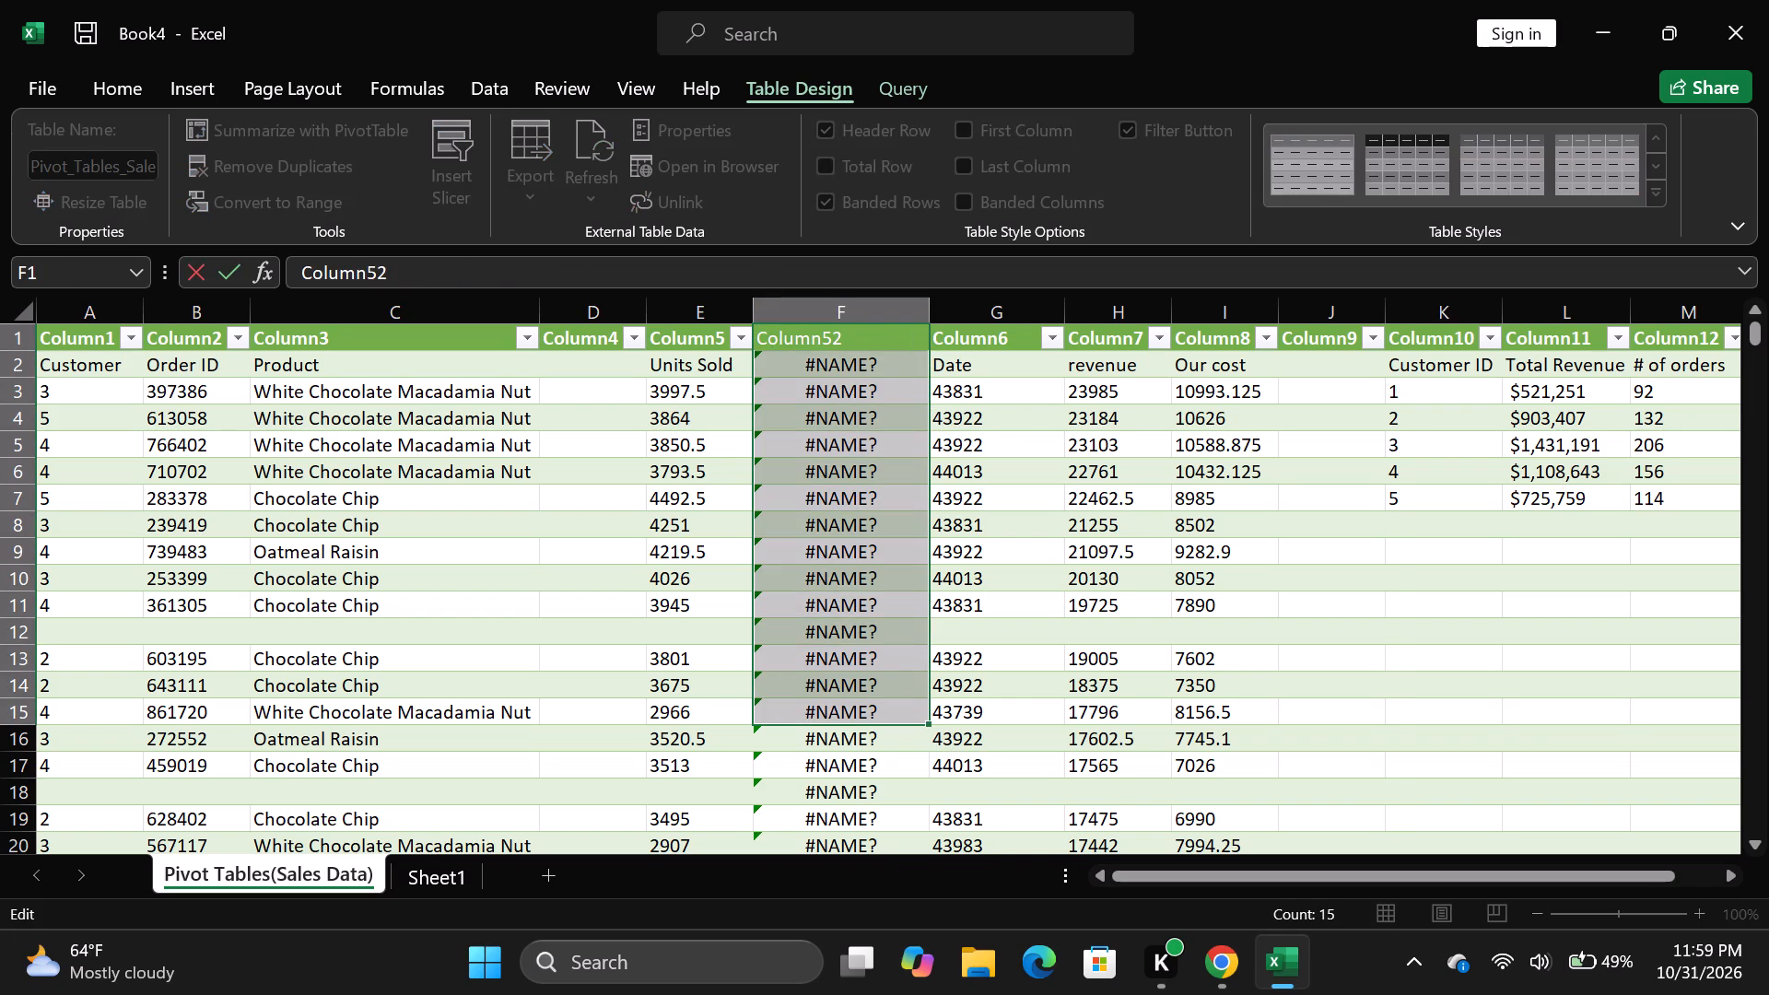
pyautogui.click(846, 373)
# Examine the calculation steps of the formula in F2 to trace its error.
pyautogui.click(846, 373)
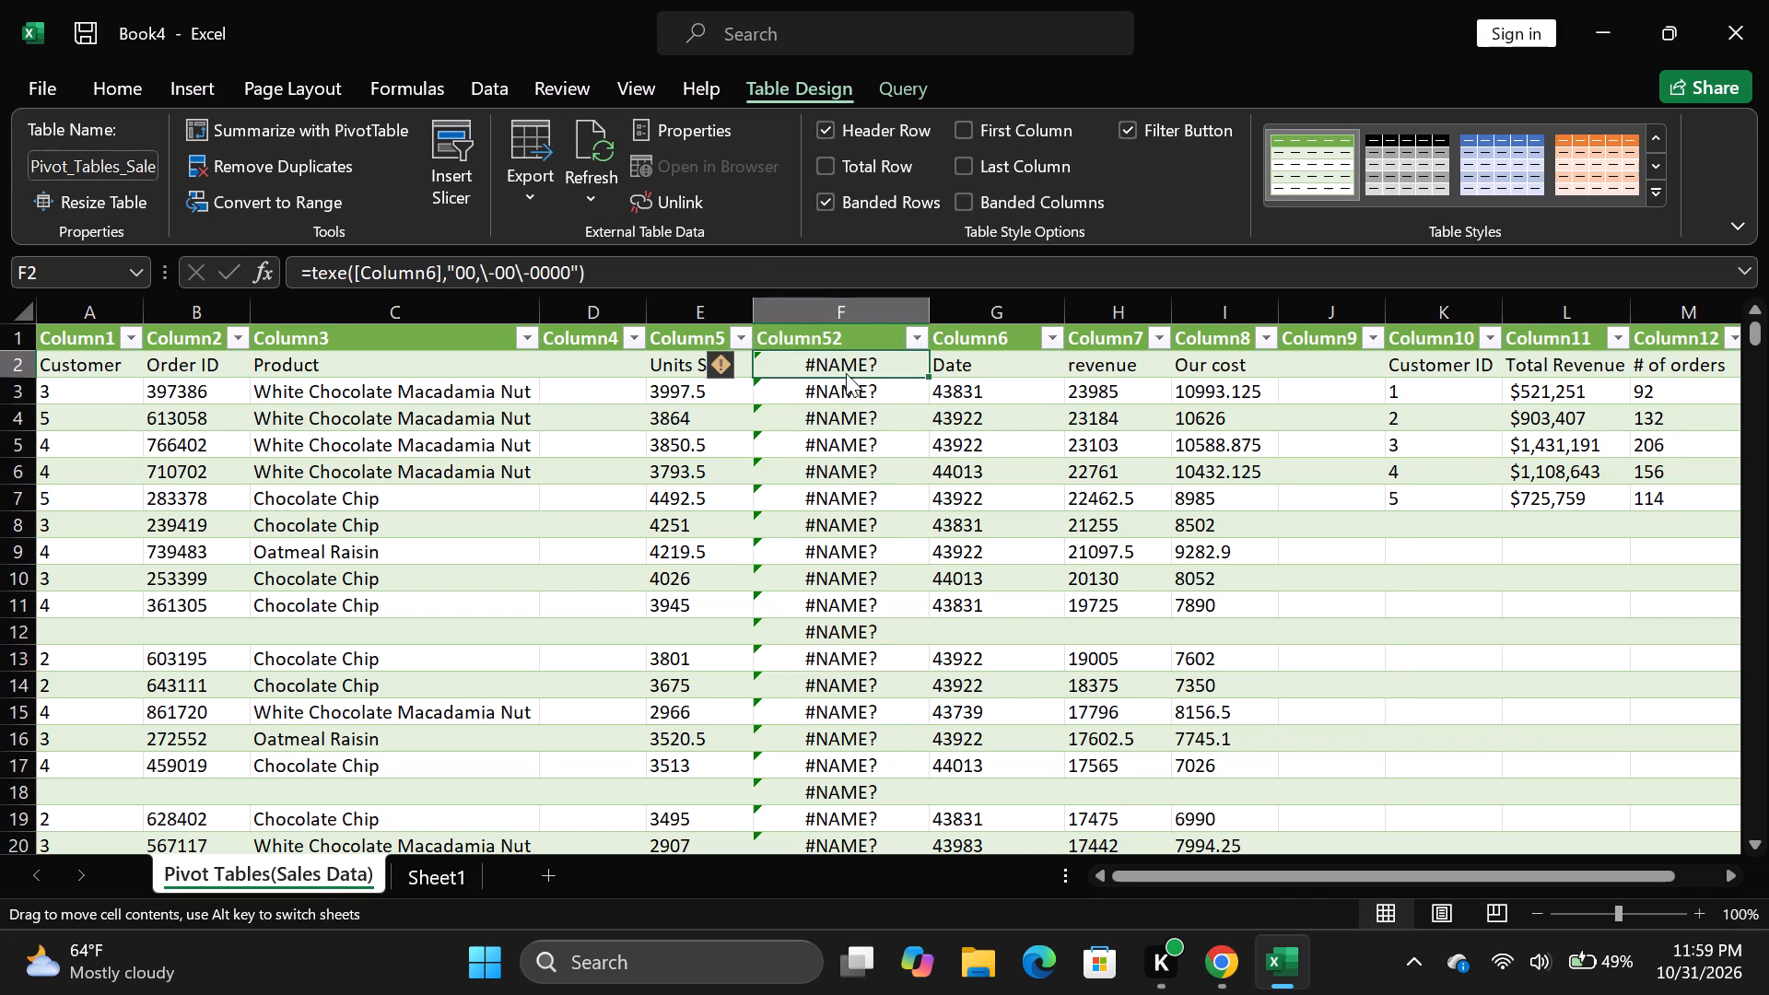
pyautogui.click(732, 370)
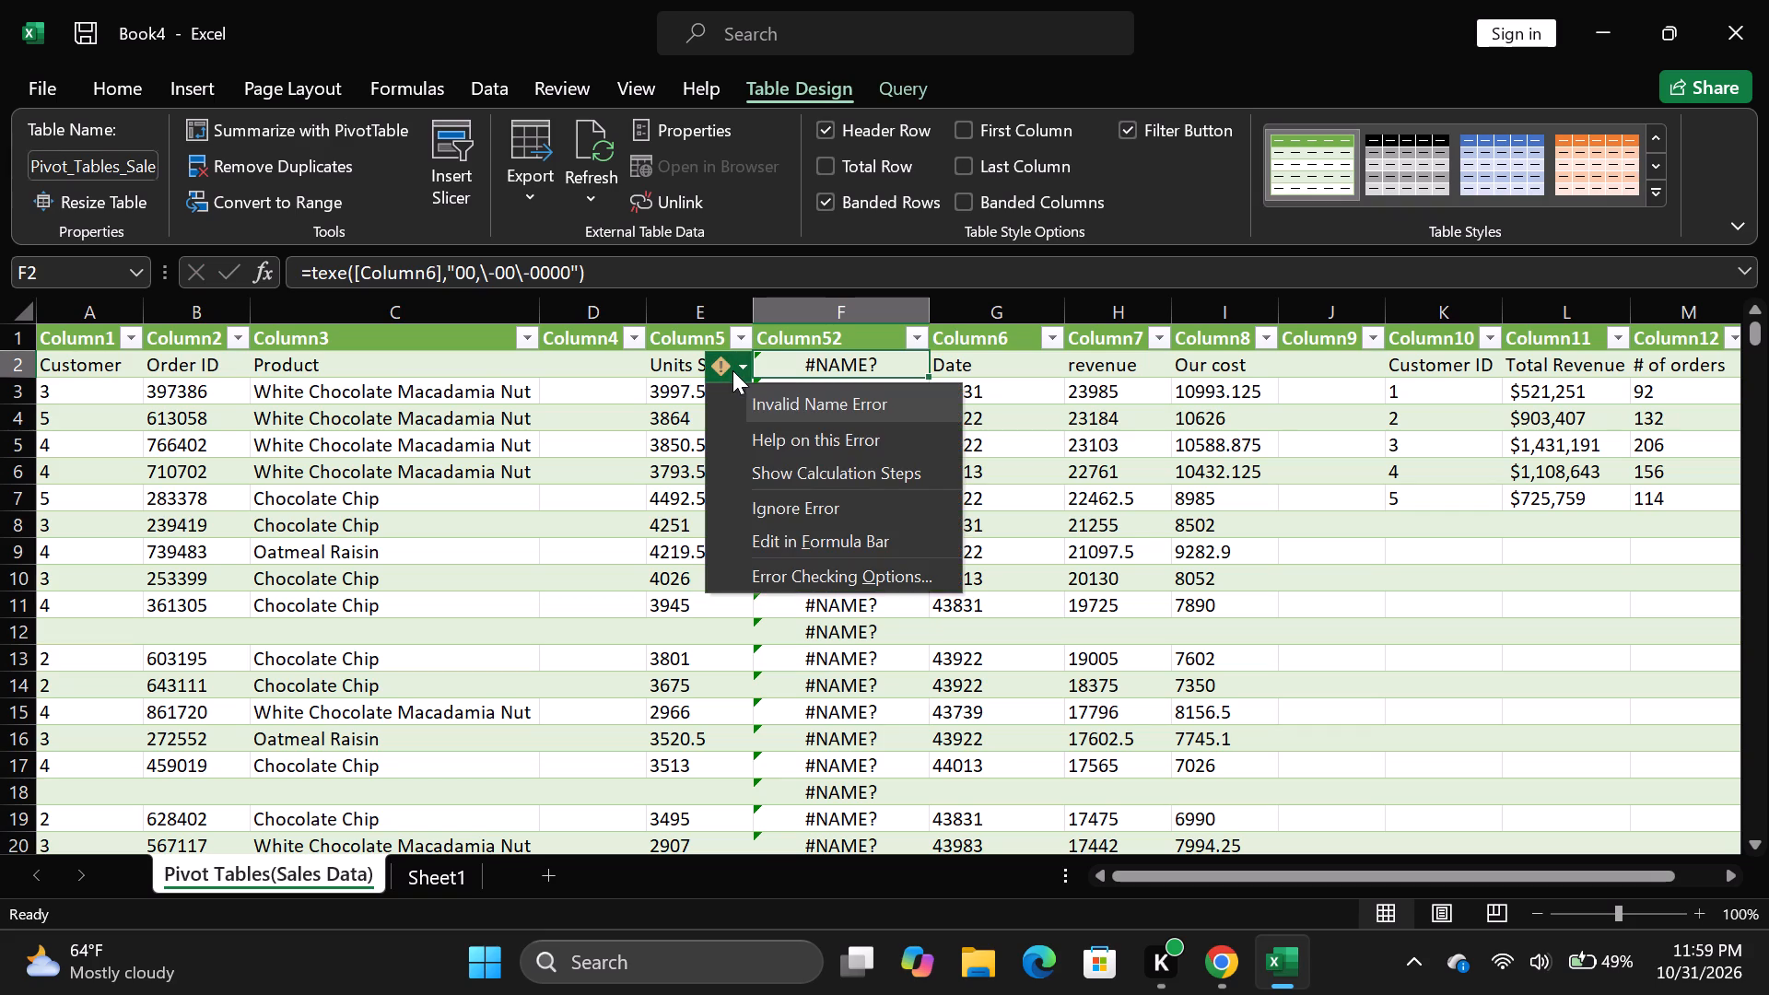
pyautogui.click(823, 468)
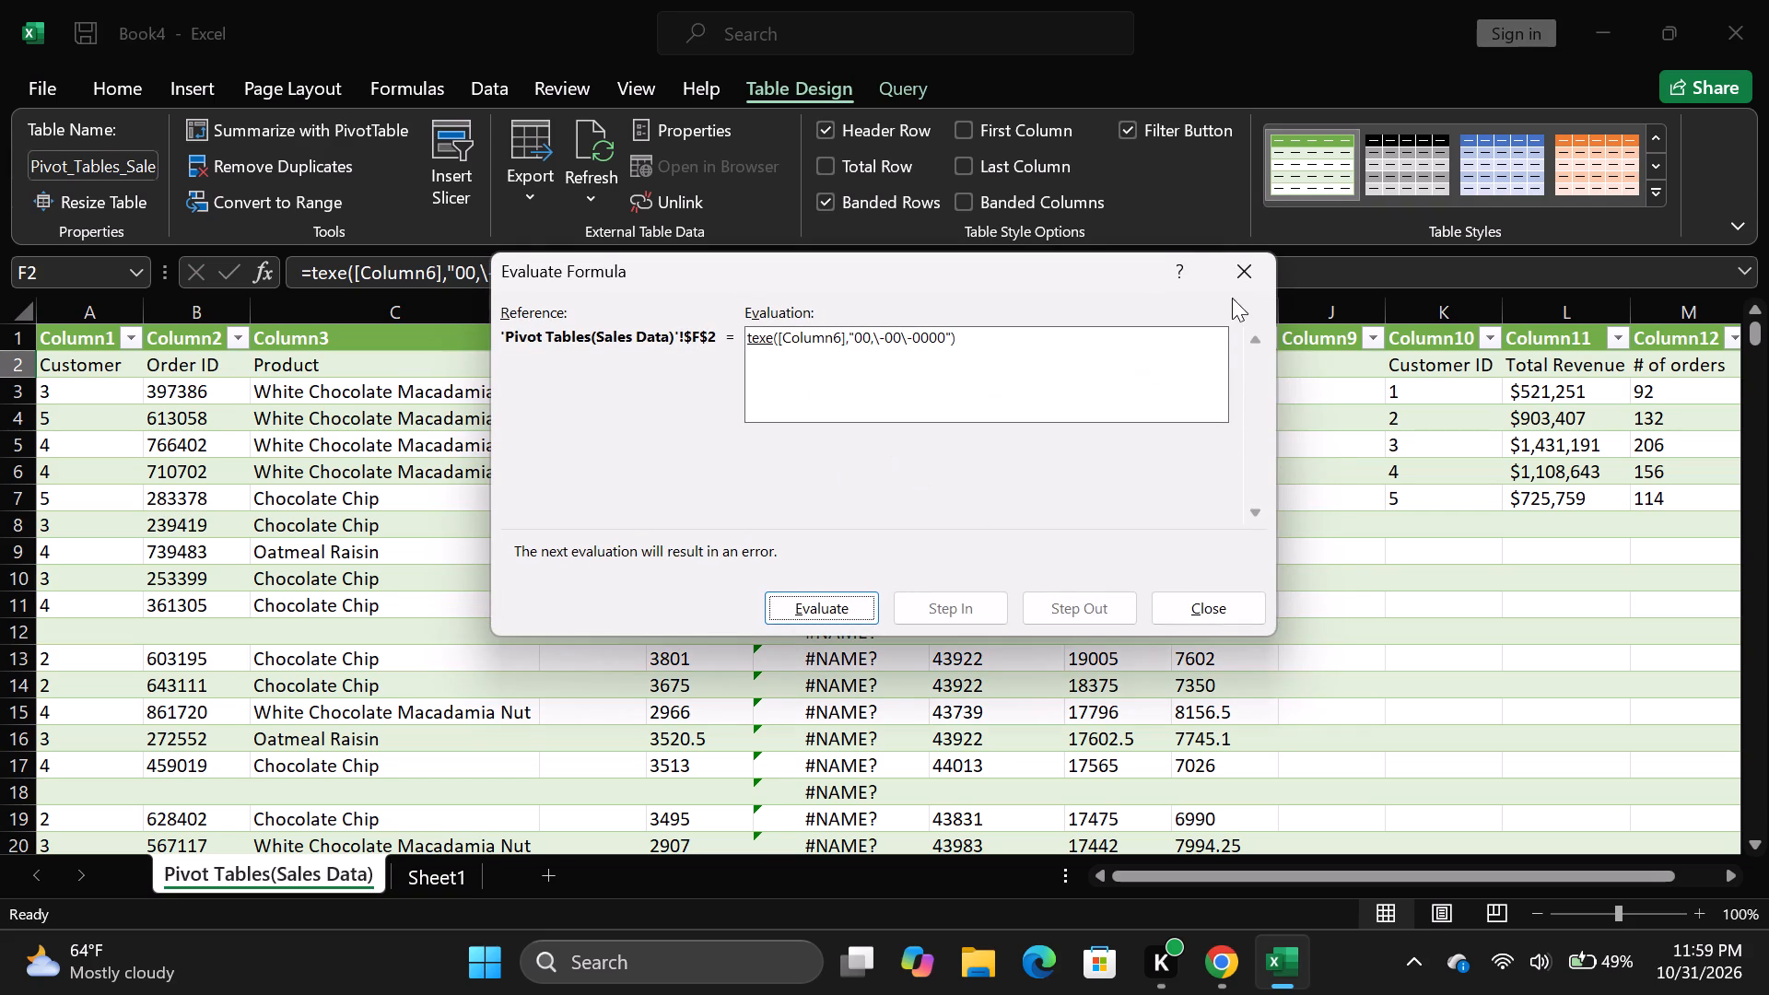
pyautogui.click(1234, 272)
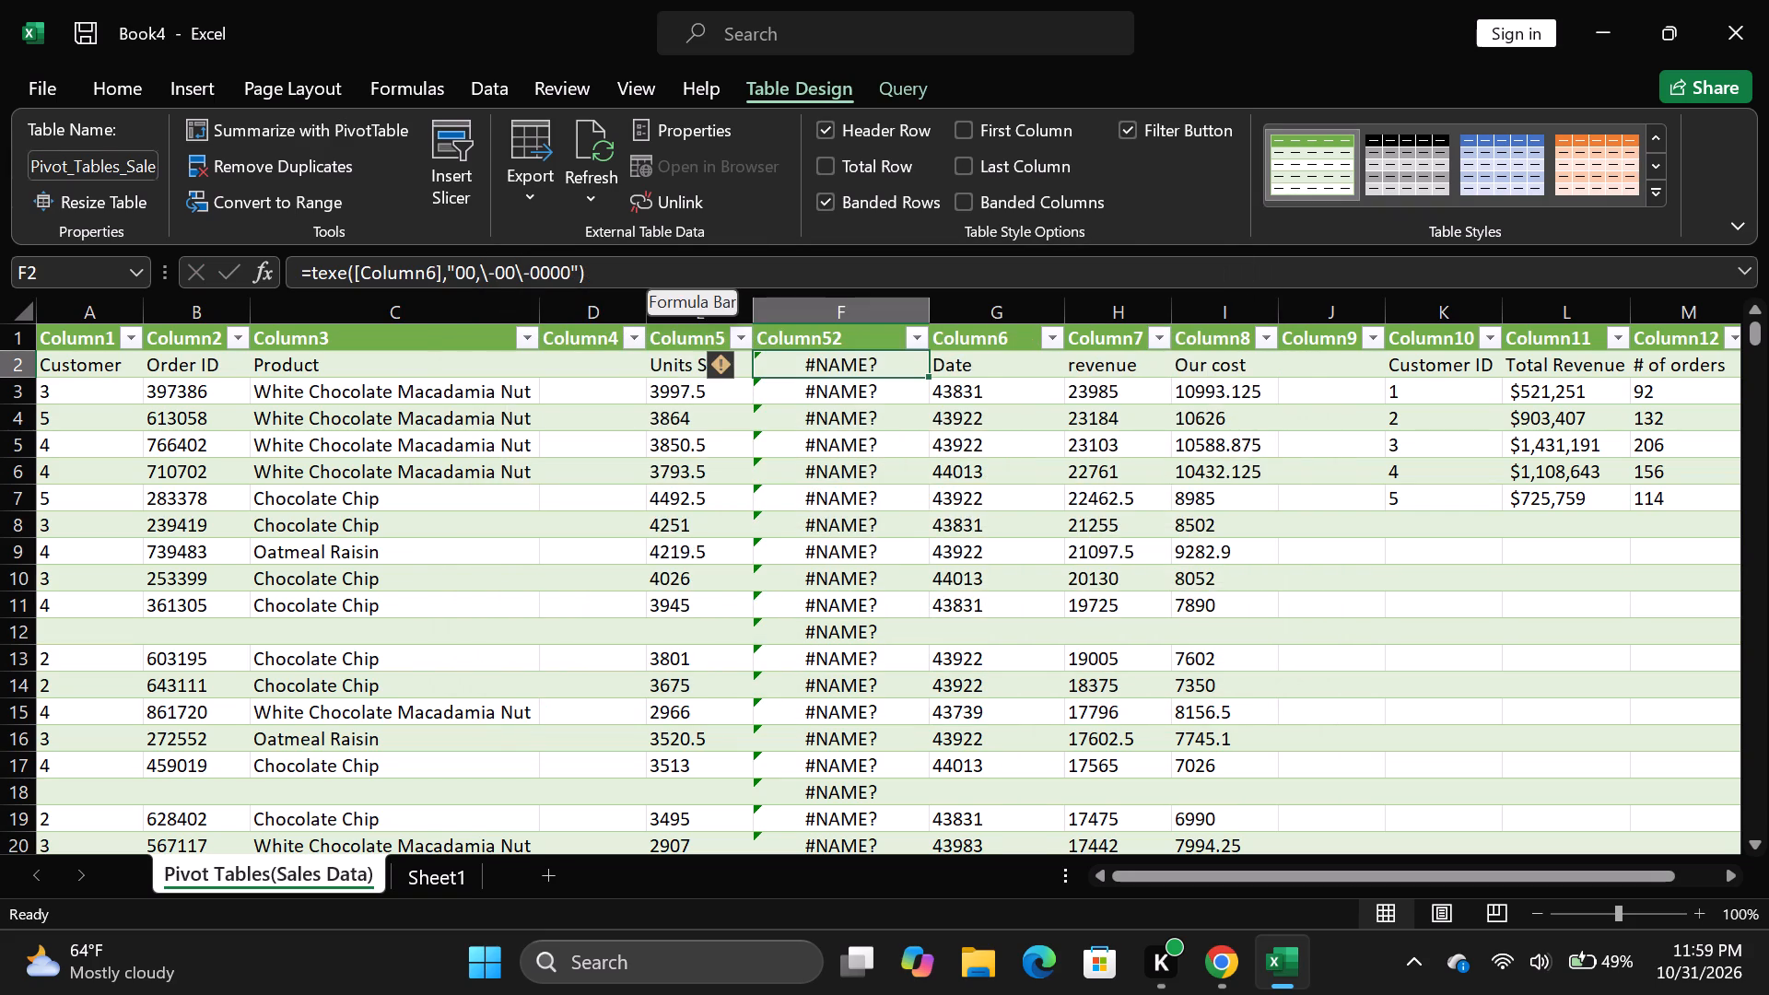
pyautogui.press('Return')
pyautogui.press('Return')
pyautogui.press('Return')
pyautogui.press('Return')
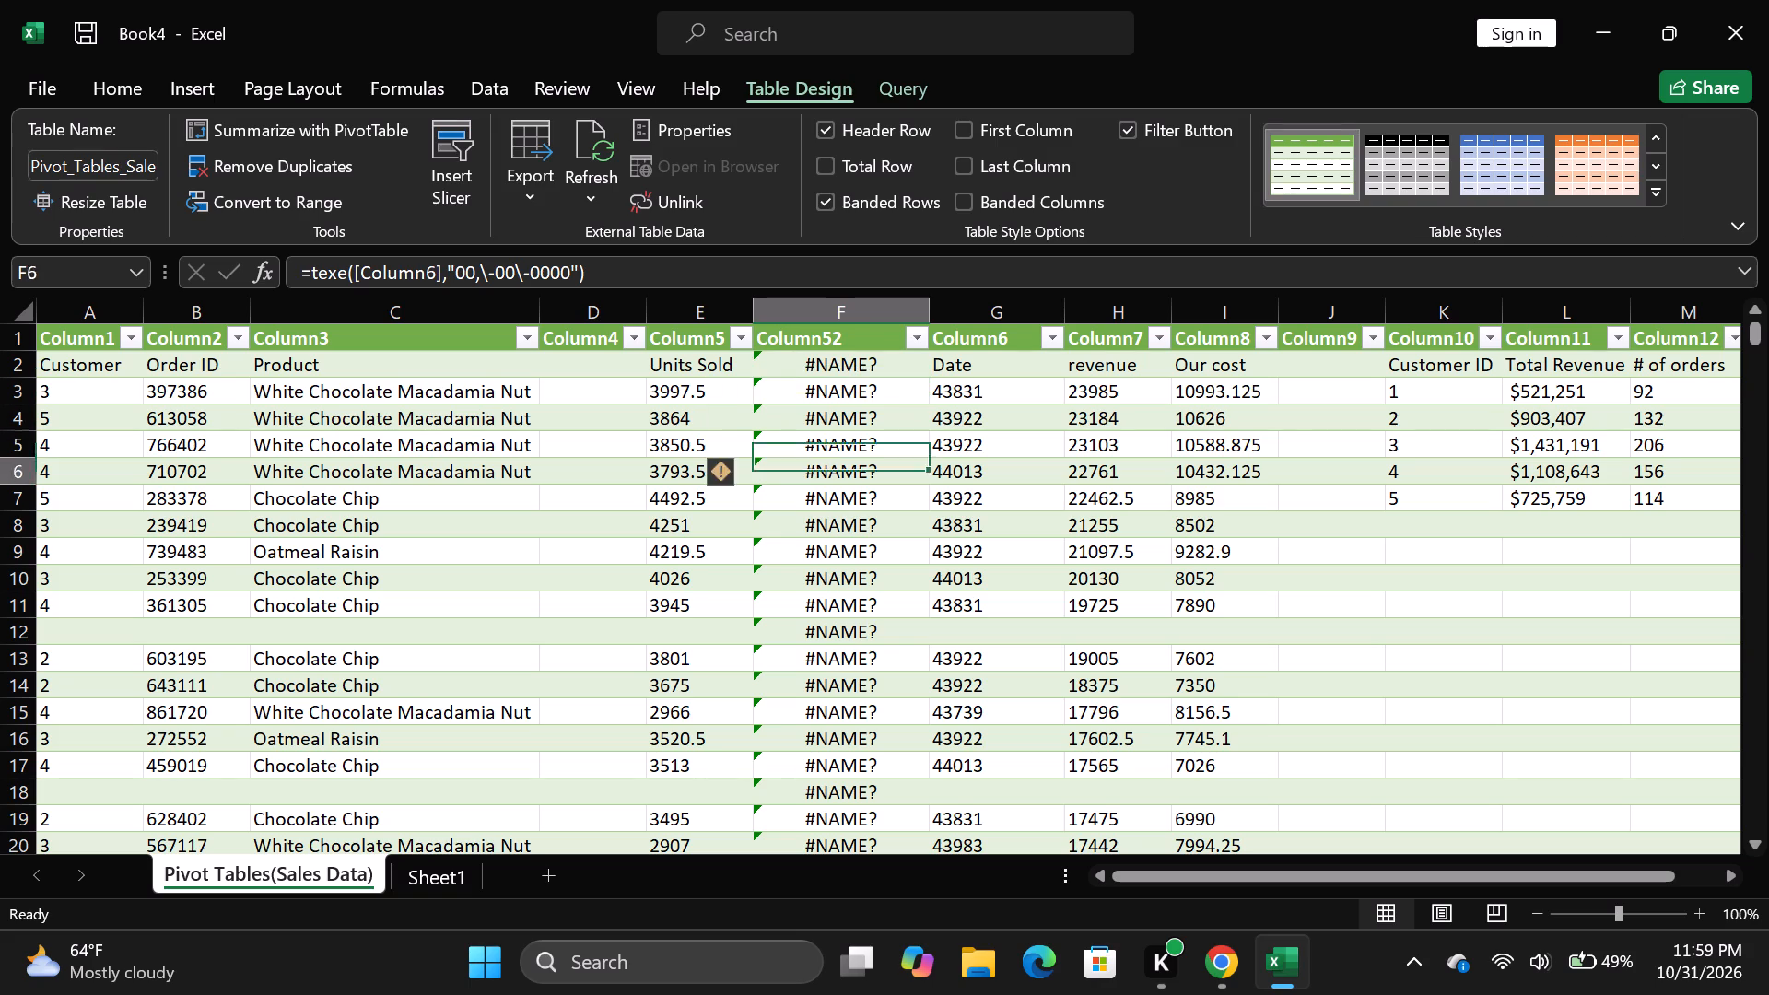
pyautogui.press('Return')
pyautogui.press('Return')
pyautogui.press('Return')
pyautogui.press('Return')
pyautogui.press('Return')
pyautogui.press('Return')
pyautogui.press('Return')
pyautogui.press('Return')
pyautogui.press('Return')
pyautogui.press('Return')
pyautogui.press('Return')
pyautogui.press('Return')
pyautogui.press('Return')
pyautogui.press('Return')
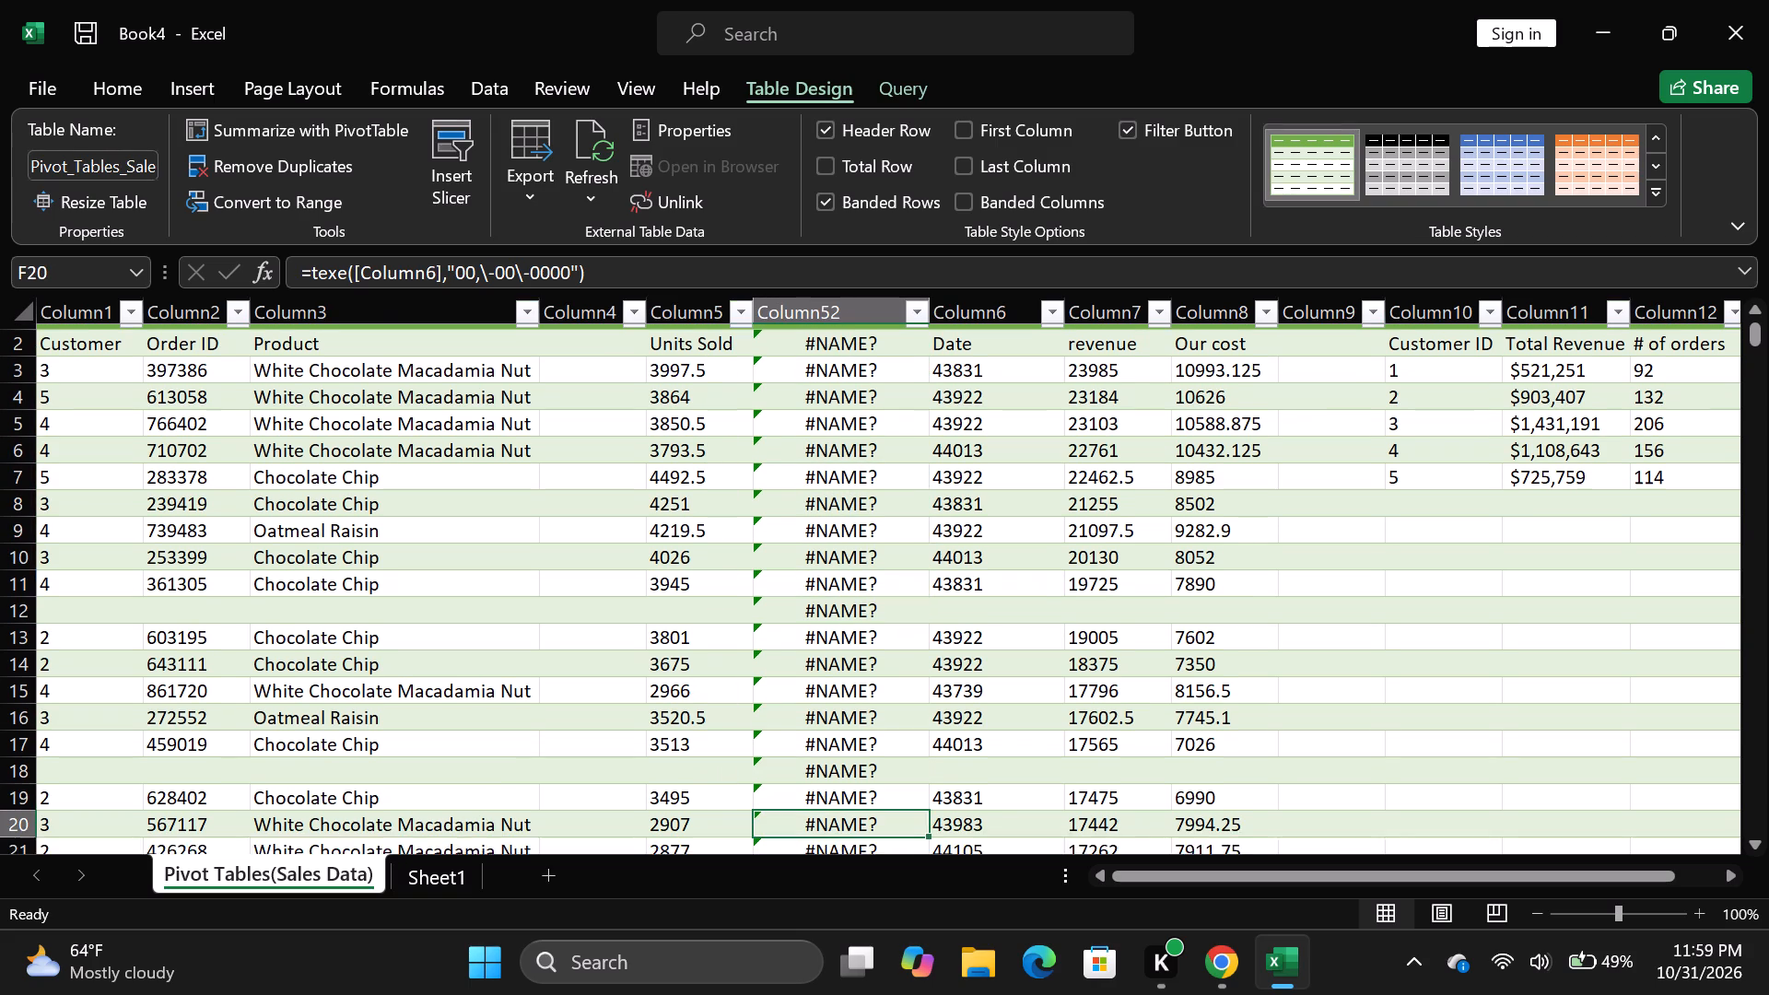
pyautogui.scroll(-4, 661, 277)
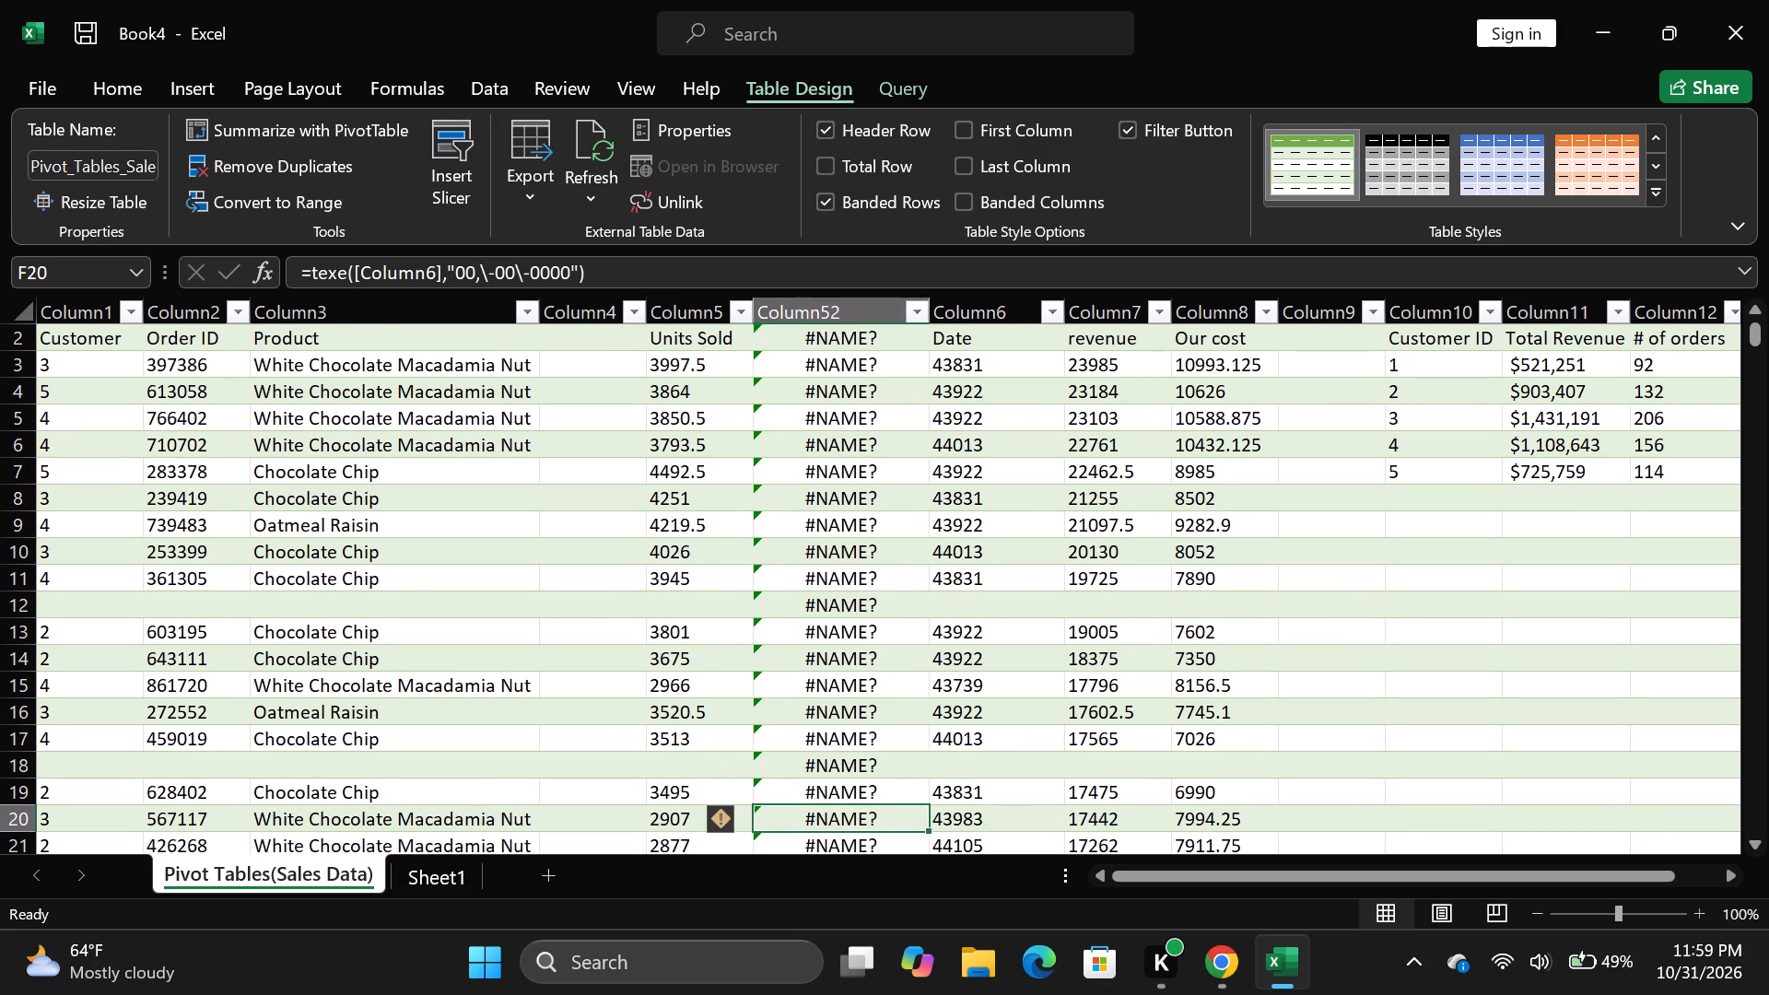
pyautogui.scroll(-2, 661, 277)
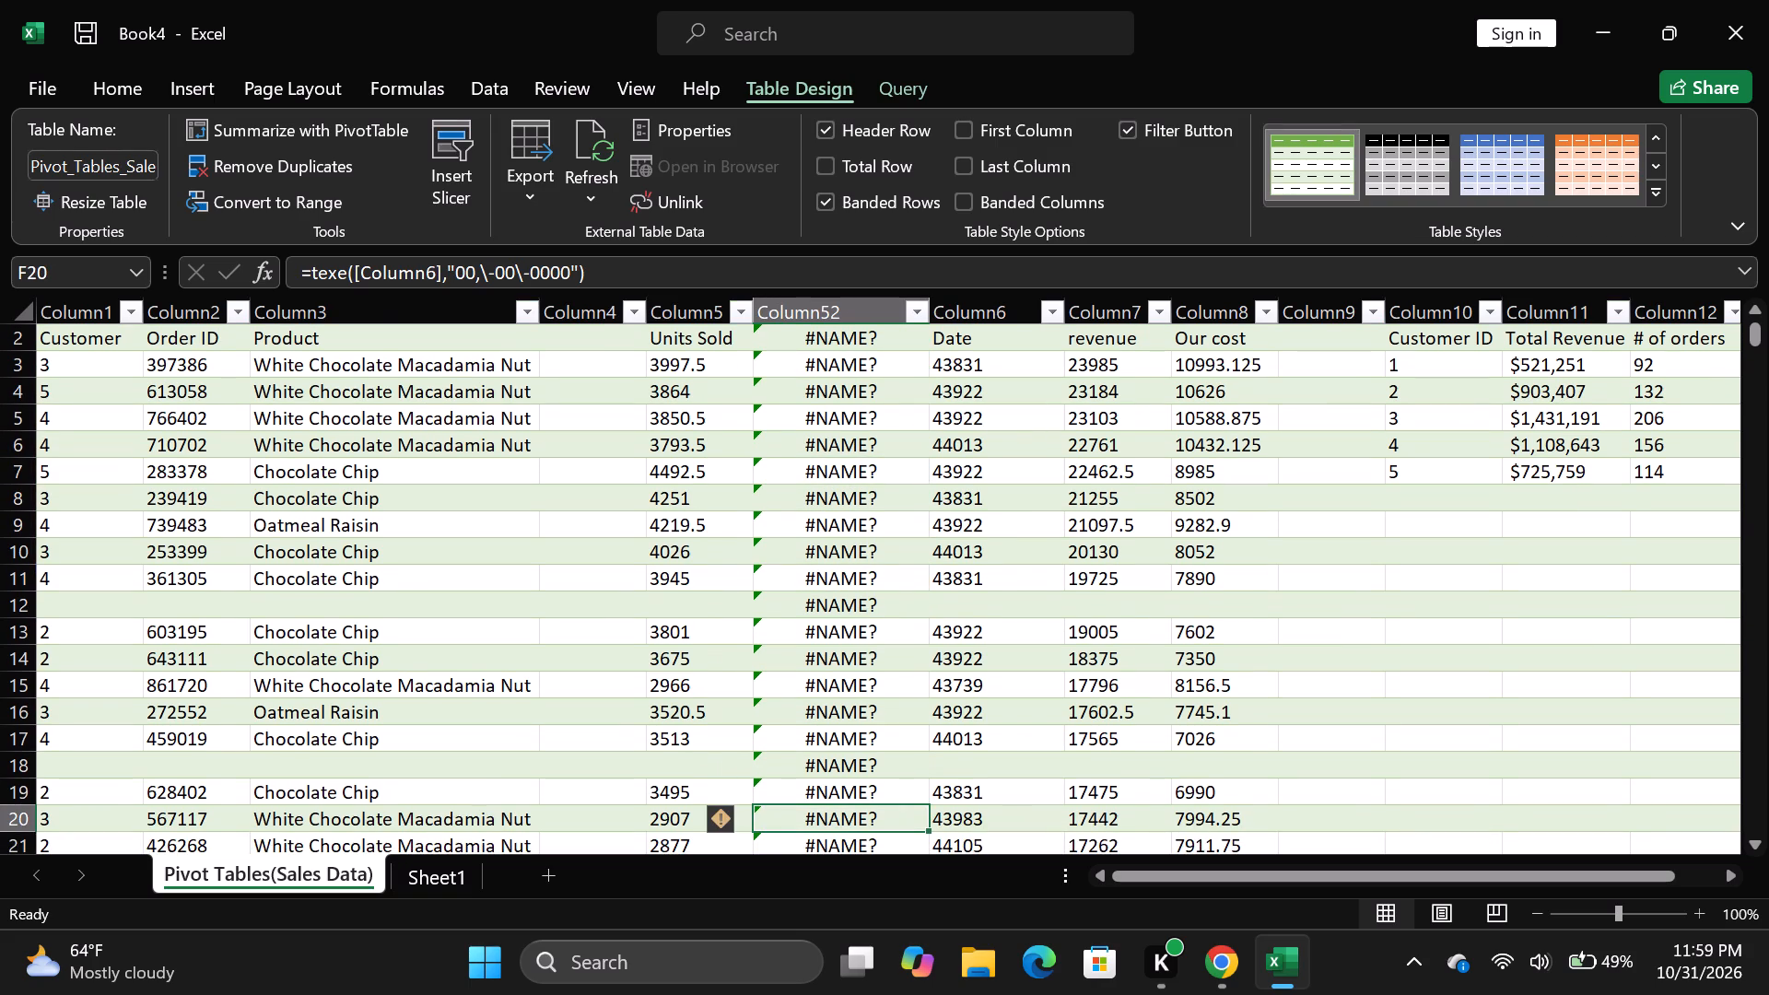